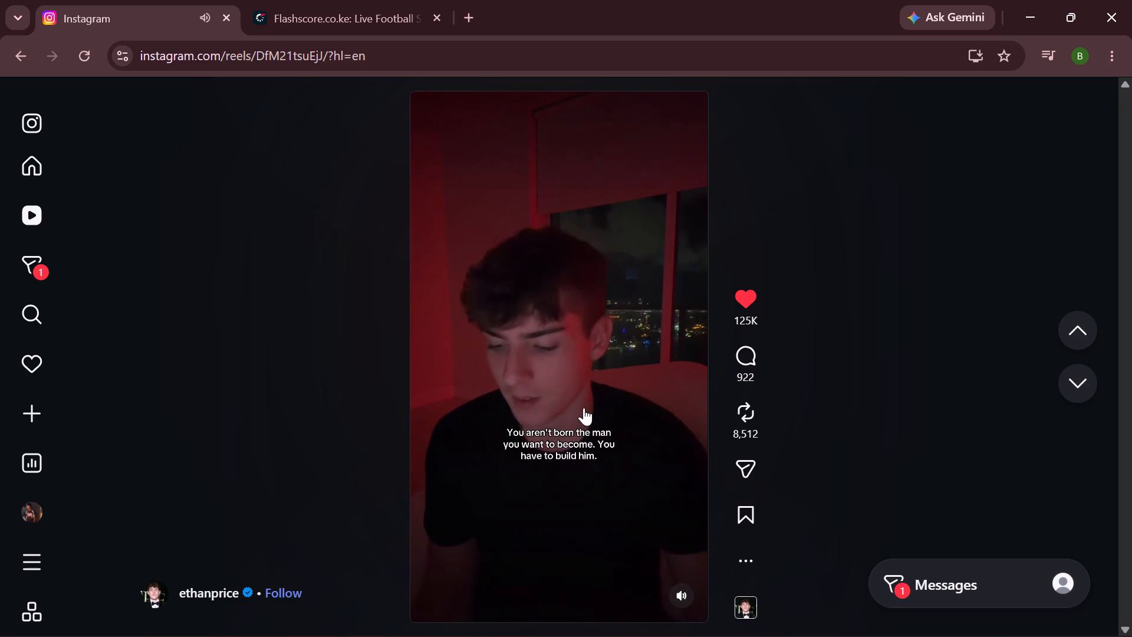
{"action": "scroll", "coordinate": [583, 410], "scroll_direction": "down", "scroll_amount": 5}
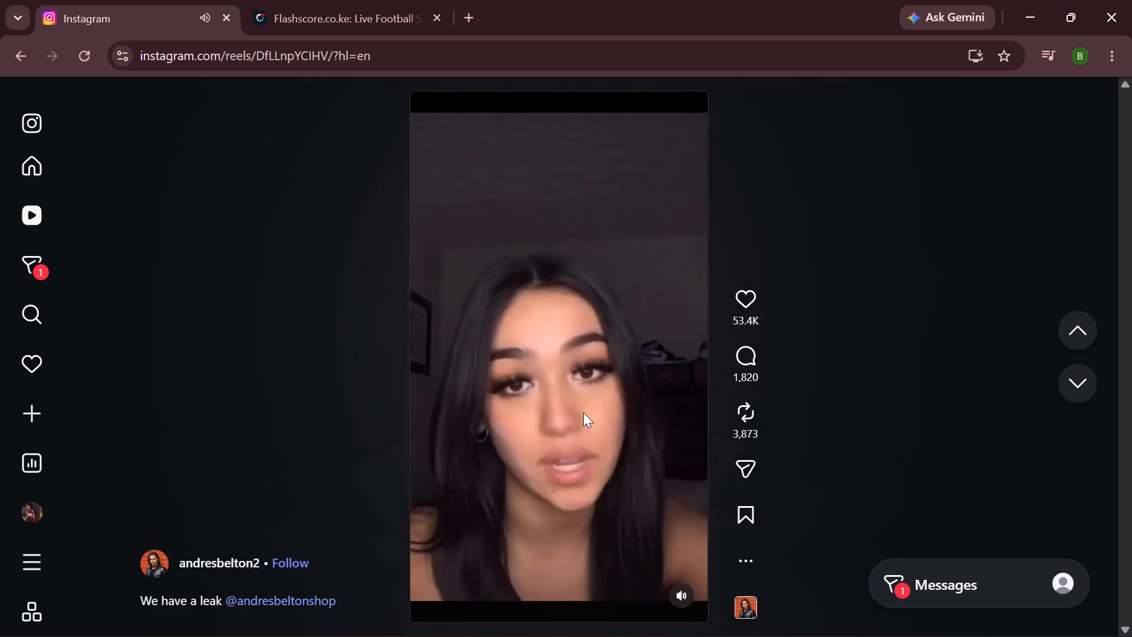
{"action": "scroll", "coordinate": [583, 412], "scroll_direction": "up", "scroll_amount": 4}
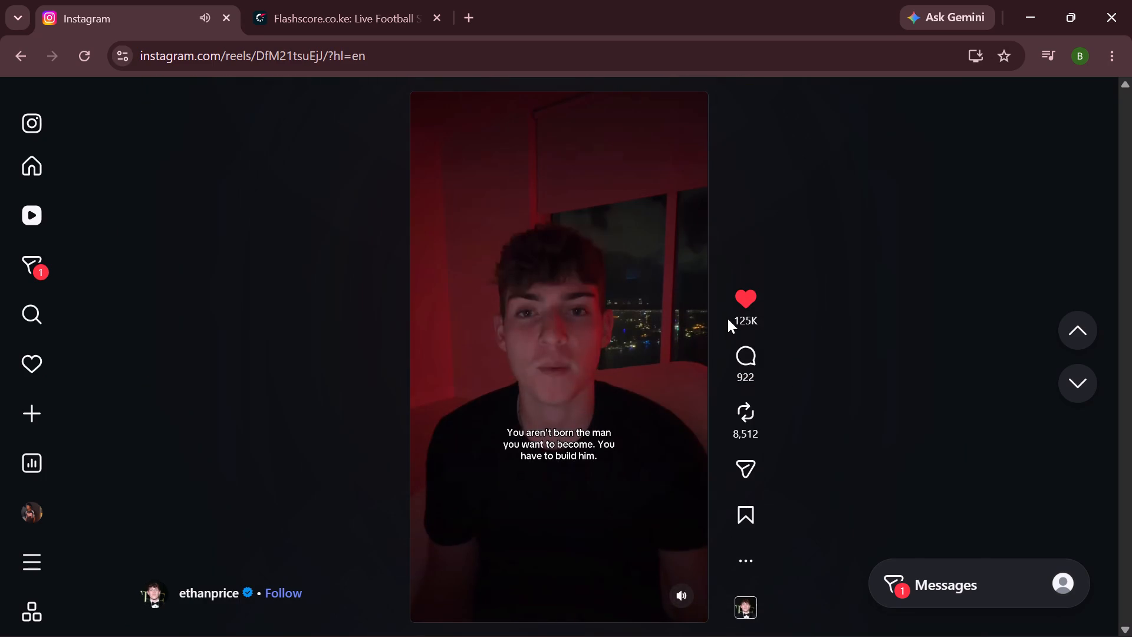
Leave the Instagram browser window for TradingView and restore the closed chart connection.
{"action": "left_click", "coordinate": [1099, 15]}
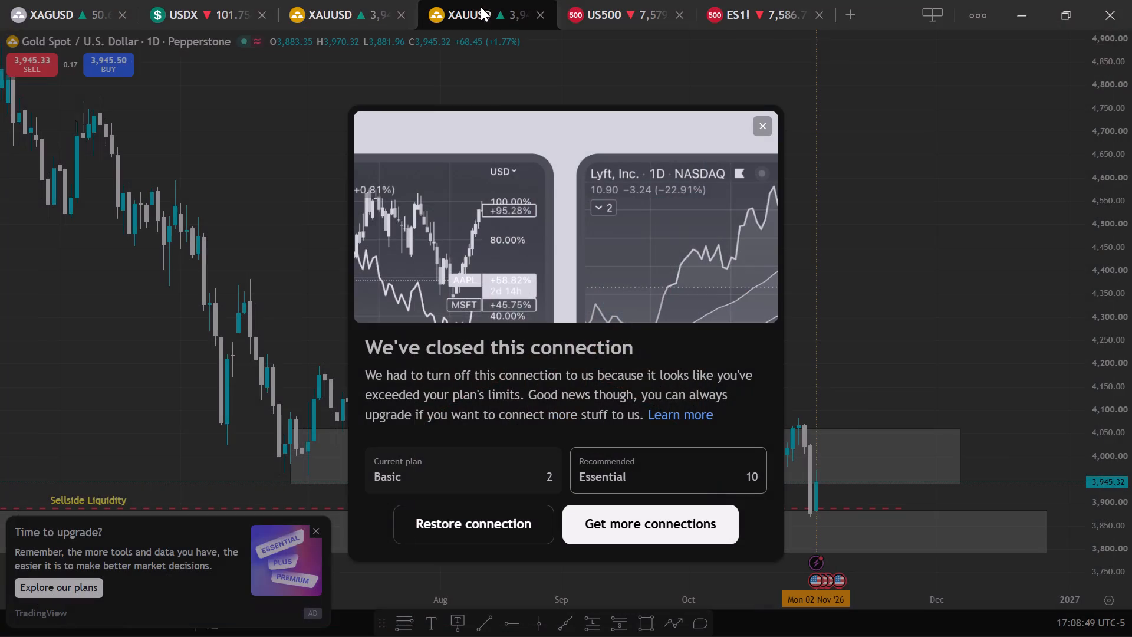
{"action": "left_click", "coordinate": [508, 537]}
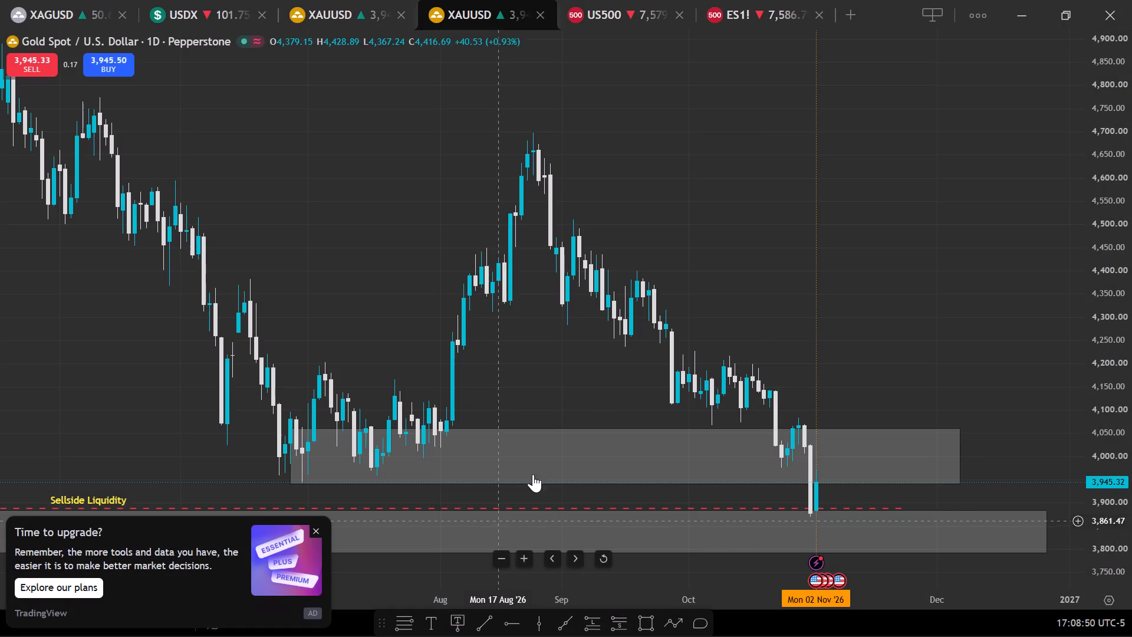
Open the interval entry of the daily Gold Spot / U.S. Dollar chart and replace its value with 4.
{"action": "scroll", "coordinate": [1120, 294], "scroll_direction": "up", "scroll_amount": 2}
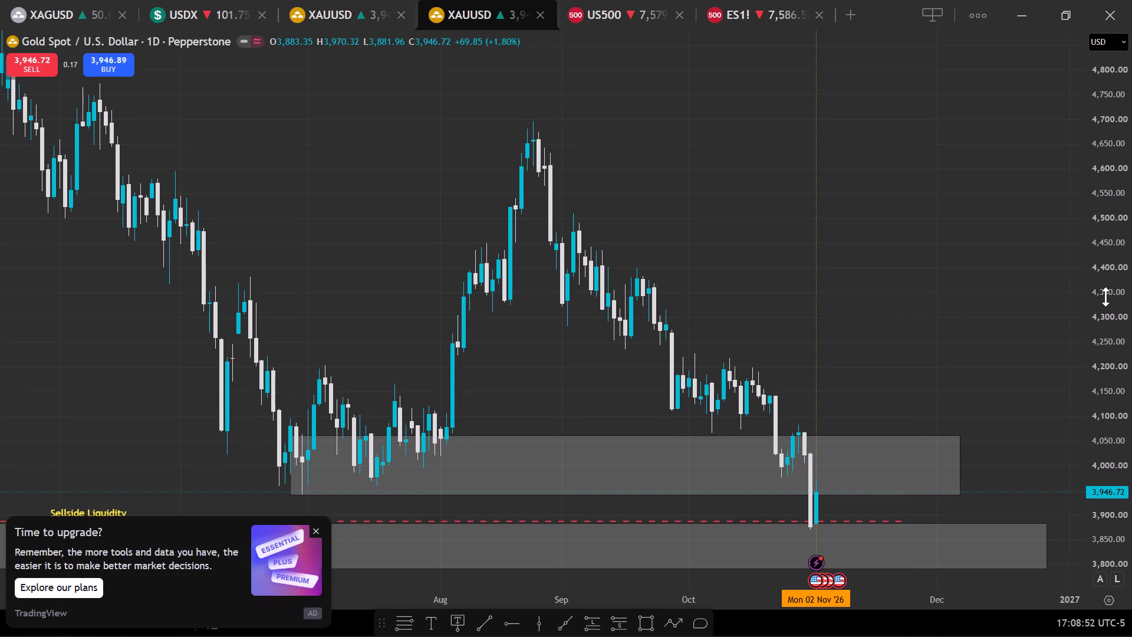
{"action": "scroll", "coordinate": [699, 307], "scroll_direction": "up", "scroll_amount": 2}
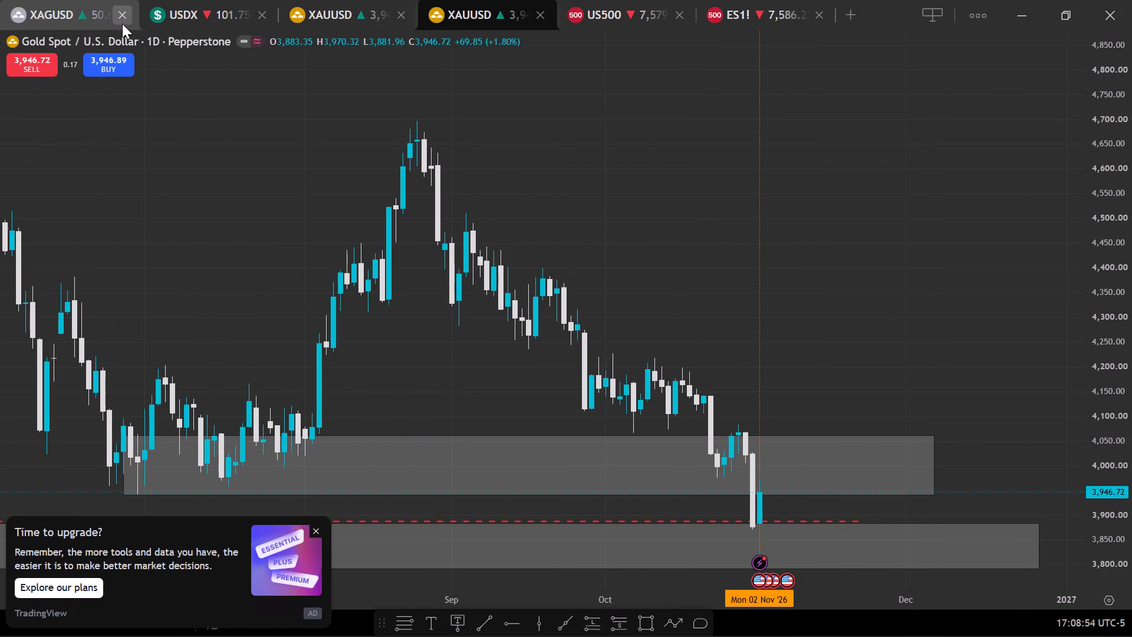
{"action": "left_click", "coordinate": [153, 45]}
{"action": "key", "text": "BackSpace"}
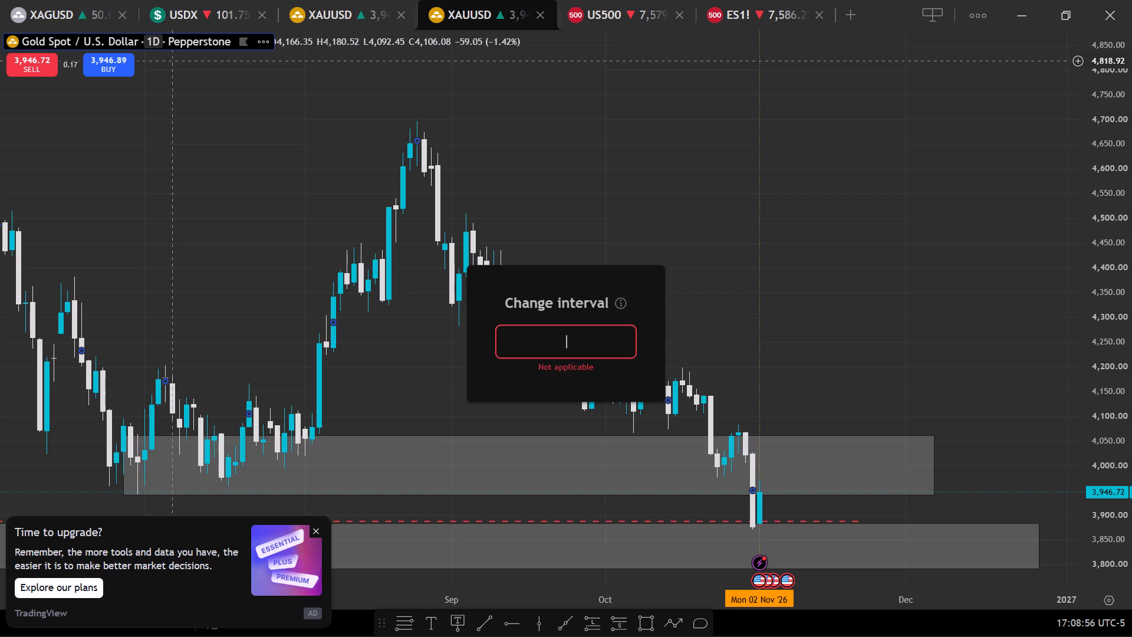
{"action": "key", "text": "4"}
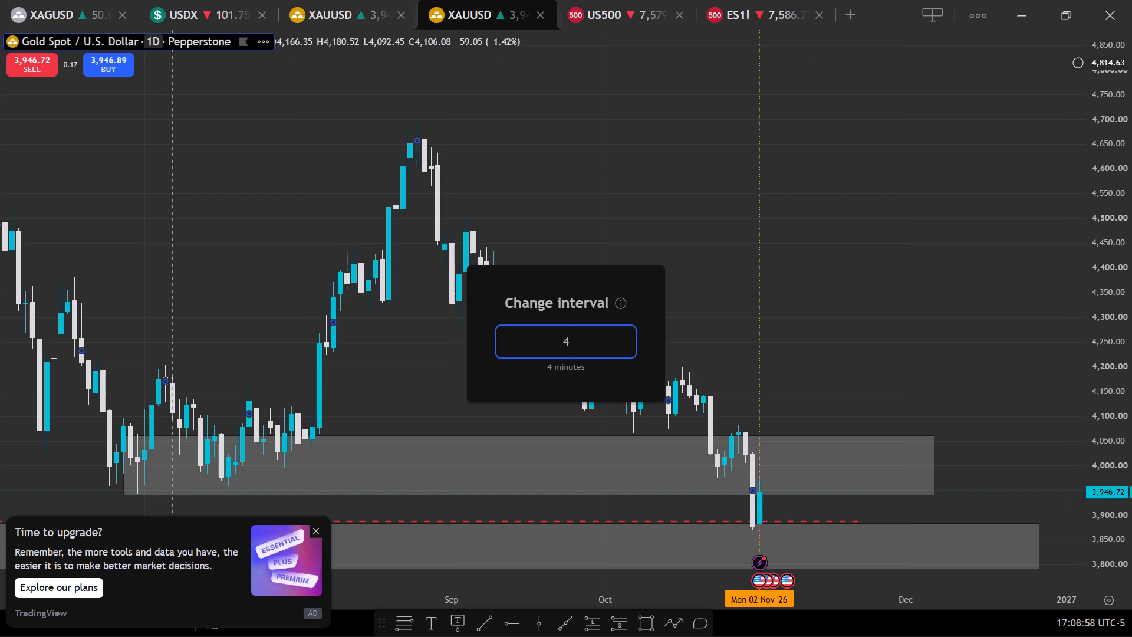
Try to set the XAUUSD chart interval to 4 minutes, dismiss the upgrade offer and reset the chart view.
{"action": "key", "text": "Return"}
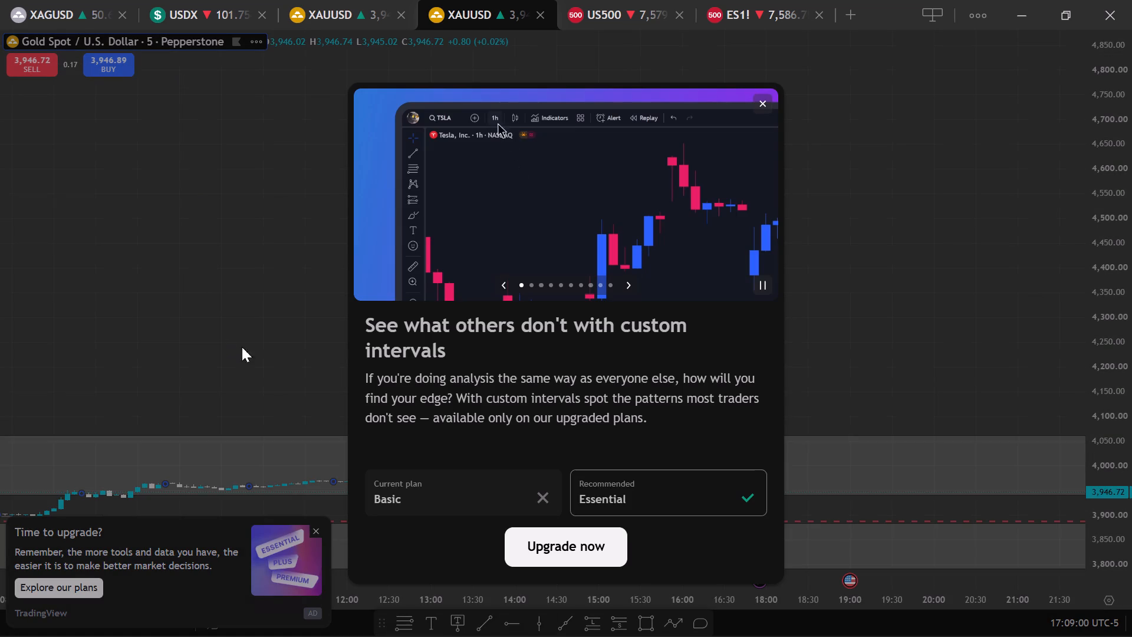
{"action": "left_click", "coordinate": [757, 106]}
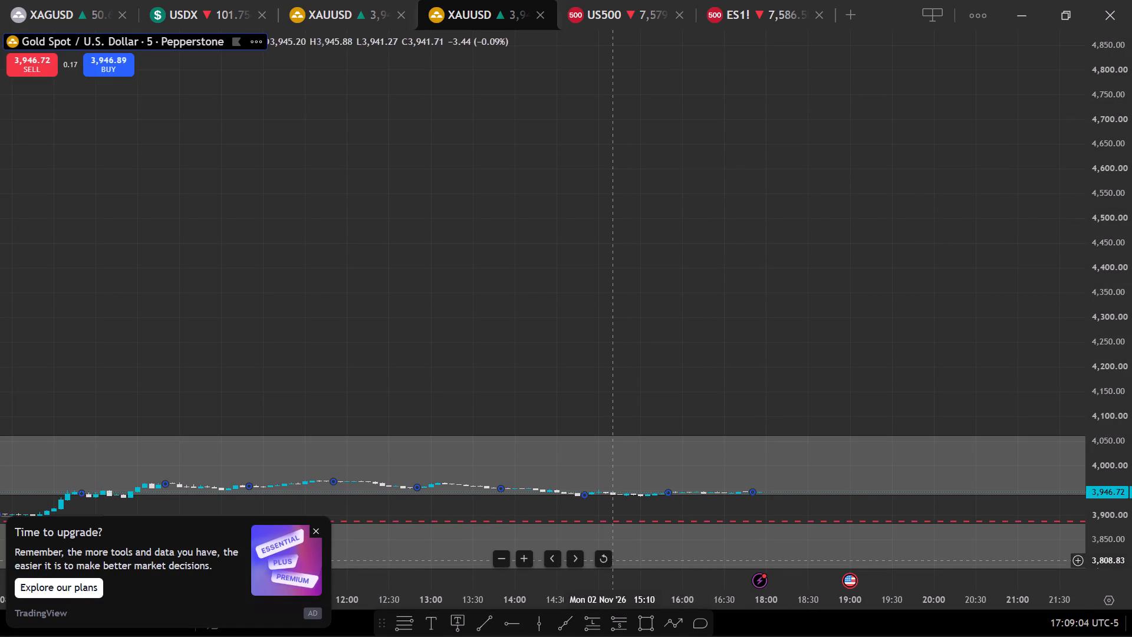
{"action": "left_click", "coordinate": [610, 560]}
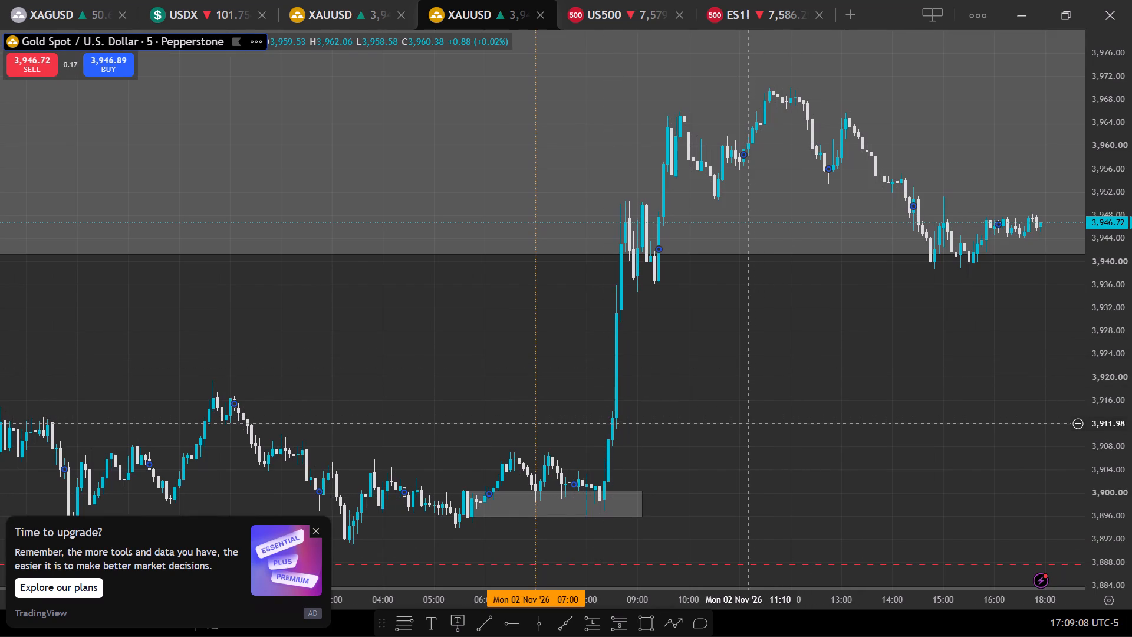
Set the XAUUSD chart interval to 4 hours.
{"action": "left_click", "coordinate": [153, 46]}
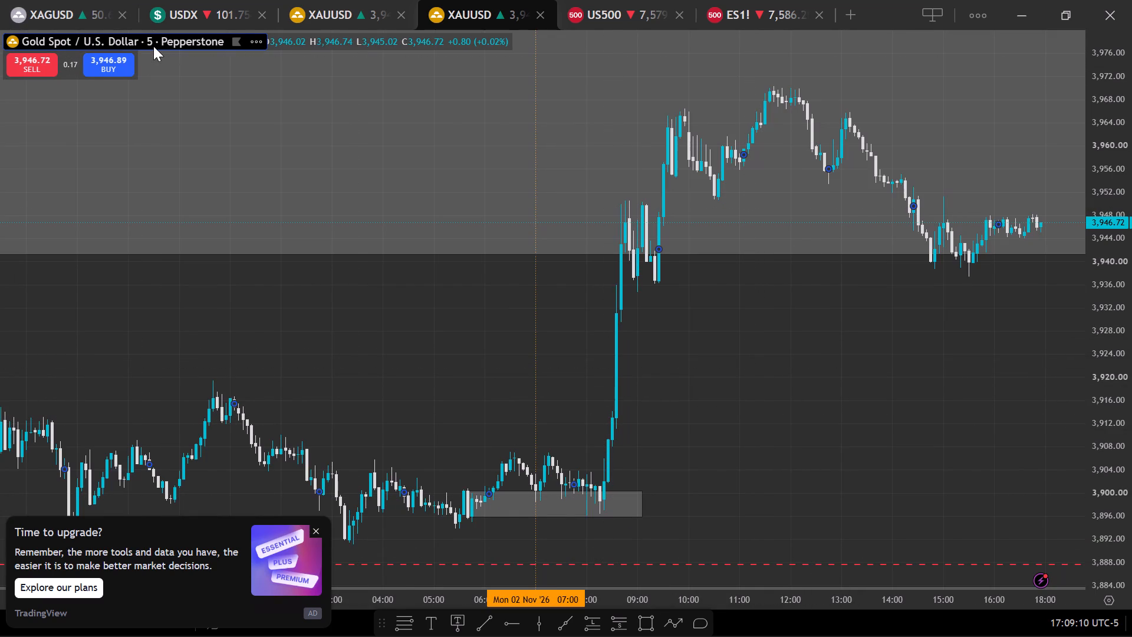
{"action": "left_click", "coordinate": [143, 39]}
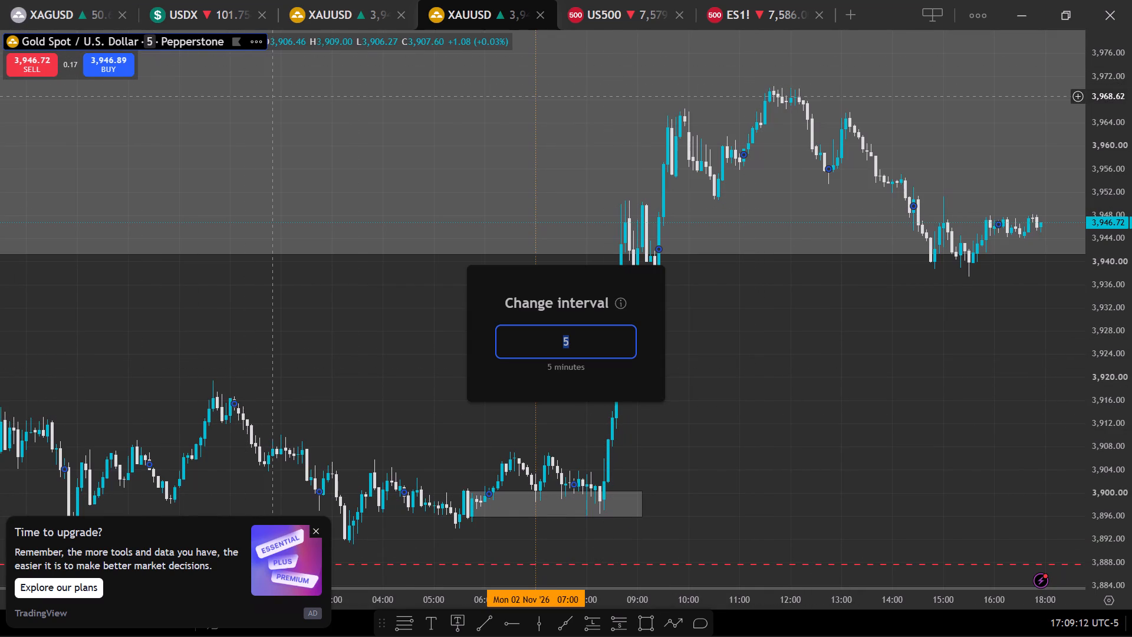
{"action": "key", "text": "4"}
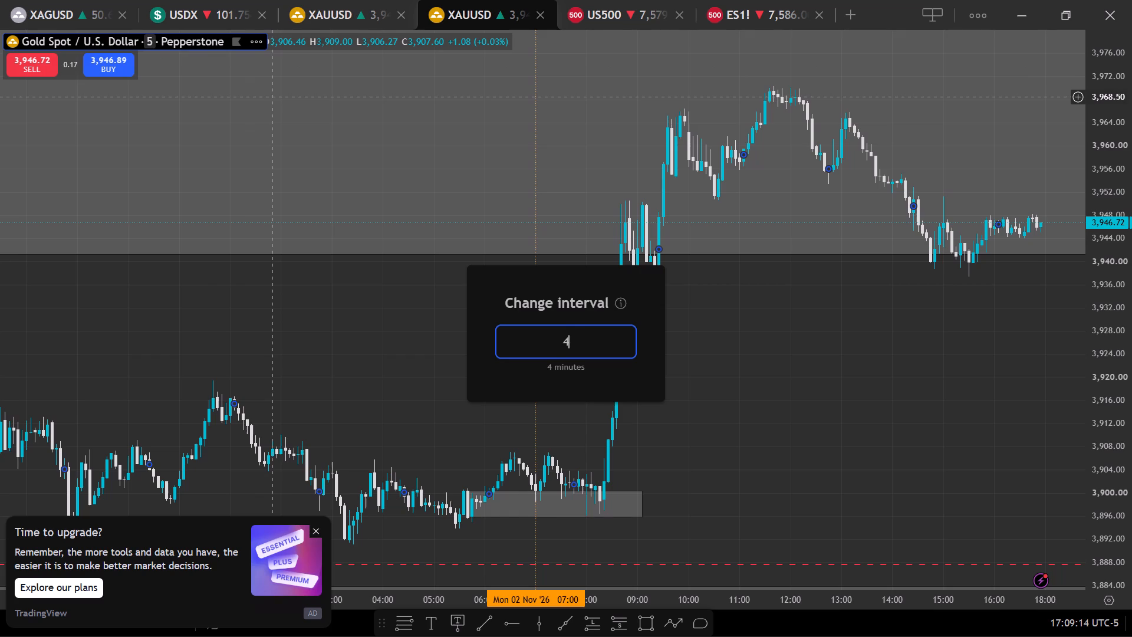
{"action": "key", "text": "h"}
{"action": "key", "text": "Return"}
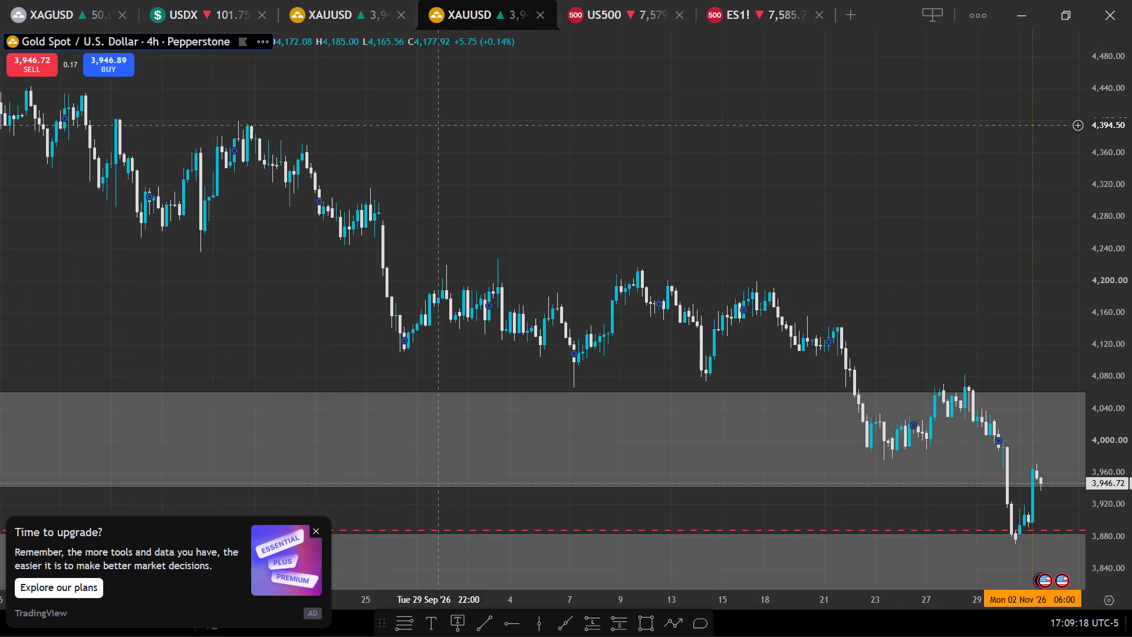
Examine the late-October drop and the latest 4-hour candles against the grey zones and red dashed line.
{"action": "scroll", "coordinate": [614, 153], "scroll_direction": "up", "scroll_amount": 8}
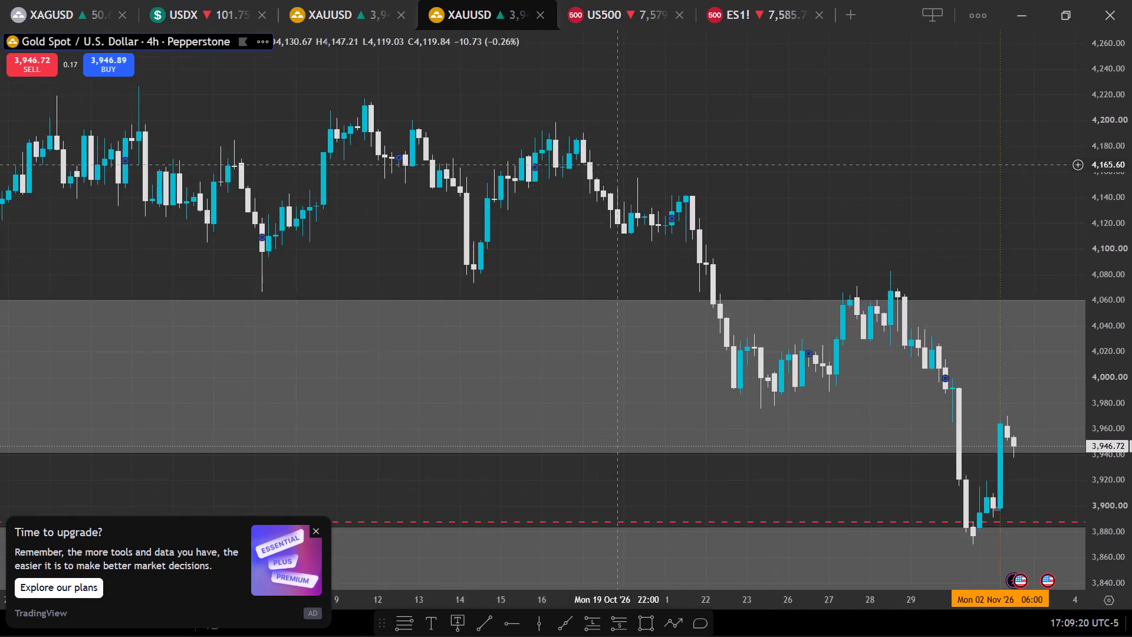
{"action": "scroll", "coordinate": [614, 165], "scroll_direction": "up", "scroll_amount": 1}
{"action": "left_click_drag", "start_coordinate": [710, 162], "coordinate": [654, 173]}
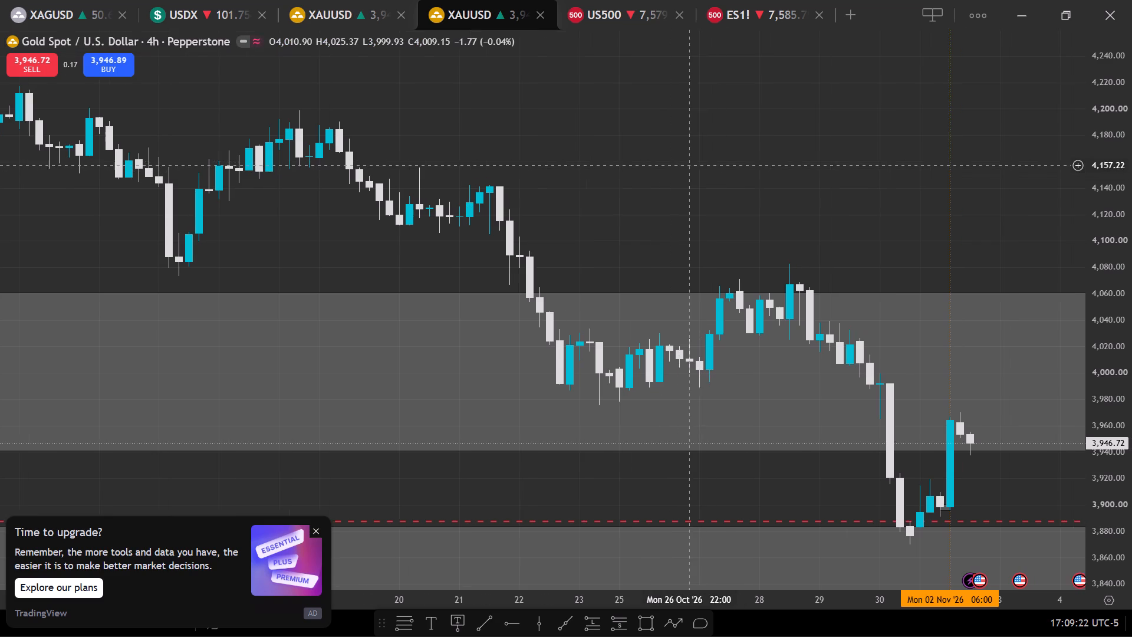
{"action": "left_click_drag", "start_coordinate": [654, 173], "coordinate": [470, 180]}
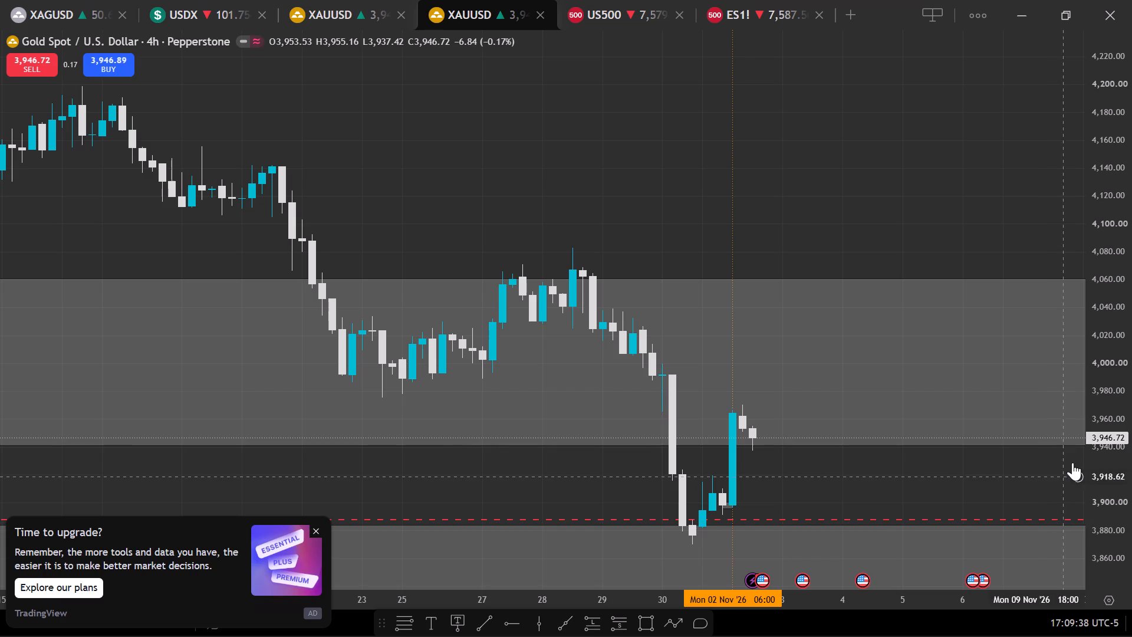
{"action": "scroll", "coordinate": [1131, 411], "scroll_direction": "up", "scroll_amount": 4}
{"action": "scroll", "coordinate": [783, 421], "scroll_direction": "down", "scroll_amount": 2}
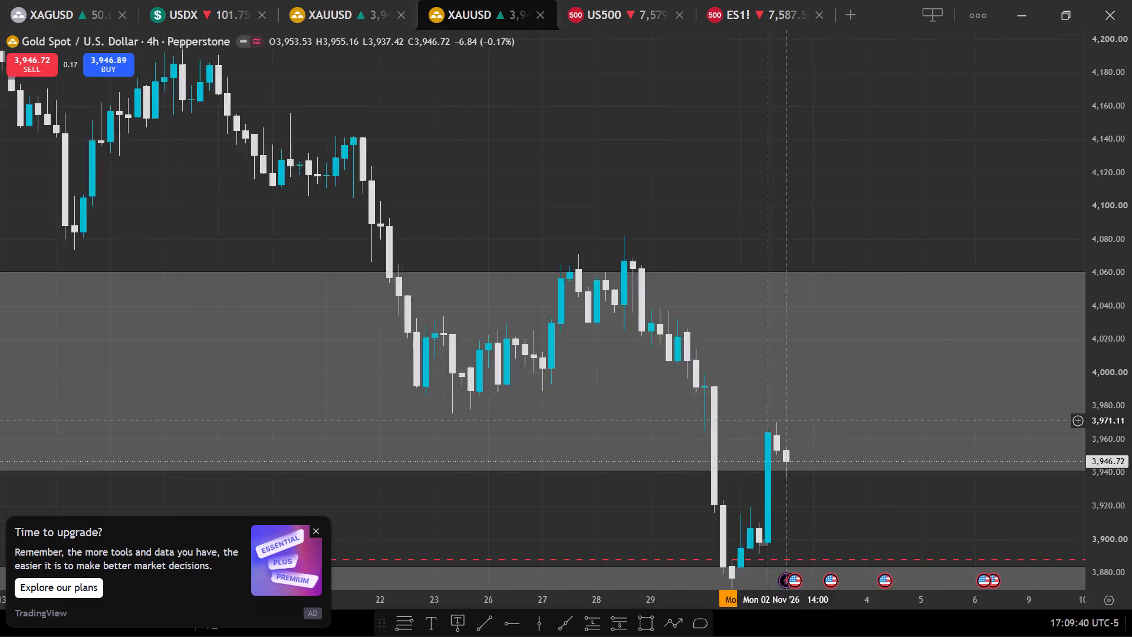
{"action": "left_click_drag", "start_coordinate": [871, 523], "coordinate": [845, 439]}
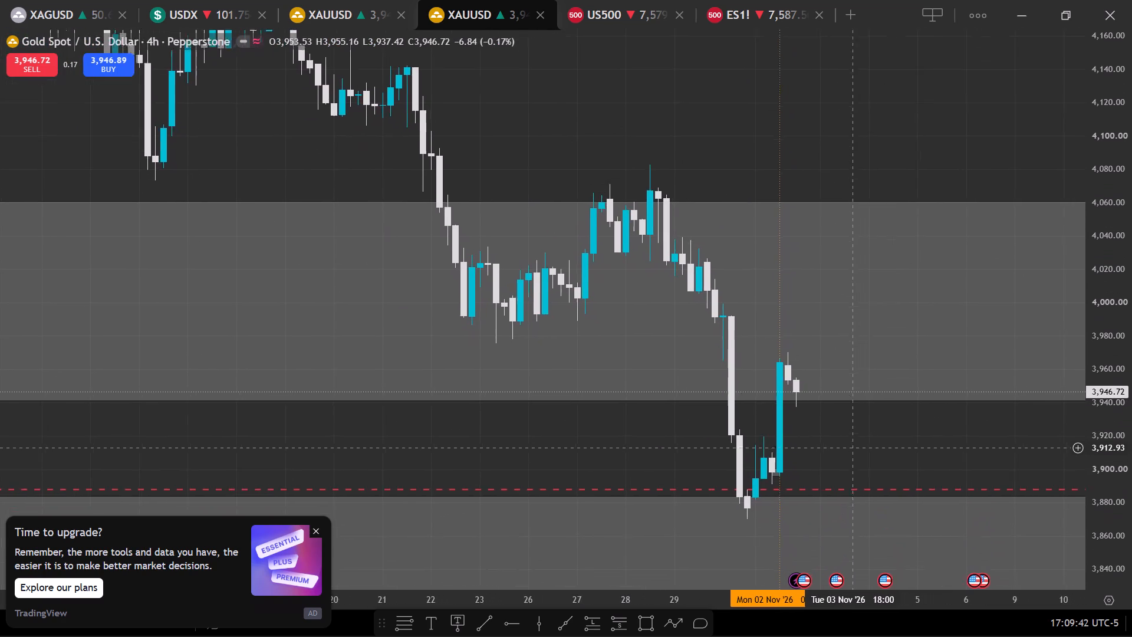
{"action": "left_click_drag", "start_coordinate": [845, 439], "coordinate": [772, 399]}
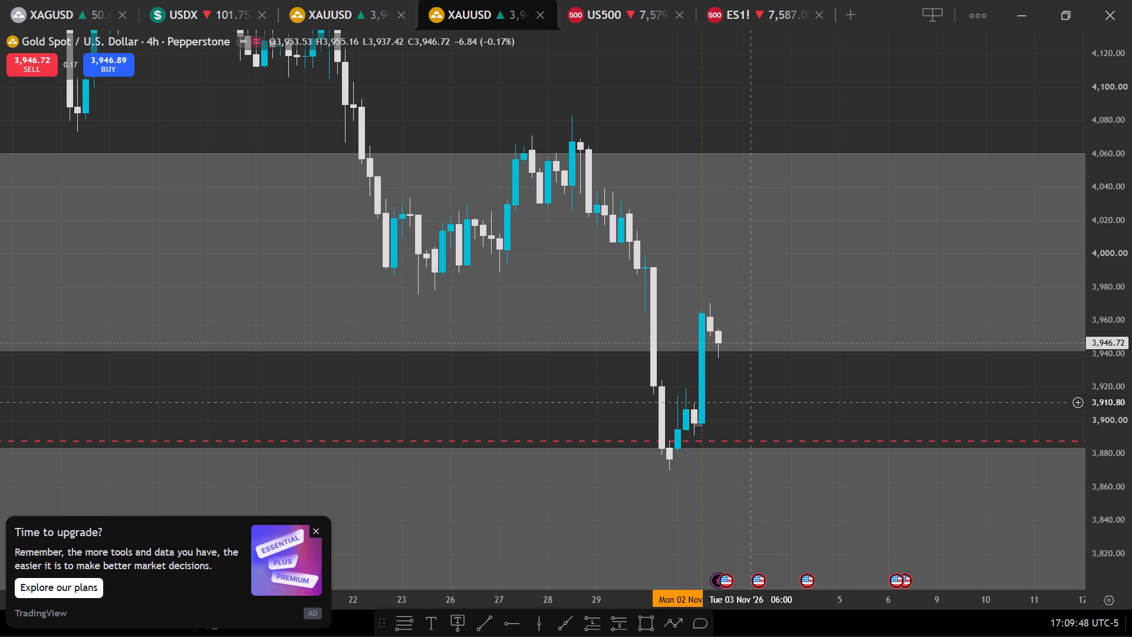
{"action": "scroll", "coordinate": [749, 392], "scroll_direction": "down", "scroll_amount": 3}
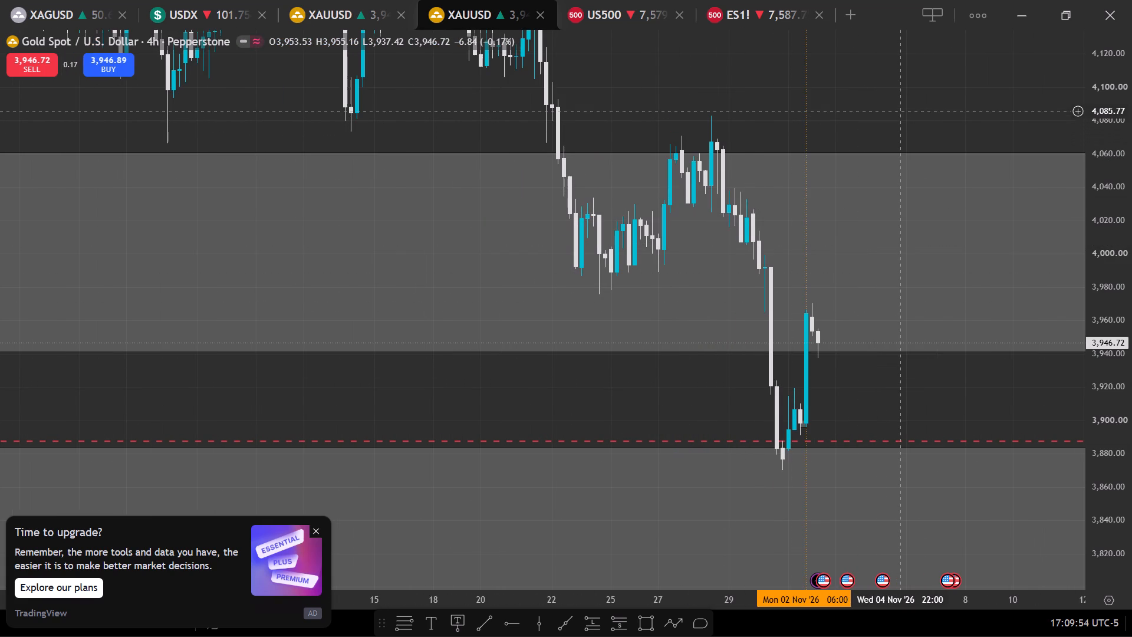
{"action": "left_click_drag", "start_coordinate": [908, 119], "coordinate": [682, 185]}
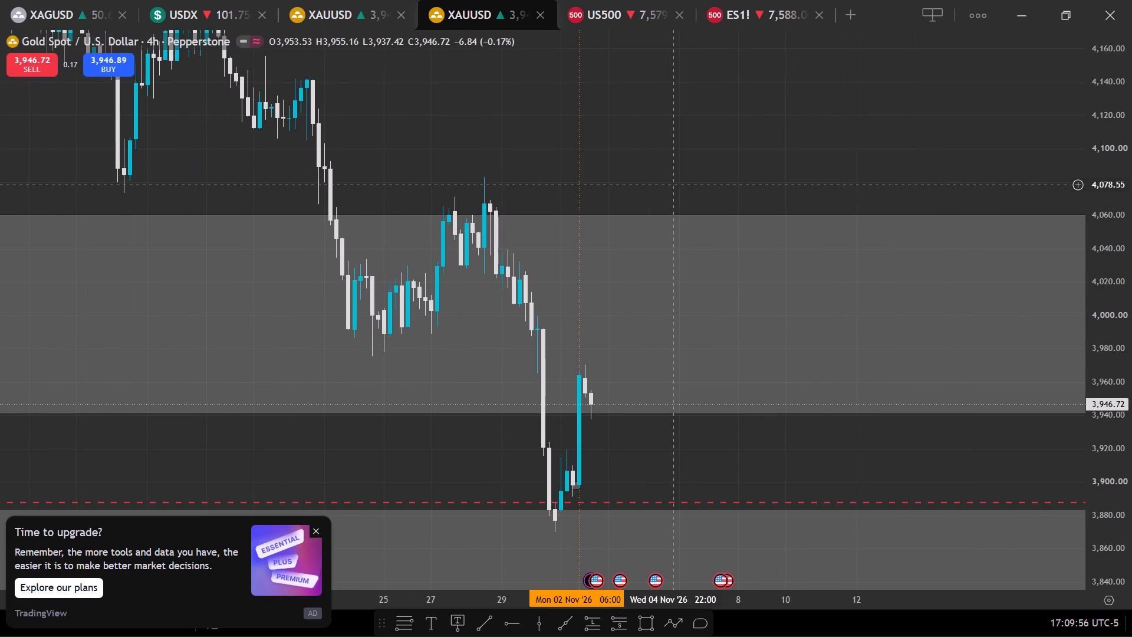
Examine the older July and August price swings around the start of the upper grey zone.
{"action": "scroll", "coordinate": [833, 121], "scroll_direction": "down", "scroll_amount": 6}
{"action": "scroll", "coordinate": [680, 179], "scroll_direction": "down", "scroll_amount": 11}
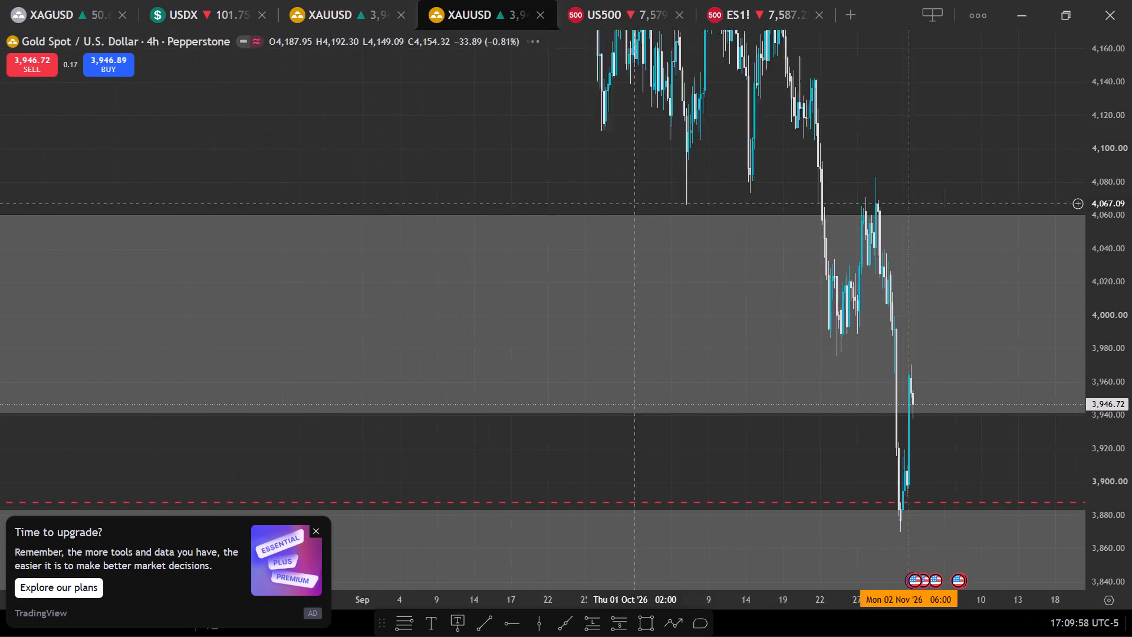
{"action": "scroll", "coordinate": [596, 228], "scroll_direction": "down", "scroll_amount": 6}
{"action": "scroll", "coordinate": [578, 247], "scroll_direction": "up", "scroll_amount": 3}
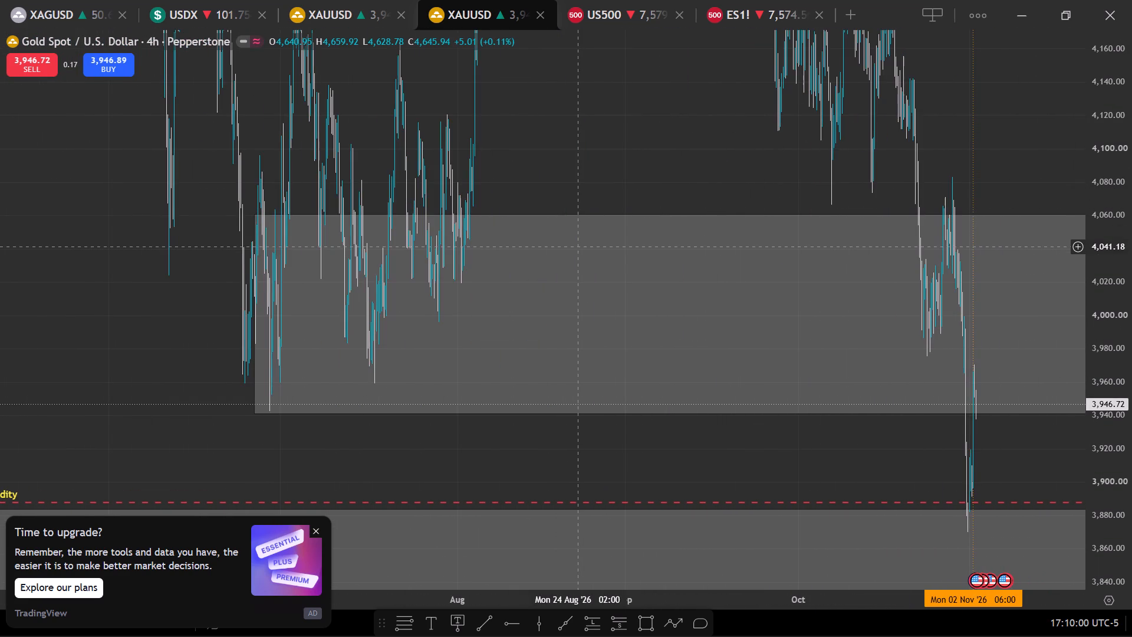
{"action": "scroll", "coordinate": [1107, 136], "scroll_direction": "down", "scroll_amount": 12}
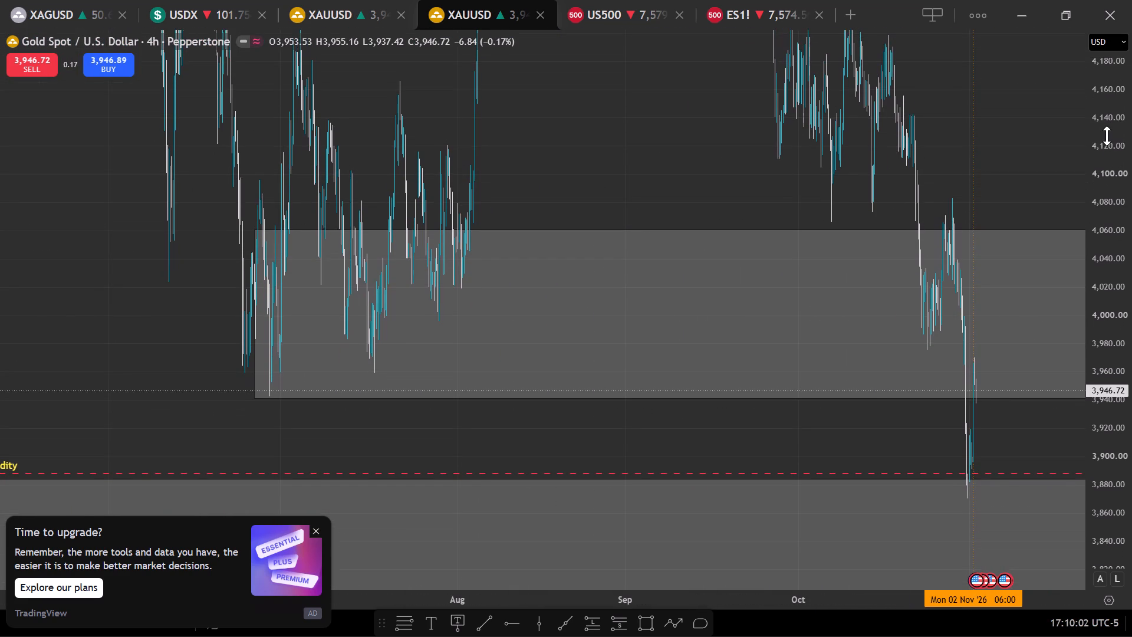
{"action": "scroll", "coordinate": [1107, 136], "scroll_direction": "down", "scroll_amount": 1}
{"action": "scroll", "coordinate": [371, 309], "scroll_direction": "up", "scroll_amount": 14}
{"action": "left_click_drag", "start_coordinate": [195, 196], "coordinate": [949, 196]}
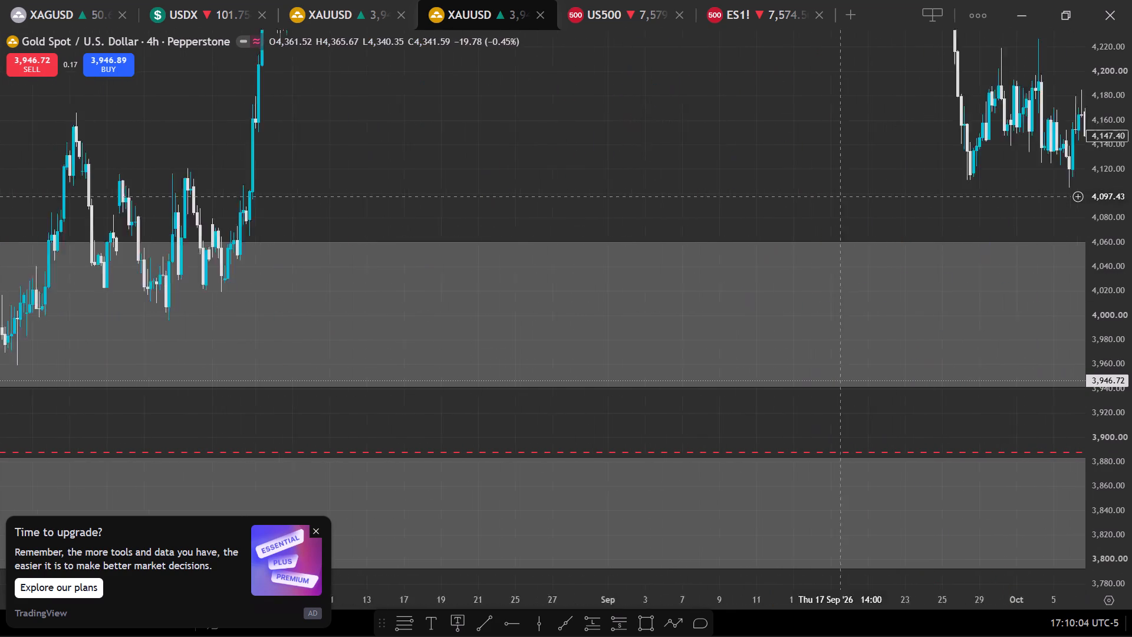
{"action": "left_click_drag", "start_coordinate": [949, 196], "coordinate": [957, 196]}
{"action": "left_click_drag", "start_coordinate": [618, 183], "coordinate": [881, 157]}
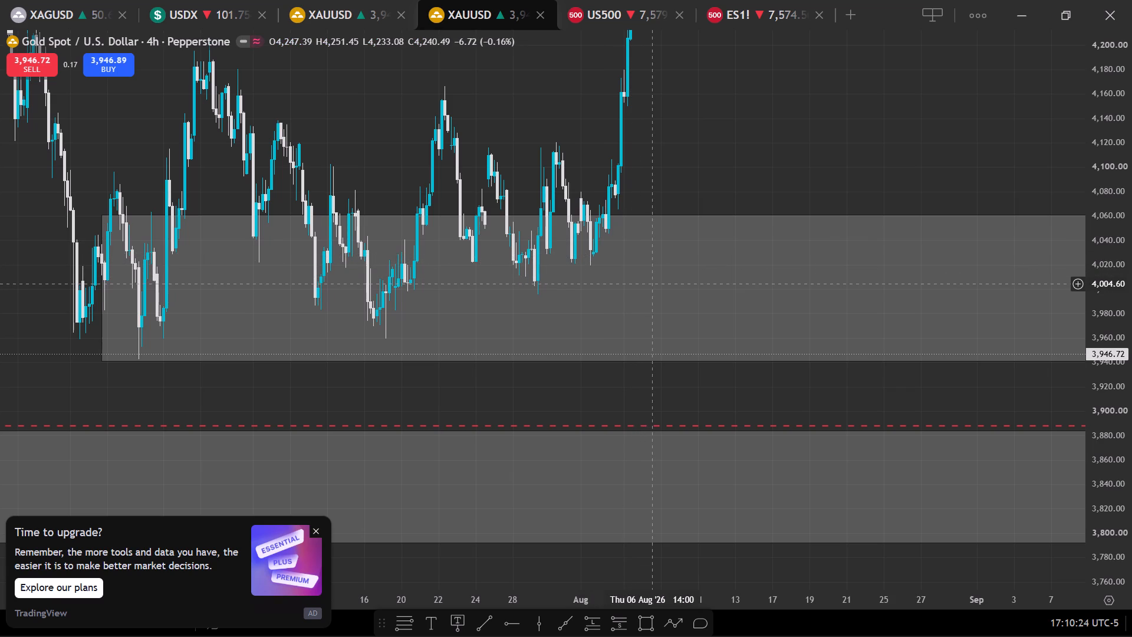
{"action": "left_click", "coordinate": [724, 151]}
{"action": "scroll", "coordinate": [733, 163], "scroll_direction": "up", "scroll_amount": 2}
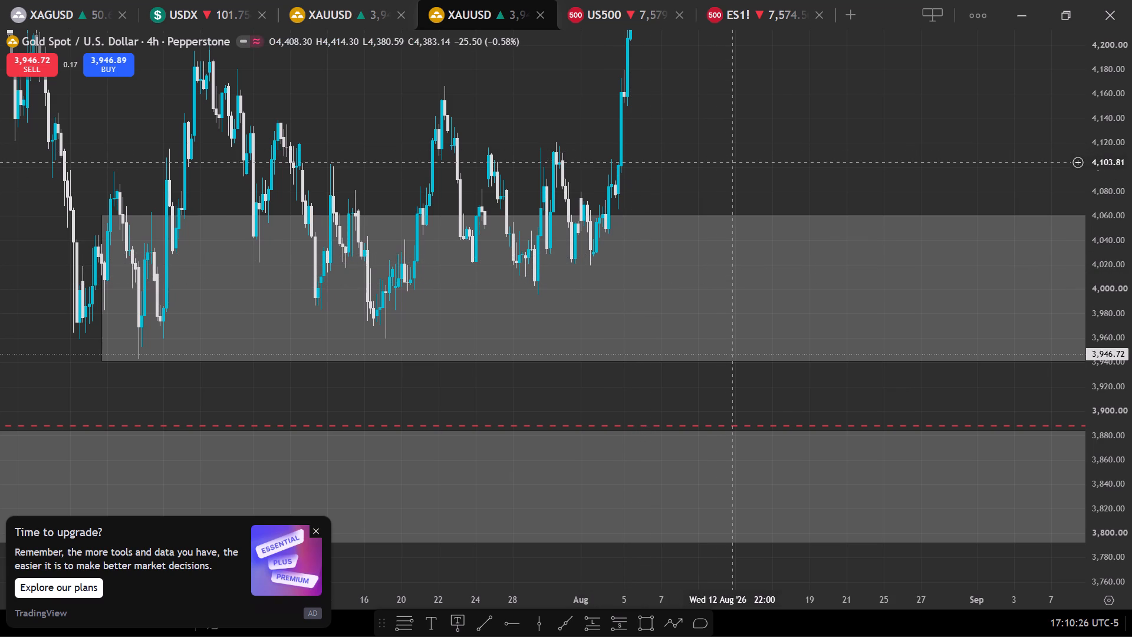
{"action": "scroll", "coordinate": [733, 163], "scroll_direction": "up", "scroll_amount": 3}
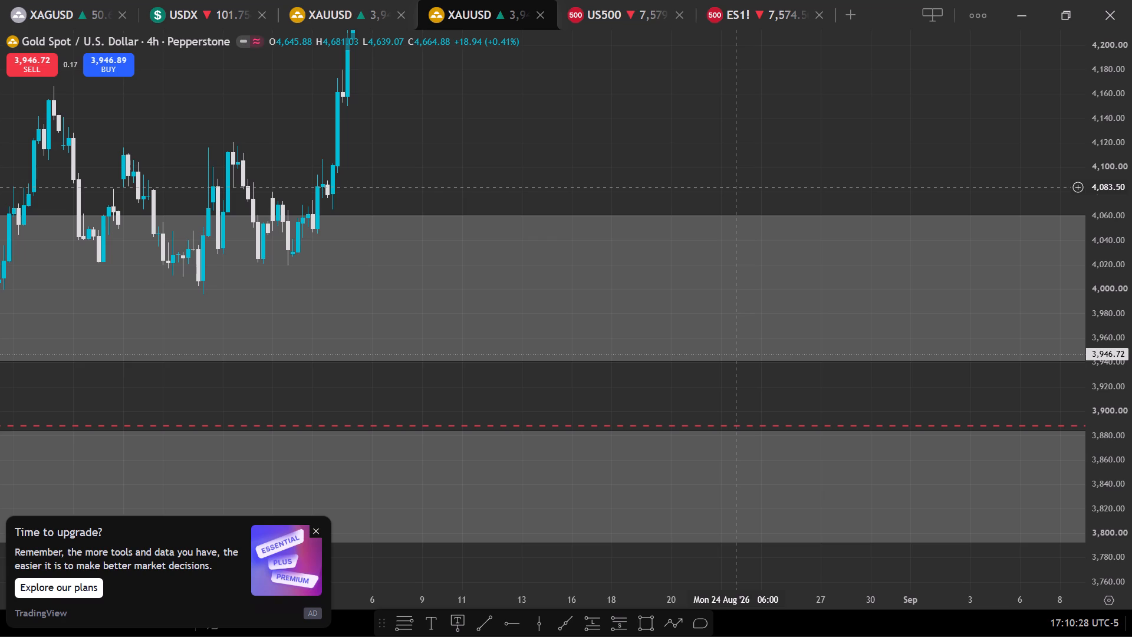
Review the September to October decline on the 4-hour chart up to the latest candles.
{"action": "left_click_drag", "start_coordinate": [808, 115], "coordinate": [175, 271]}
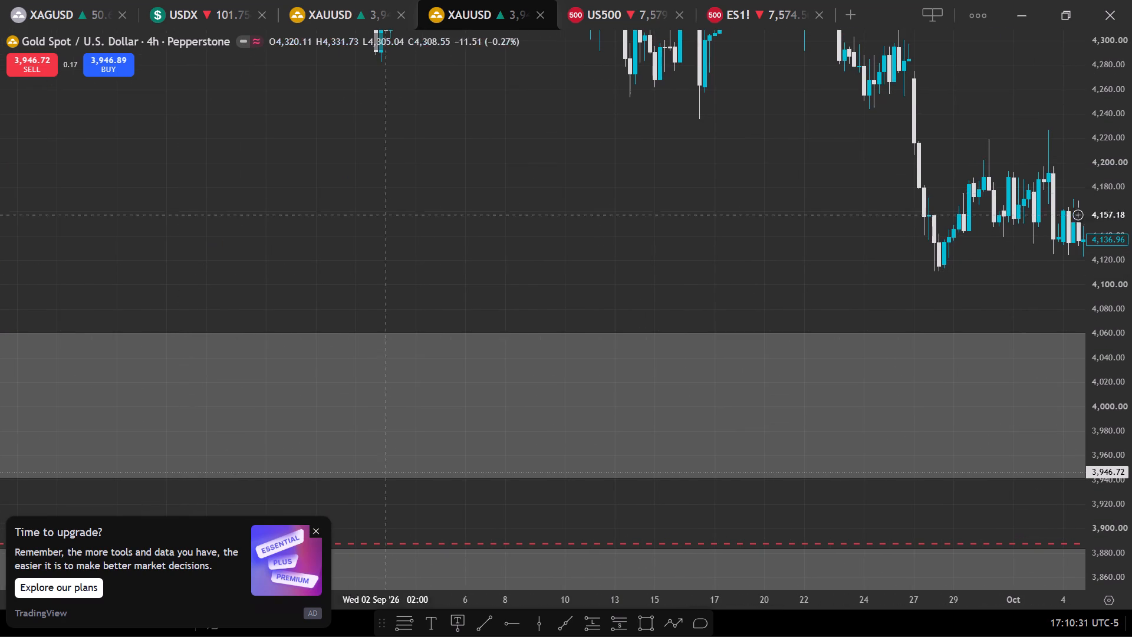
{"action": "left_click_drag", "start_coordinate": [708, 169], "coordinate": [0, 338]}
{"action": "left_click_drag", "start_coordinate": [0, 337], "coordinate": [0, 281]}
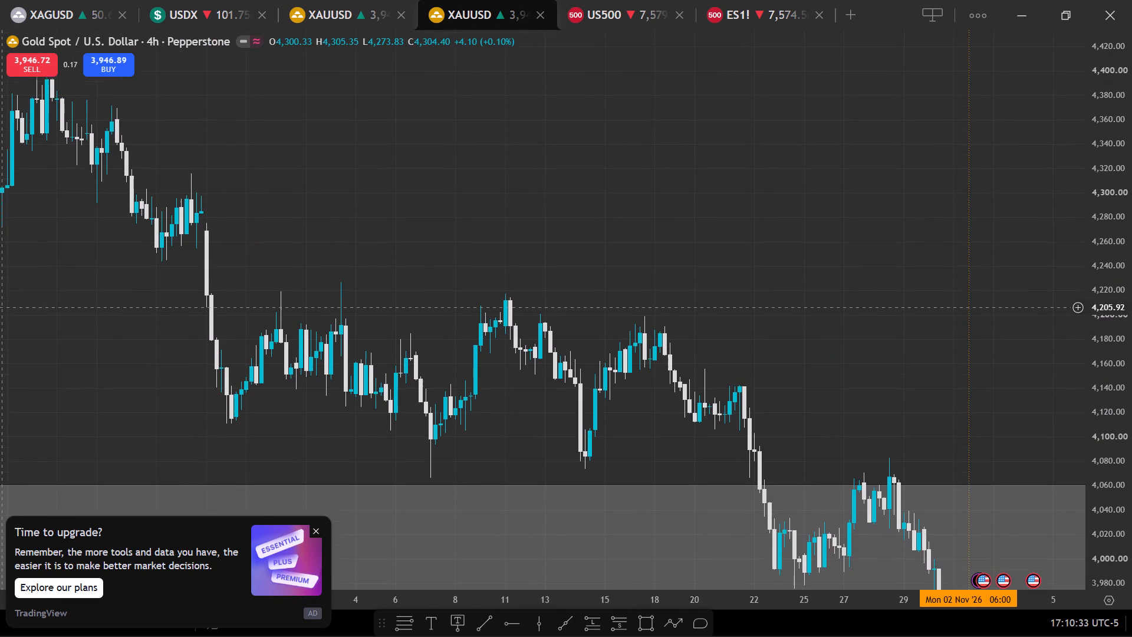
{"action": "left_click_drag", "start_coordinate": [0, 281], "coordinate": [0, 279]}
{"action": "left_click_drag", "start_coordinate": [753, 278], "coordinate": [369, 150]}
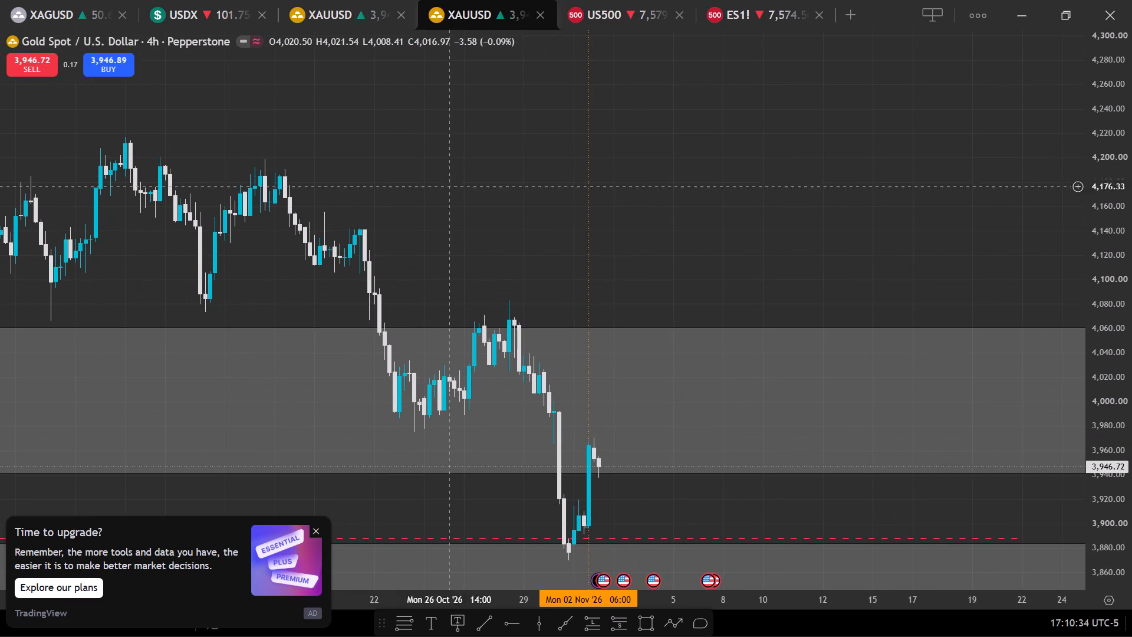
{"action": "scroll", "coordinate": [1130, 298], "scroll_direction": "up", "scroll_amount": 2}
{"action": "scroll", "coordinate": [1129, 298], "scroll_direction": "down", "scroll_amount": 2}
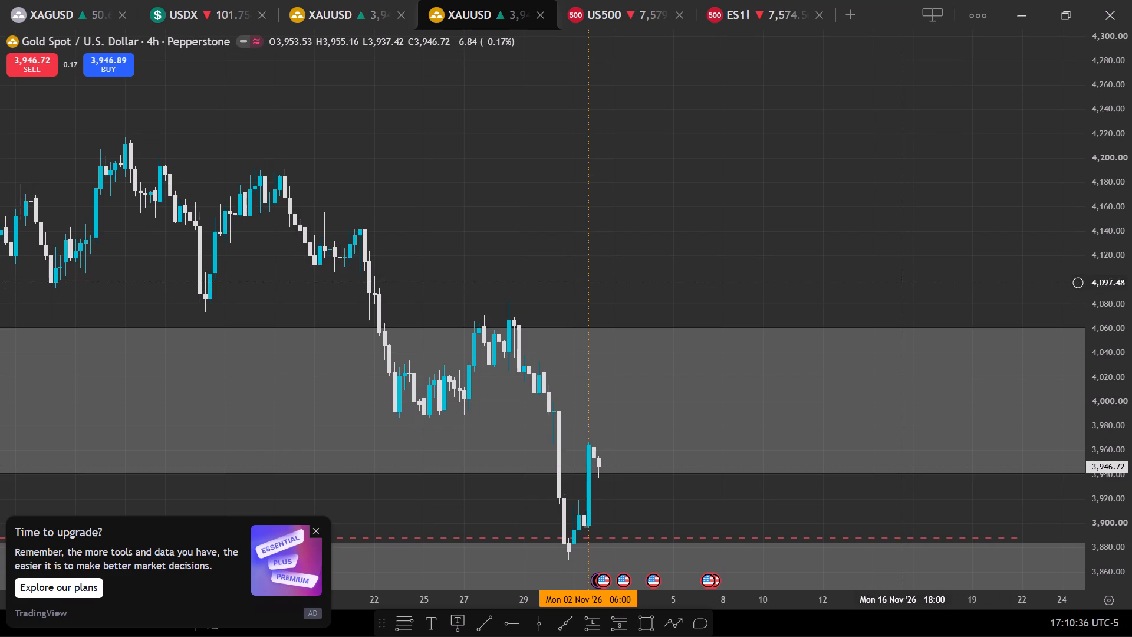
Examine where the latest candles sit relative to both grey zones, the red dashed line and the October swings.
{"action": "left_click_drag", "start_coordinate": [902, 263], "coordinate": [897, 152]}
{"action": "scroll", "coordinate": [897, 152], "scroll_direction": "down", "scroll_amount": 2}
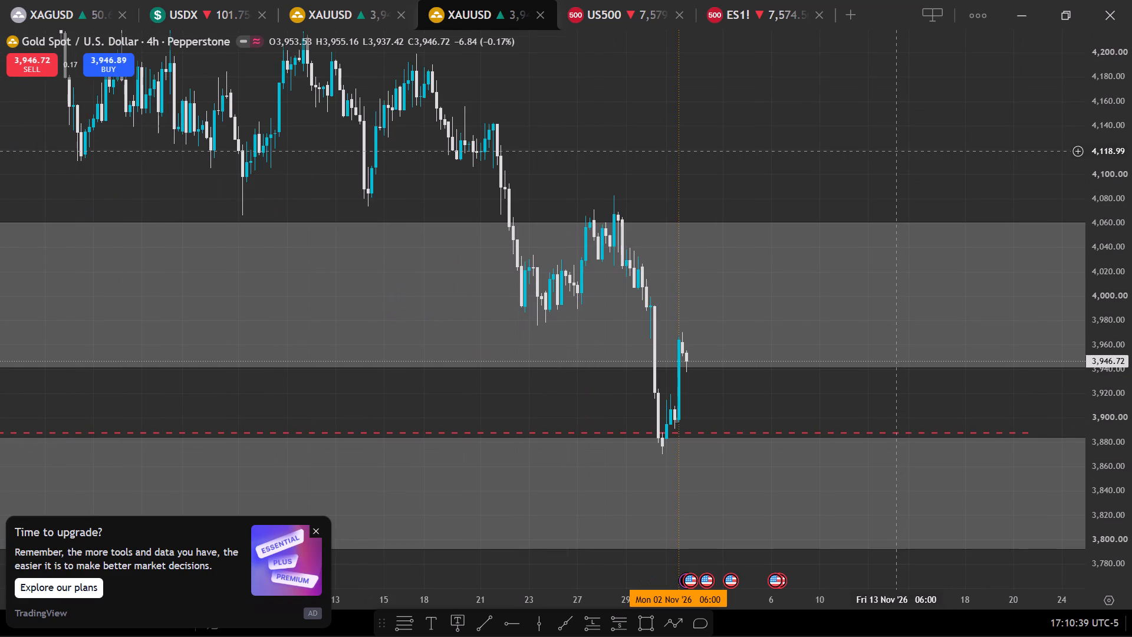
{"action": "scroll", "coordinate": [896, 152], "scroll_direction": "up", "scroll_amount": 1}
{"action": "scroll", "coordinate": [896, 153], "scroll_direction": "down", "scroll_amount": 3}
{"action": "scroll", "coordinate": [895, 153], "scroll_direction": "up", "scroll_amount": 4}
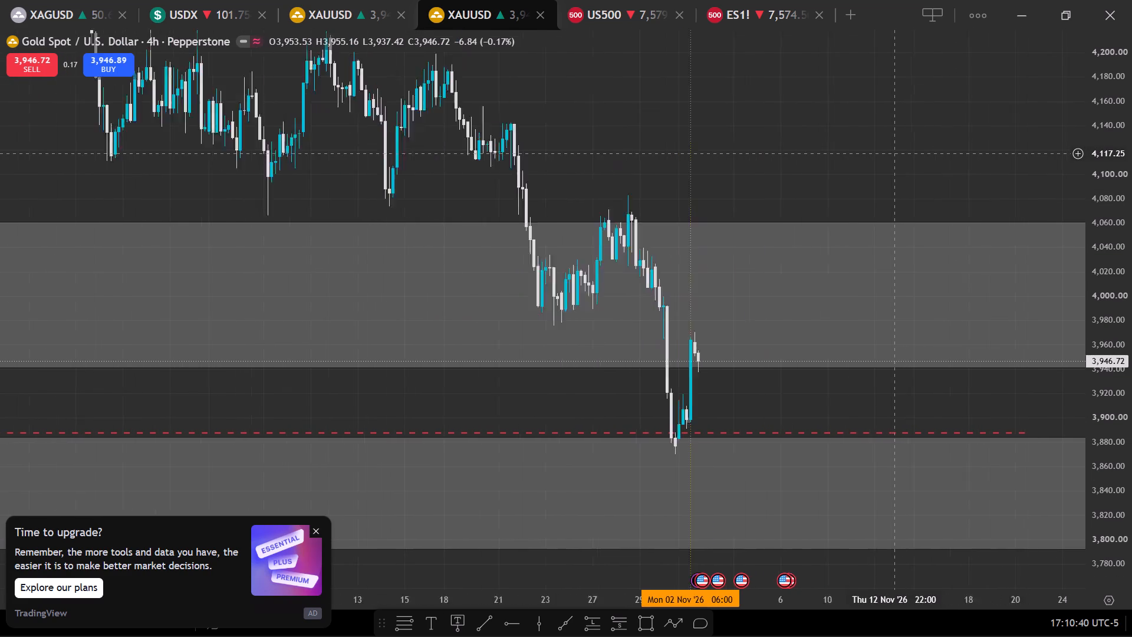
{"action": "scroll", "coordinate": [900, 158], "scroll_direction": "up", "scroll_amount": 2}
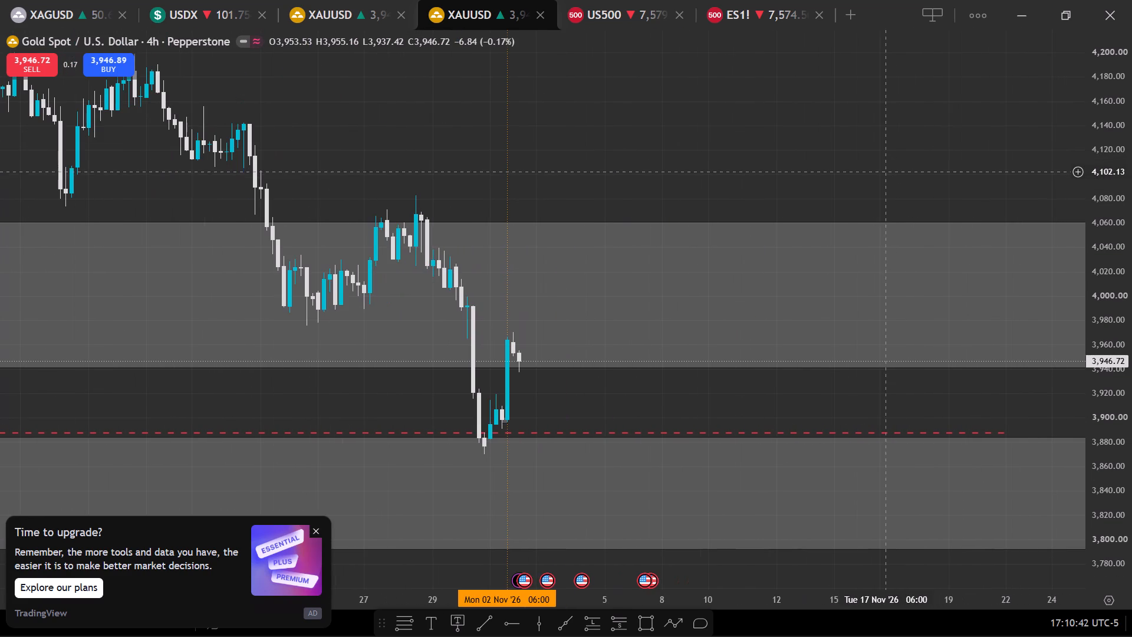
{"action": "left_click_drag", "start_coordinate": [779, 183], "coordinate": [809, 140]}
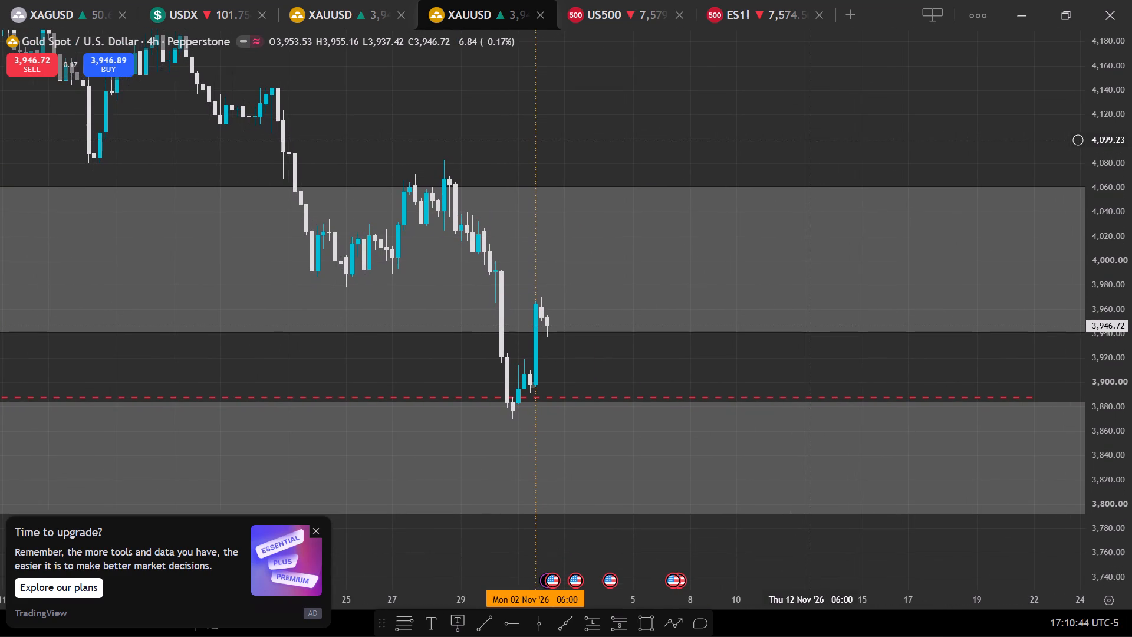
{"action": "left_click_drag", "start_coordinate": [812, 140], "coordinate": [825, 140]}
{"action": "left_click", "coordinate": [842, 140]}
{"action": "left_click_drag", "start_coordinate": [704, 123], "coordinate": [708, 123]}
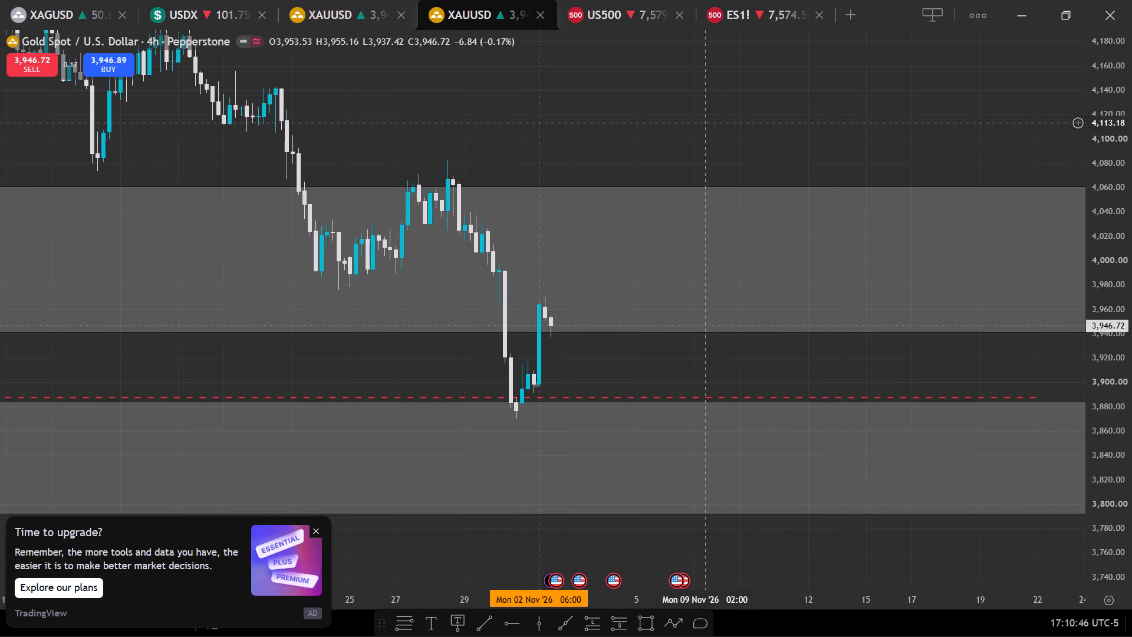
{"action": "left_click_drag", "start_coordinate": [708, 123], "coordinate": [860, 202]}
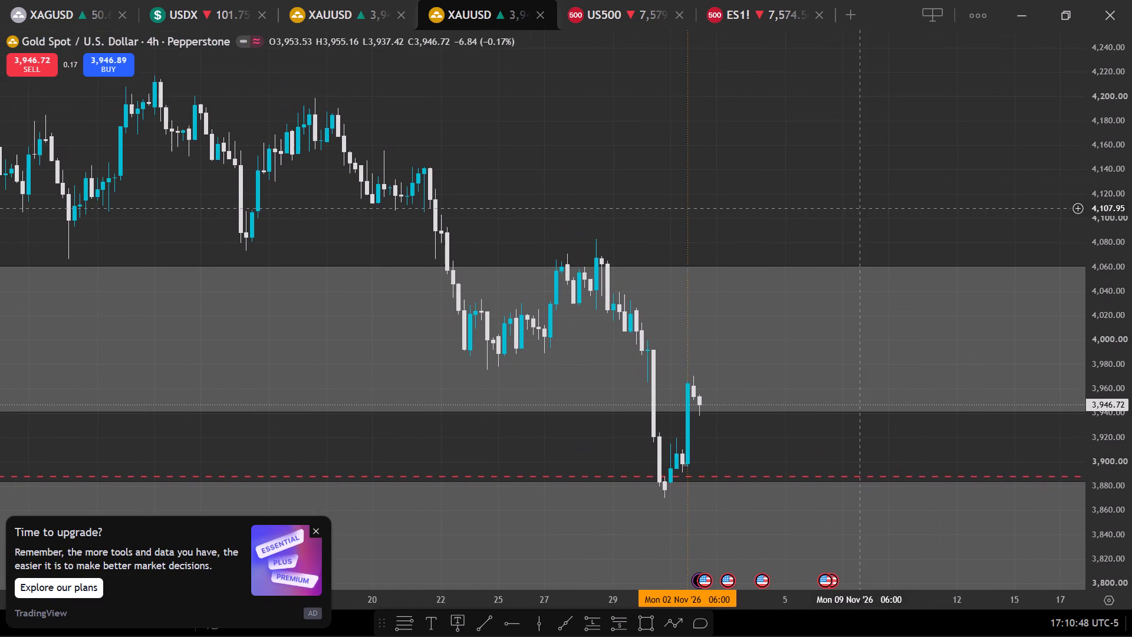
{"action": "left_click_drag", "start_coordinate": [791, 200], "coordinate": [857, 229]}
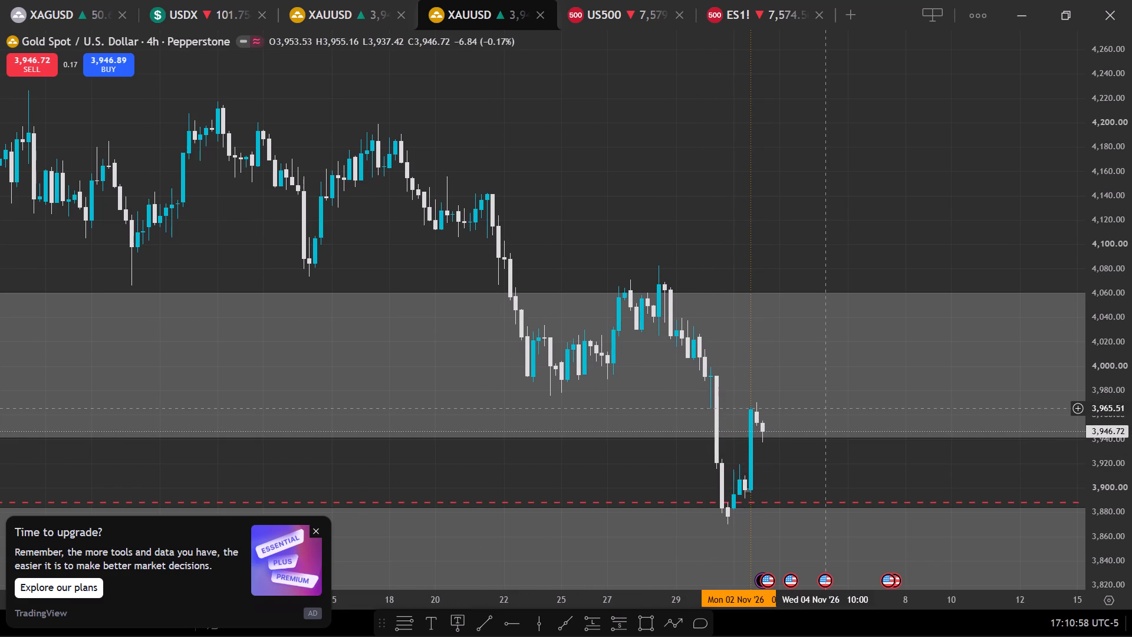
Change the gold chart's interval to 1 hour.
{"action": "left_click", "coordinate": [153, 42]}
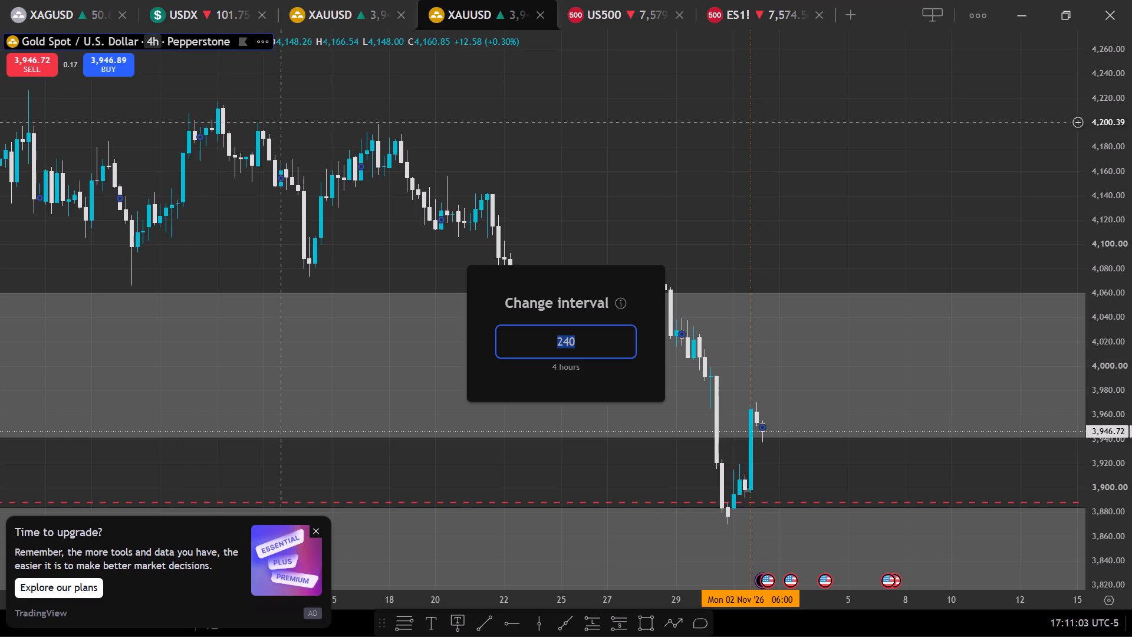
{"action": "key", "text": "BackSpace"}
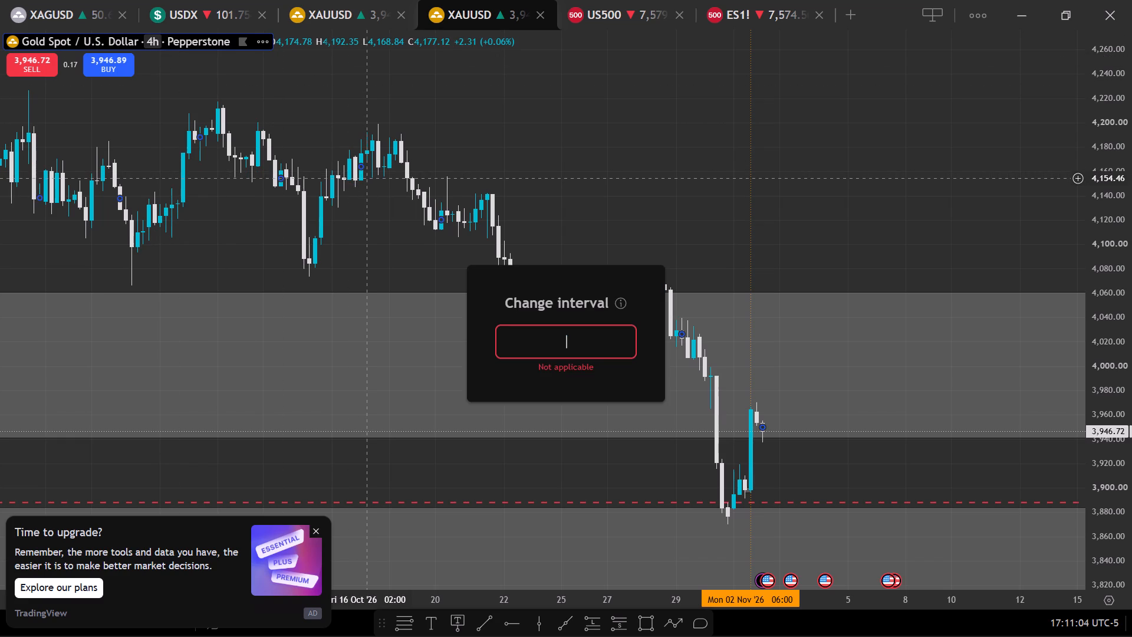
{"action": "key", "text": "1"}
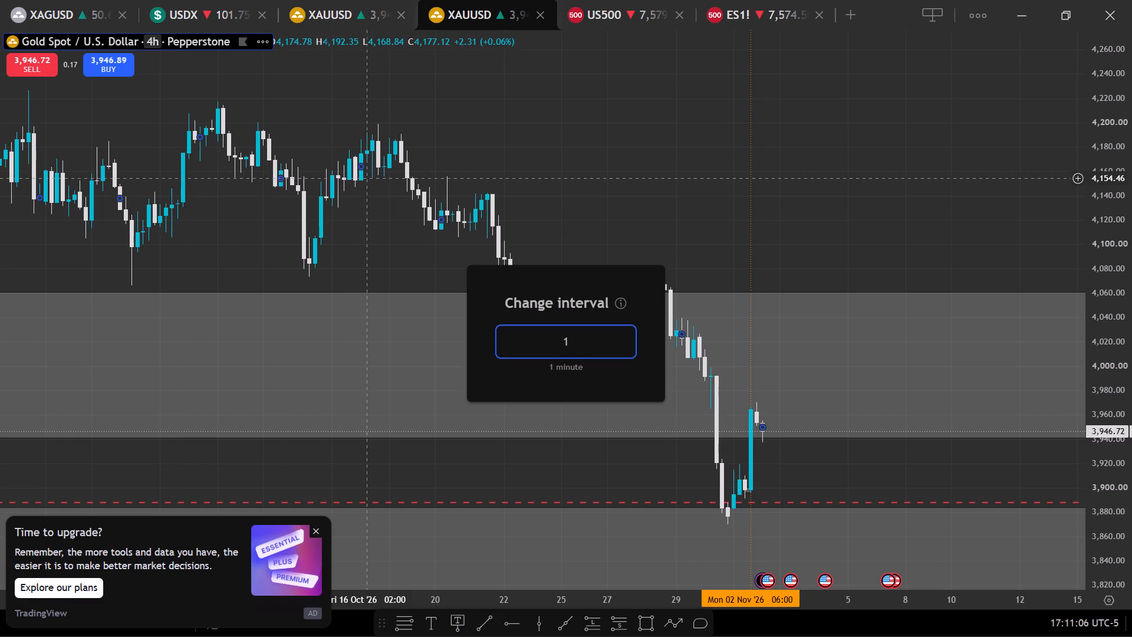
{"action": "key", "text": "h"}
{"action": "key", "text": "Return"}
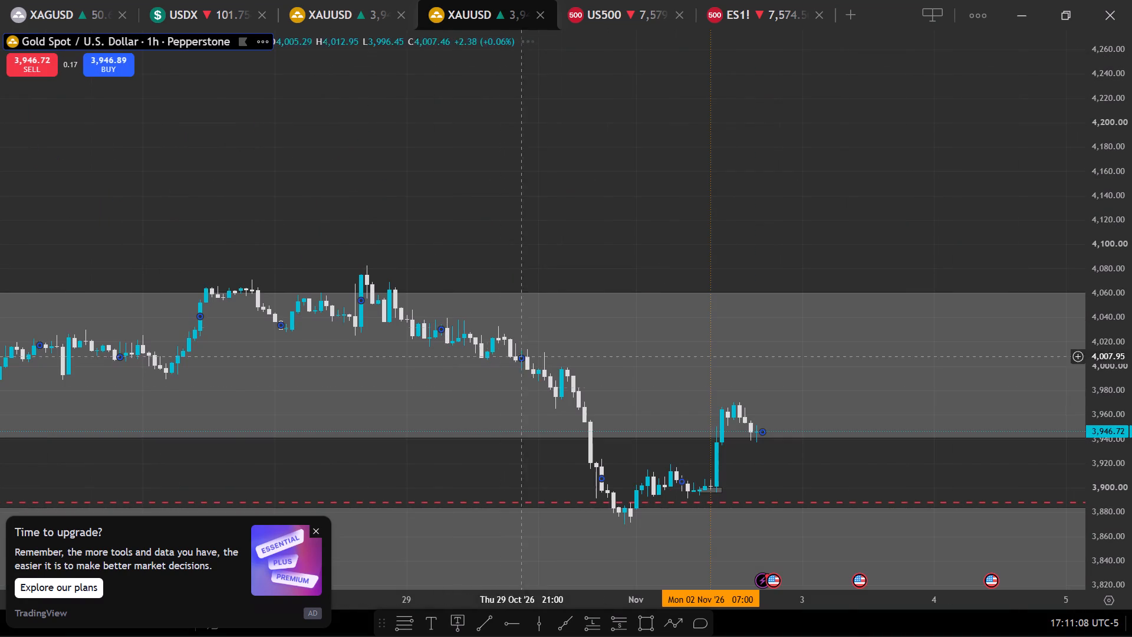
Dismiss the upgrade advertisement covering the lower part of the chart.
{"action": "left_click", "coordinate": [308, 527]}
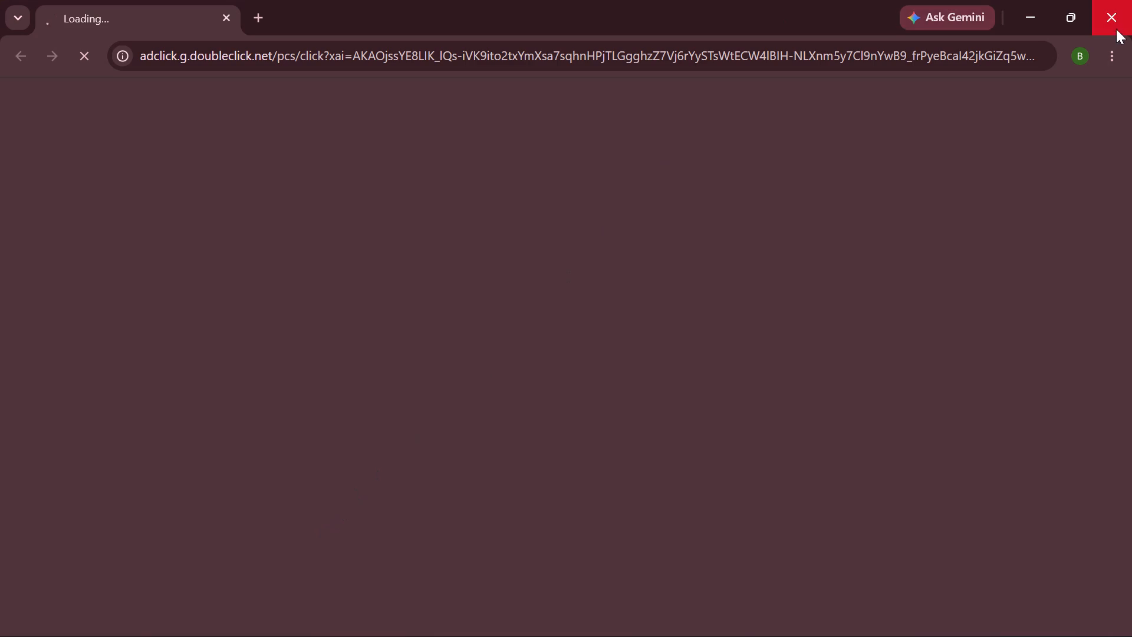
{"action": "left_click", "coordinate": [1116, 26]}
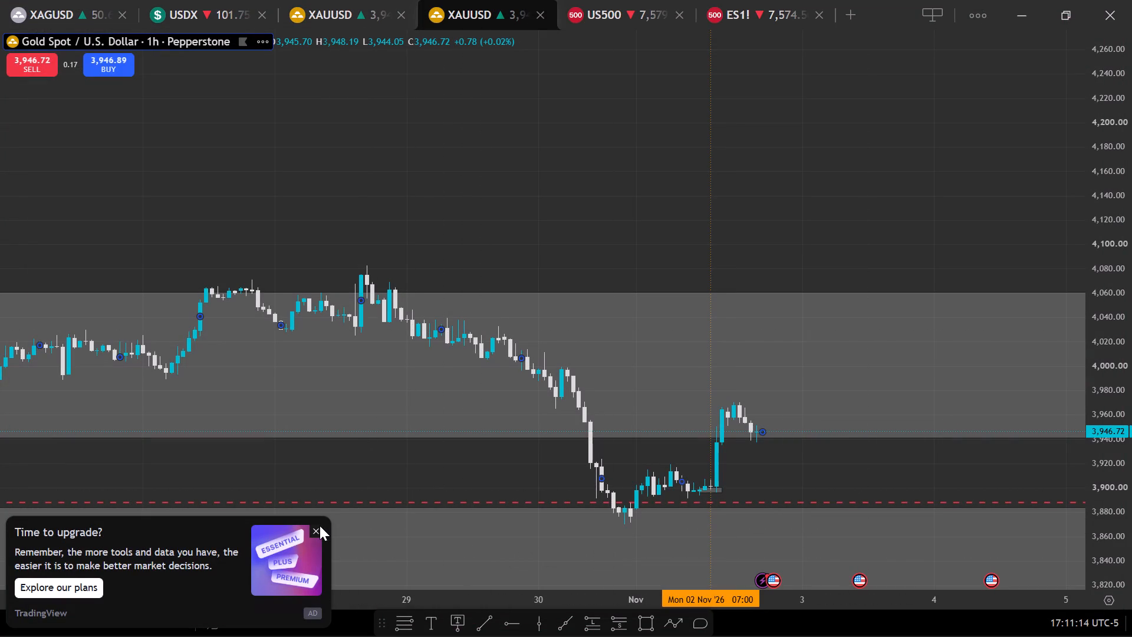
{"action": "left_click", "coordinate": [318, 527]}
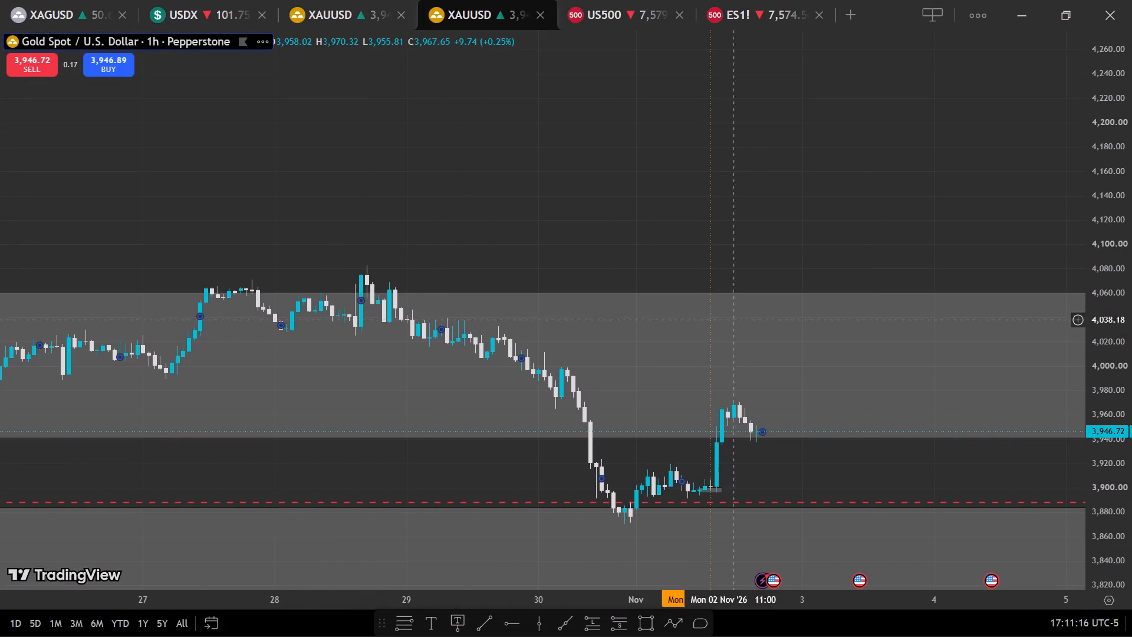
Examine the 1-hour decline from 28 October and the rebound on 2 November against the grey zones and red dashed line.
{"action": "left_click", "coordinate": [600, 556]}
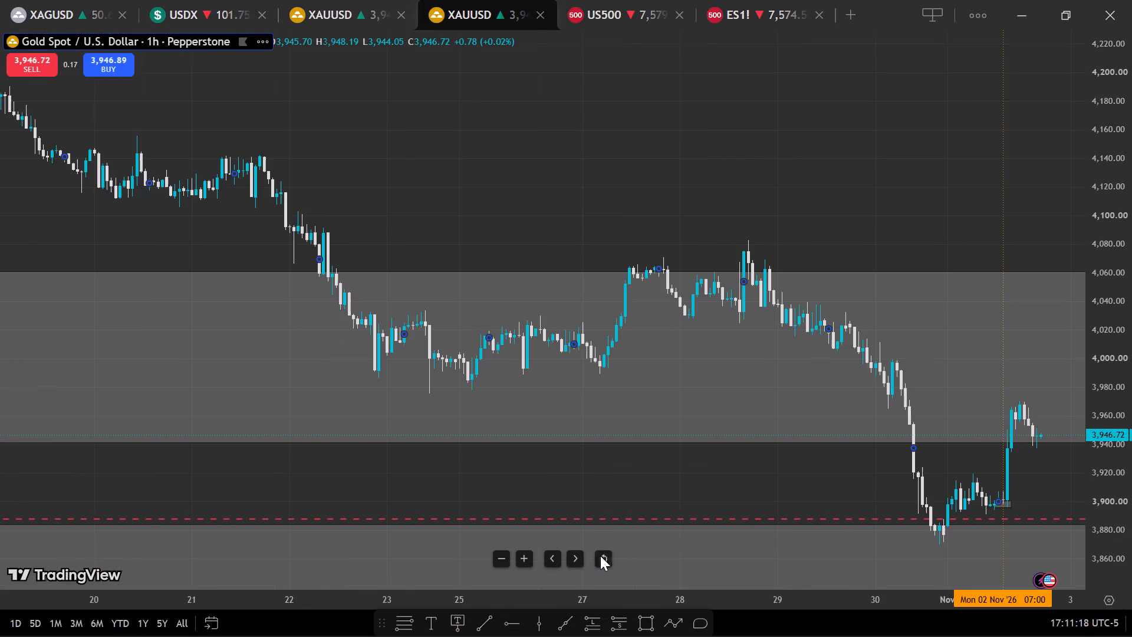
{"action": "scroll", "coordinate": [1127, 194], "scroll_direction": "up", "scroll_amount": 4}
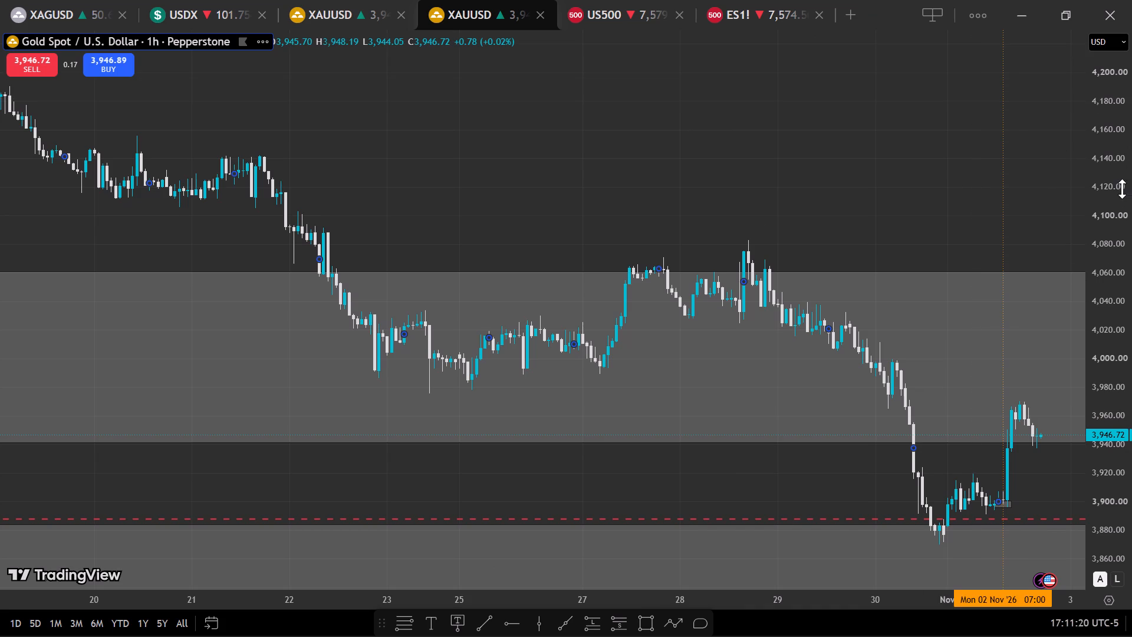
{"action": "scroll", "coordinate": [1122, 189], "scroll_direction": "up", "scroll_amount": 9}
{"action": "scroll", "coordinate": [620, 200], "scroll_direction": "up", "scroll_amount": 4}
{"action": "left_click_drag", "start_coordinate": [628, 199], "coordinate": [310, 138]}
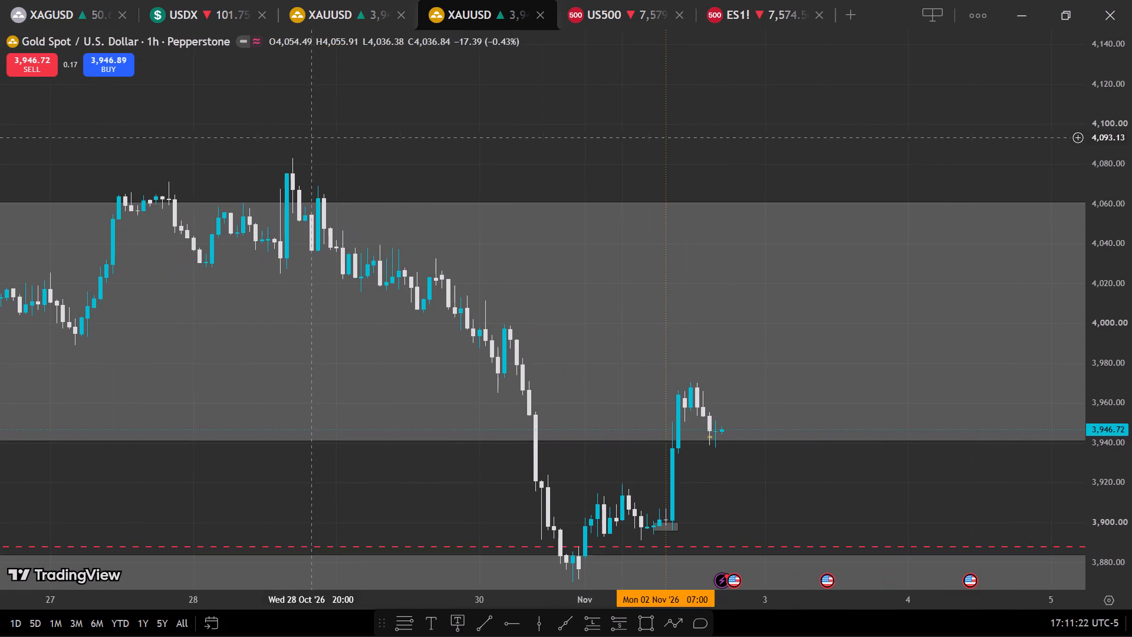
{"action": "left_click_drag", "start_coordinate": [537, 152], "coordinate": [511, 70]}
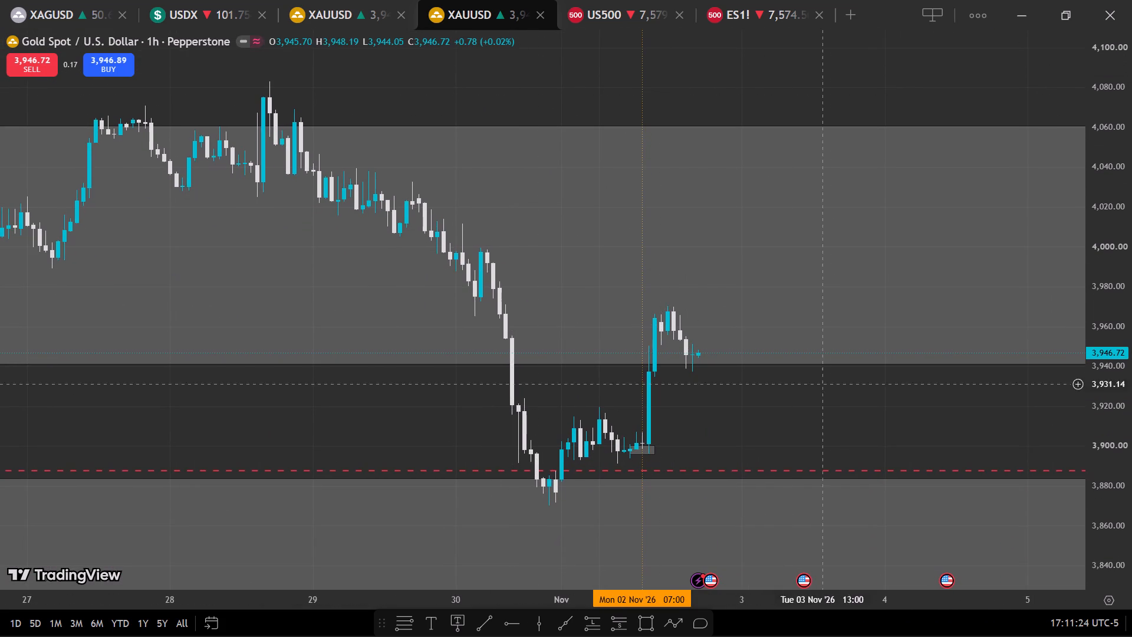
{"action": "left_click_drag", "start_coordinate": [826, 393], "coordinate": [806, 251]}
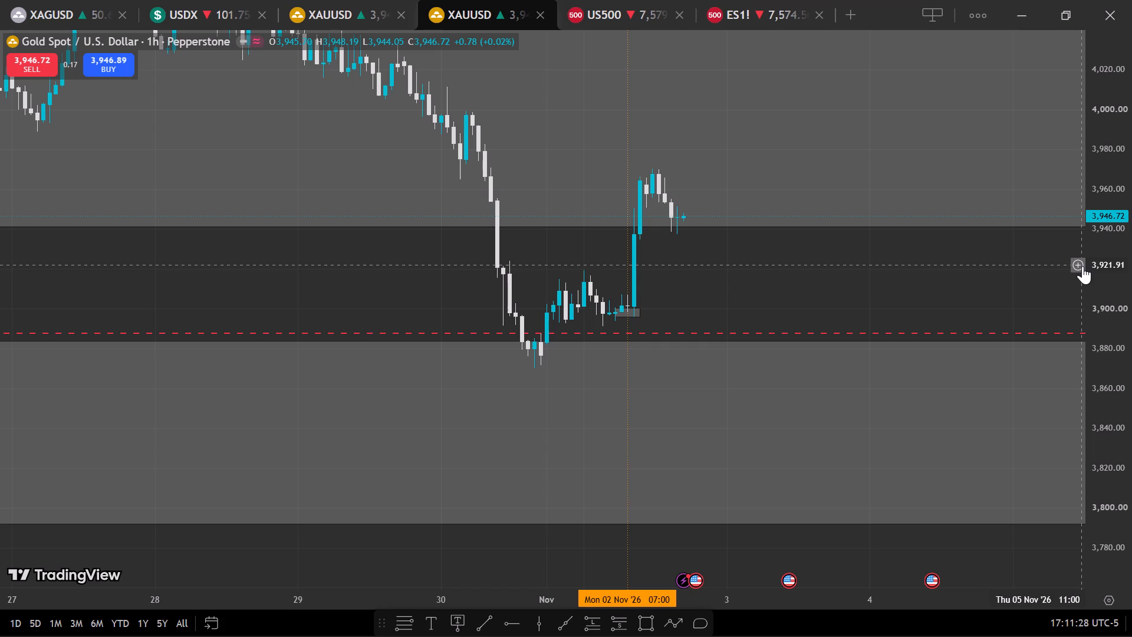
{"action": "scroll", "coordinate": [1100, 294], "scroll_direction": "up", "scroll_amount": 6}
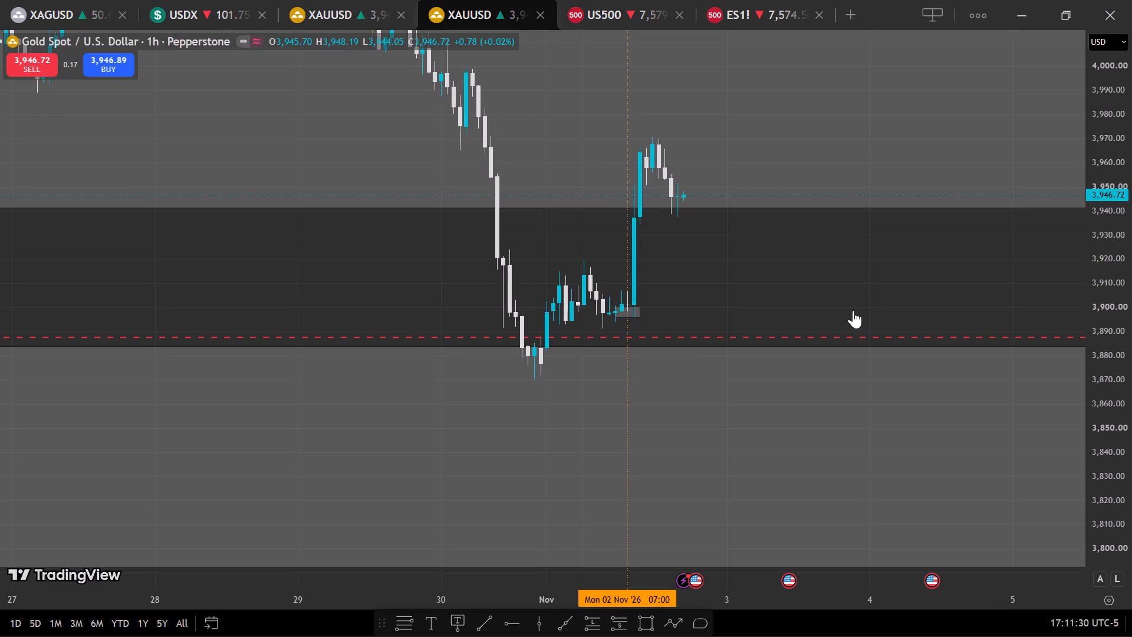
{"action": "scroll", "coordinate": [813, 300], "scroll_direction": "up", "scroll_amount": 3}
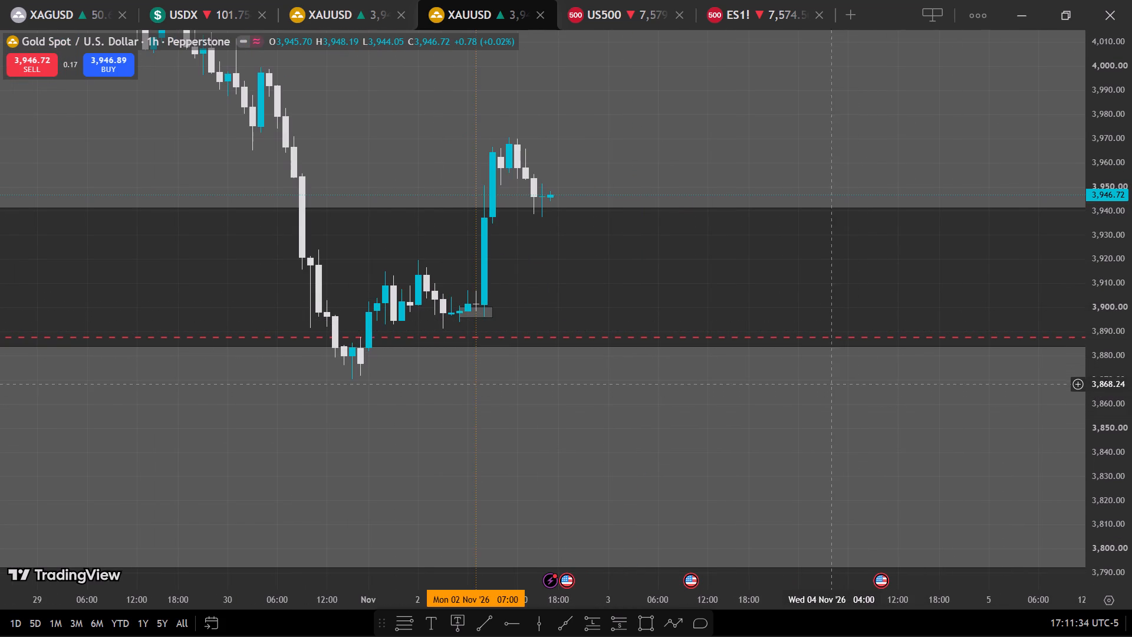
Examine the 1-hour swing lows of 30 October and 2 November around the red dashed line and small grey box.
{"action": "left_click_drag", "start_coordinate": [569, 273], "coordinate": [912, 165]}
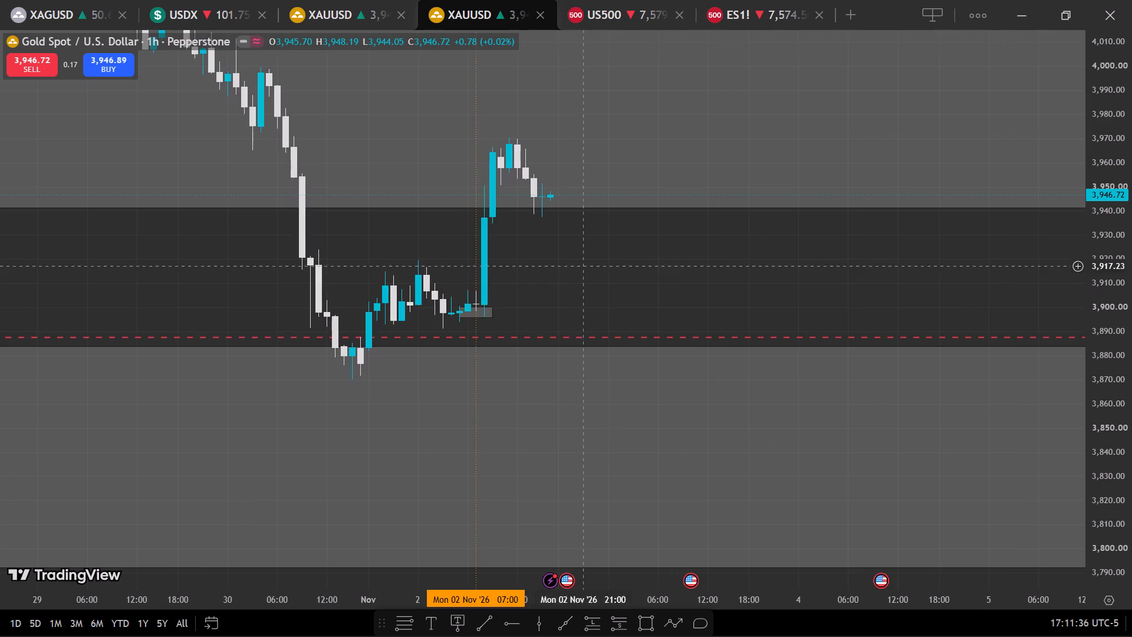
{"action": "left_click_drag", "start_coordinate": [912, 165], "coordinate": [934, 160]}
{"action": "left_click_drag", "start_coordinate": [910, 172], "coordinate": [950, 209]}
{"action": "left_click", "coordinate": [959, 209]}
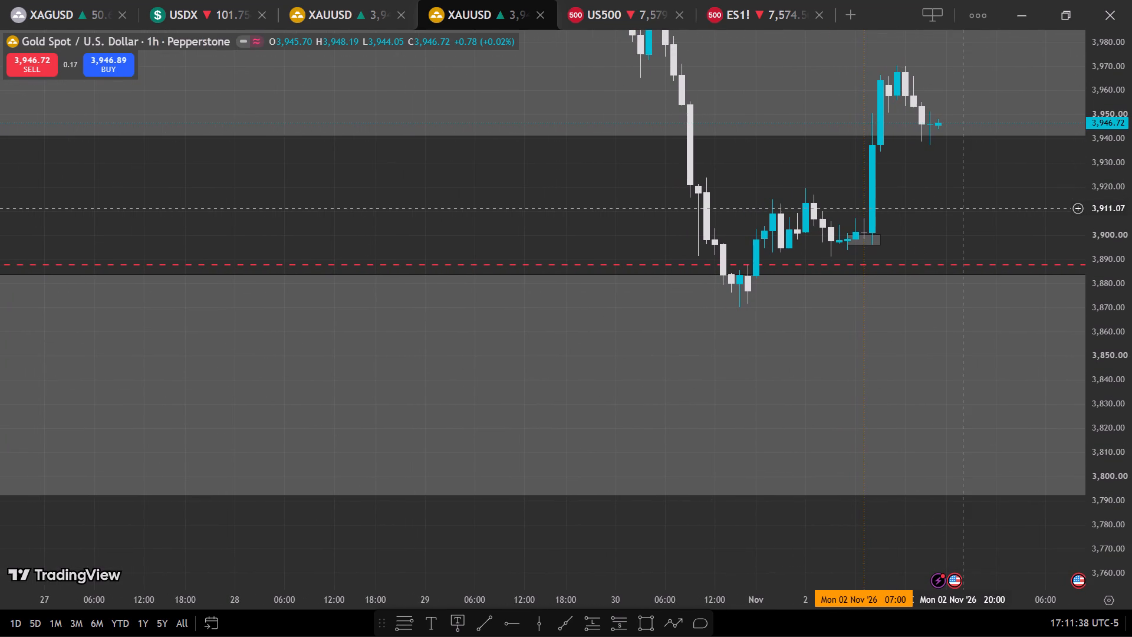
{"action": "scroll", "coordinate": [1119, 209], "scroll_direction": "up", "scroll_amount": 9}
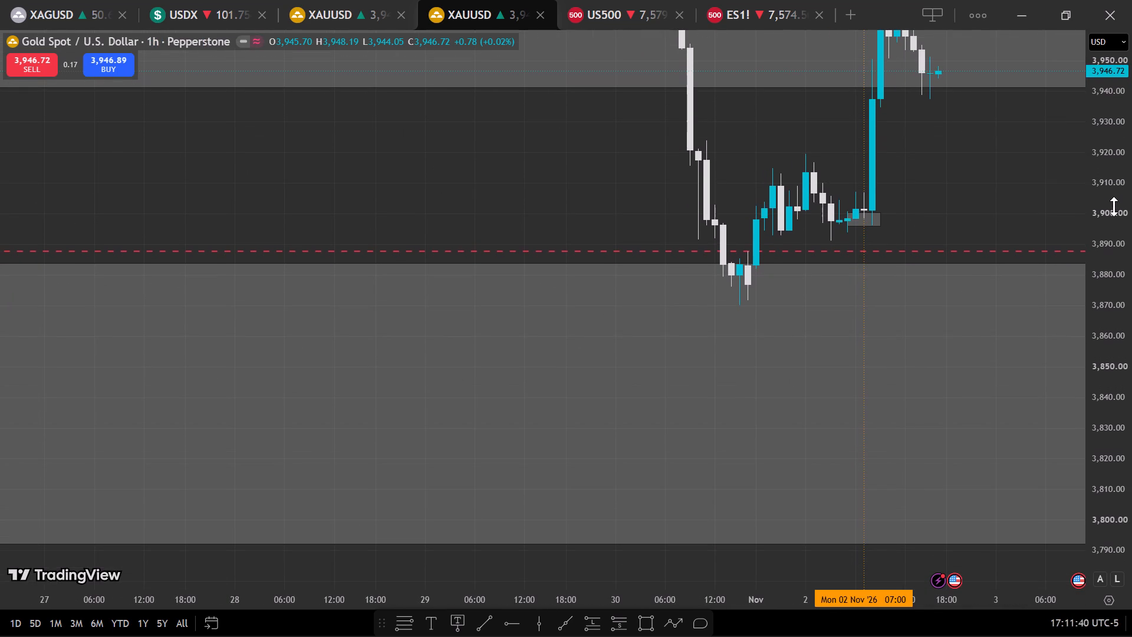
{"action": "left_click_drag", "start_coordinate": [893, 180], "coordinate": [888, 236]}
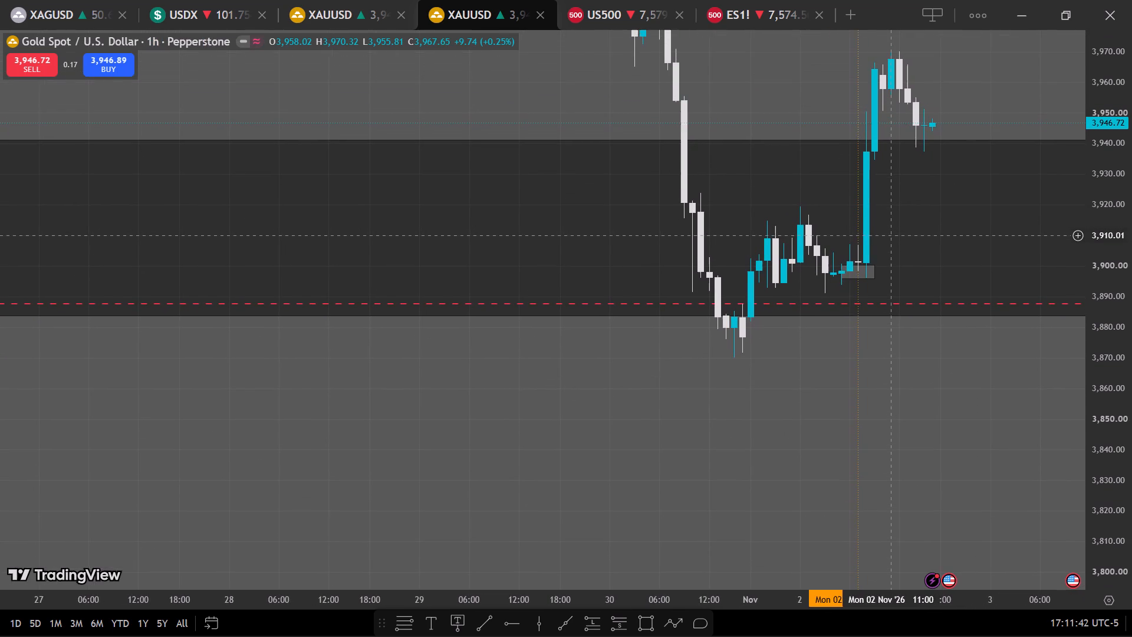
{"action": "left_click_drag", "start_coordinate": [888, 236], "coordinate": [887, 240]}
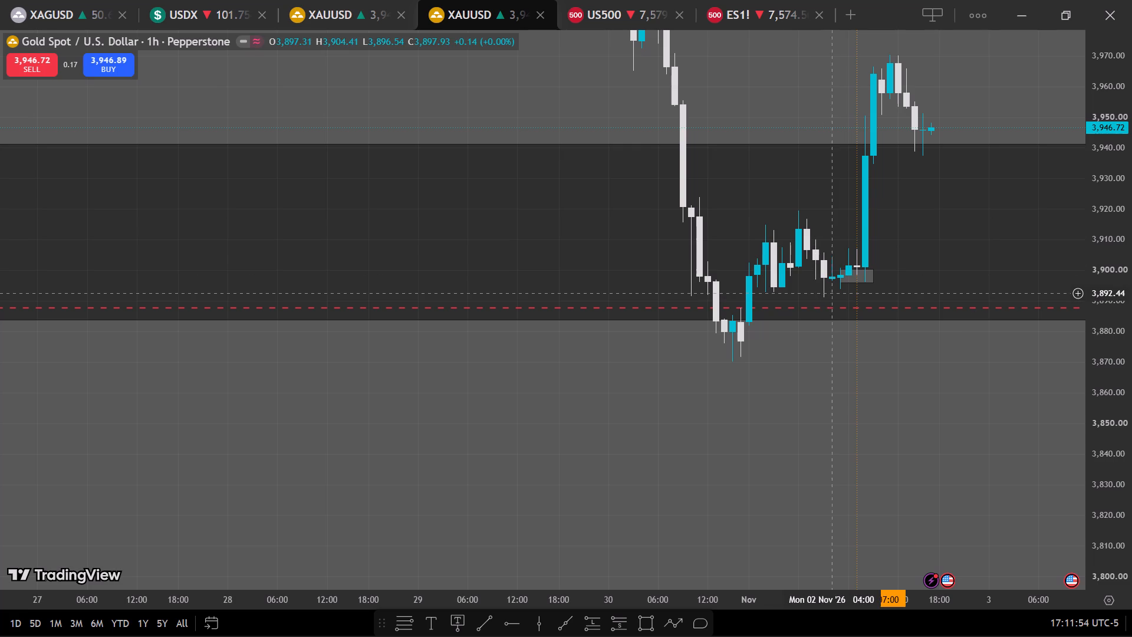
{"action": "scroll", "coordinate": [1095, 297], "scroll_direction": "up", "scroll_amount": 8}
{"action": "scroll", "coordinate": [923, 237], "scroll_direction": "down", "scroll_amount": 3}
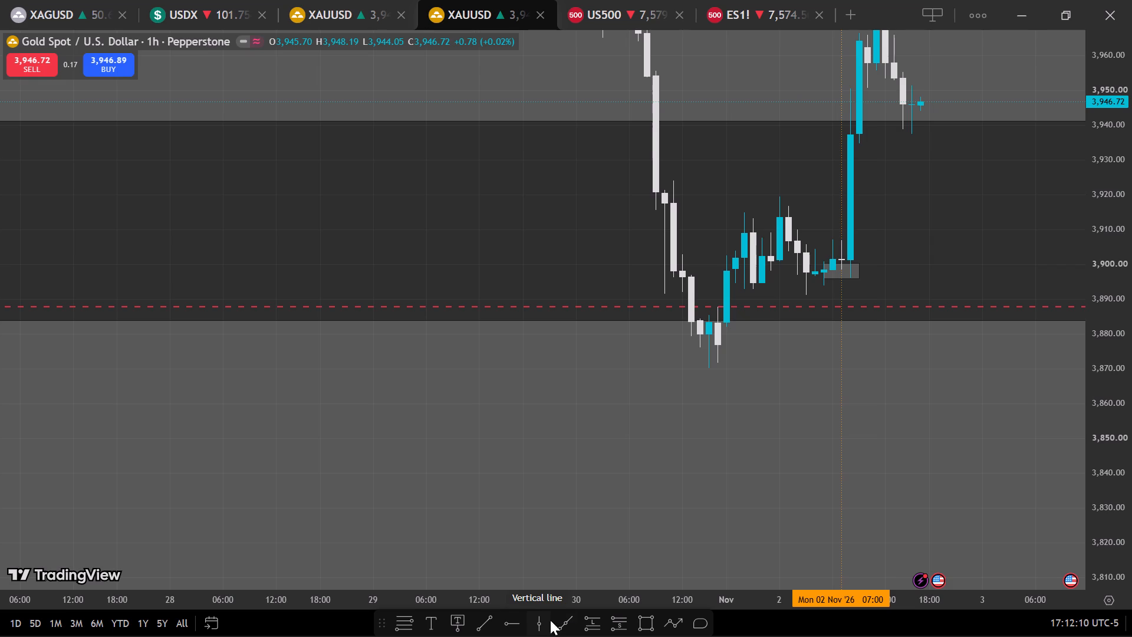
Add the text label "LTL" just below the 30 October swing low, at about 3,871.
{"action": "left_click", "coordinate": [438, 622]}
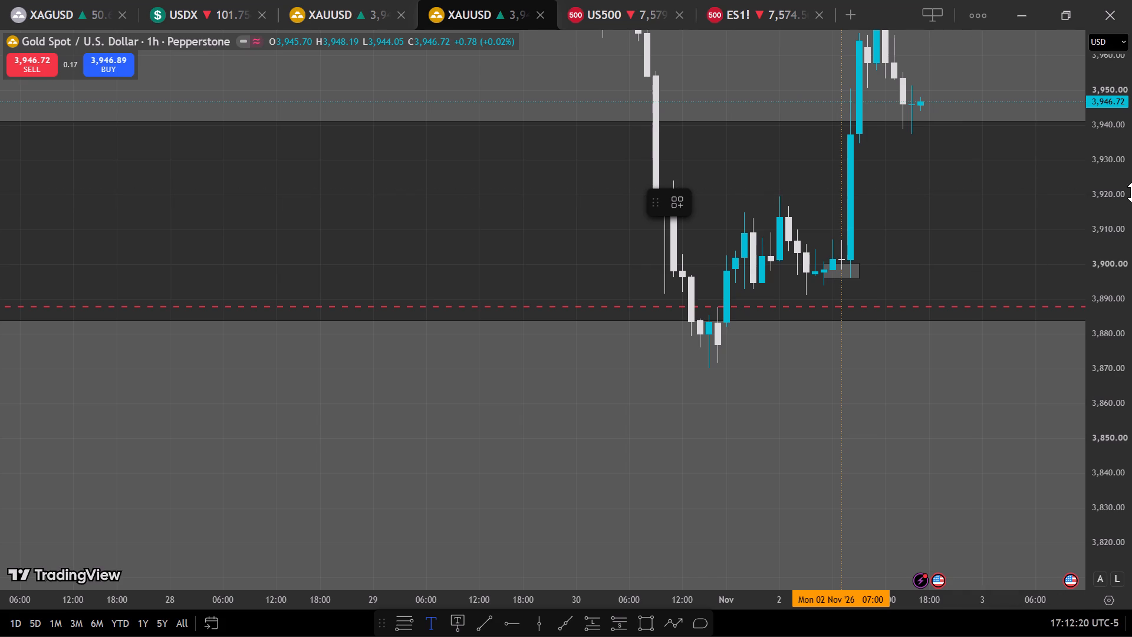
{"action": "left_click", "coordinate": [983, 195]}
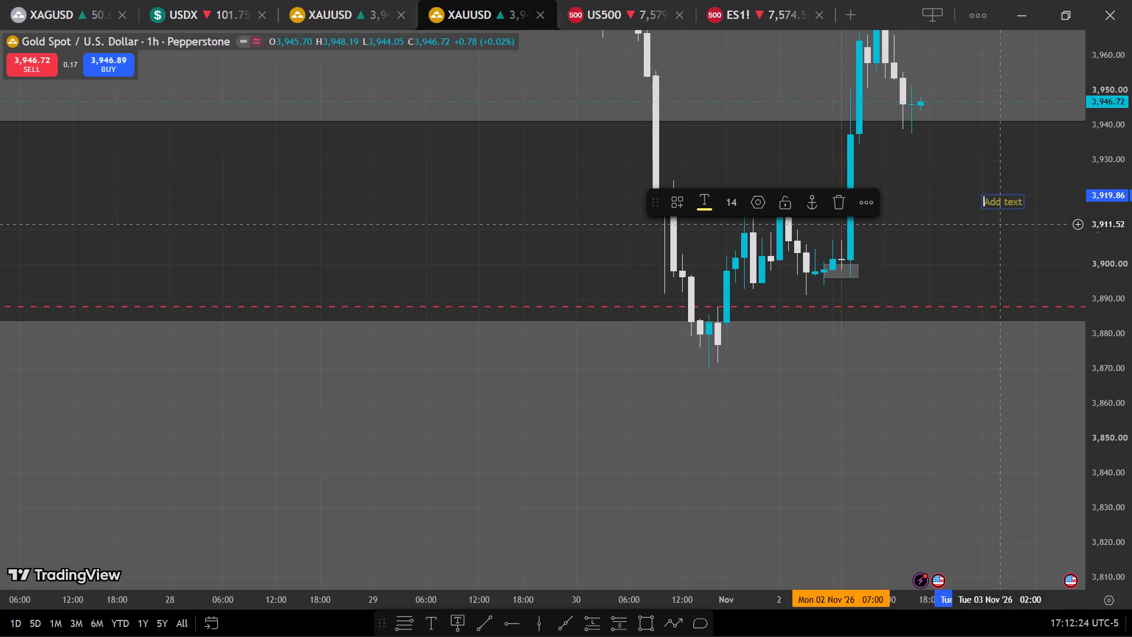
{"action": "type", "text": "LTL"}
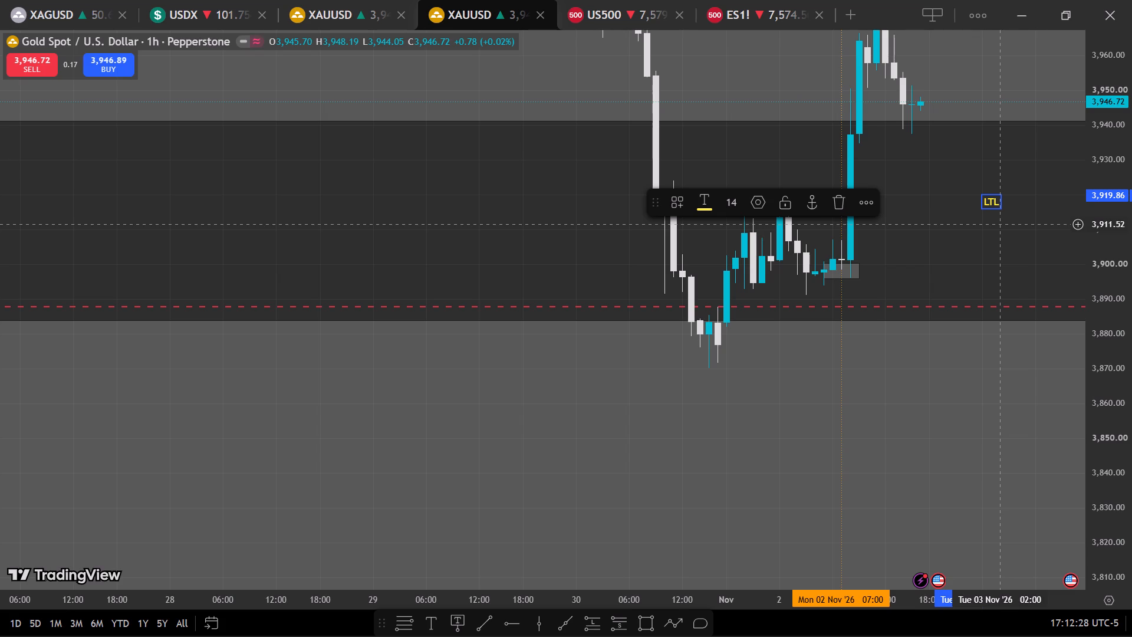
{"action": "left_click", "coordinate": [950, 255]}
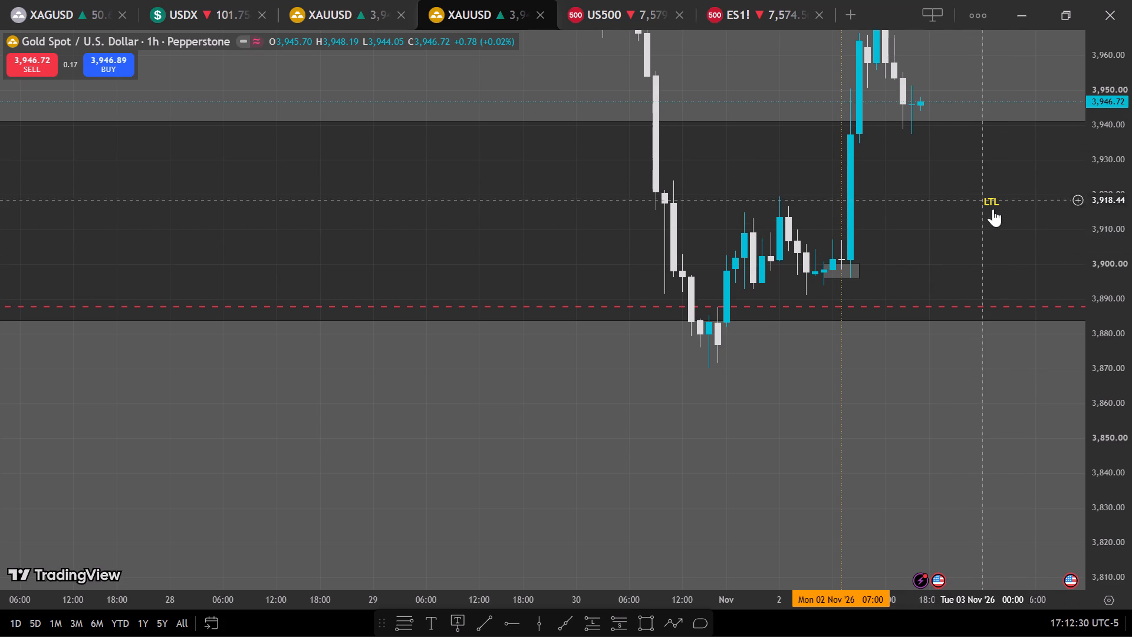
{"action": "left_click_drag", "start_coordinate": [992, 196], "coordinate": [711, 370]}
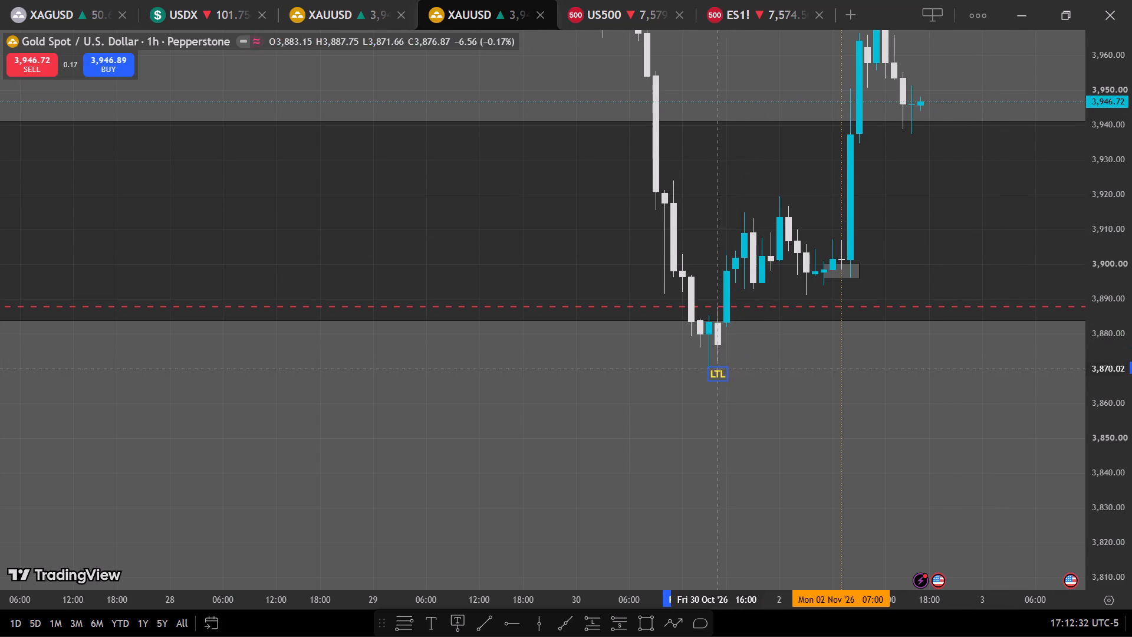
{"action": "left_click_drag", "start_coordinate": [711, 370], "coordinate": [712, 366]}
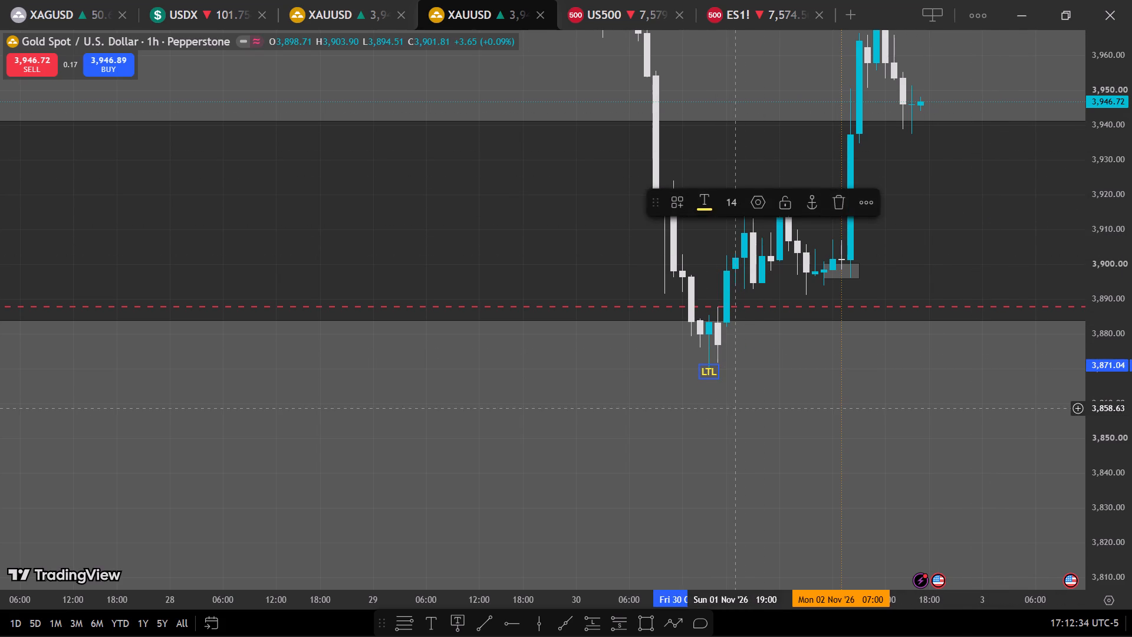
{"action": "left_click", "coordinate": [736, 406]}
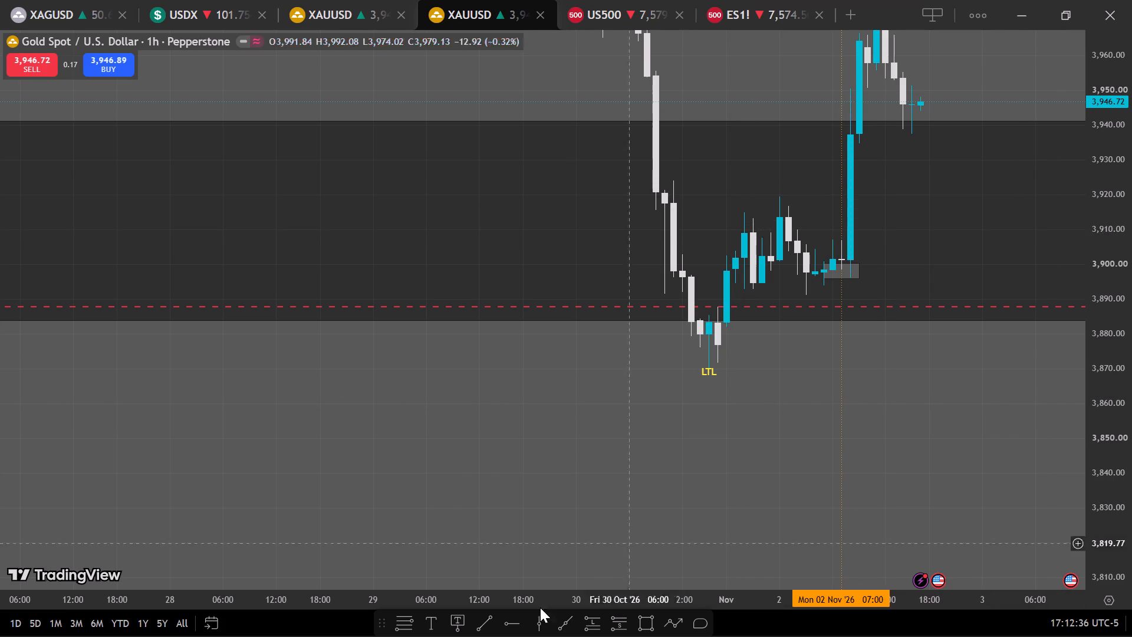
Add the text label "ITL" just below the 2 November 03:00 swing low, by the red dashed line.
{"action": "left_click", "coordinate": [441, 621]}
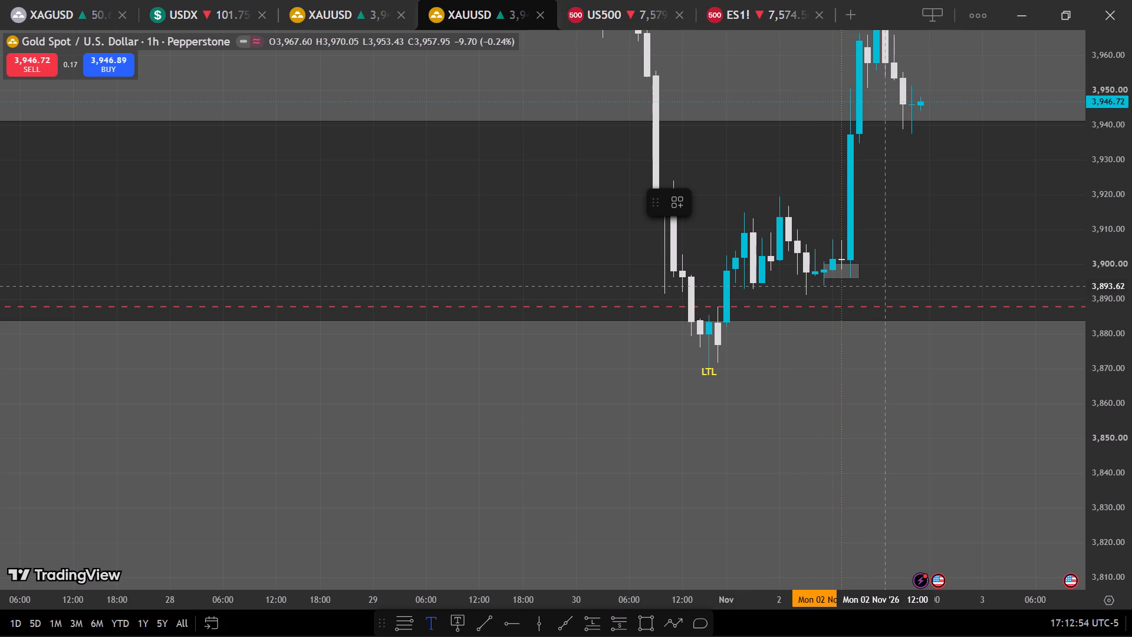
{"action": "left_click", "coordinate": [802, 300]}
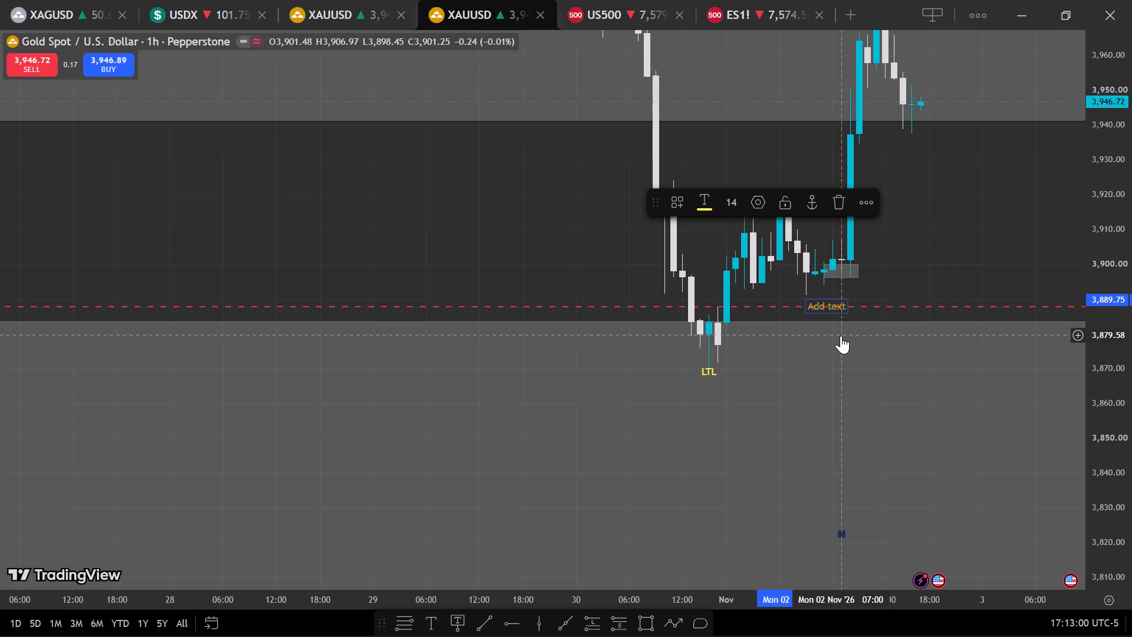
{"action": "type", "text": "IT"}
{"action": "key", "text": "l"}
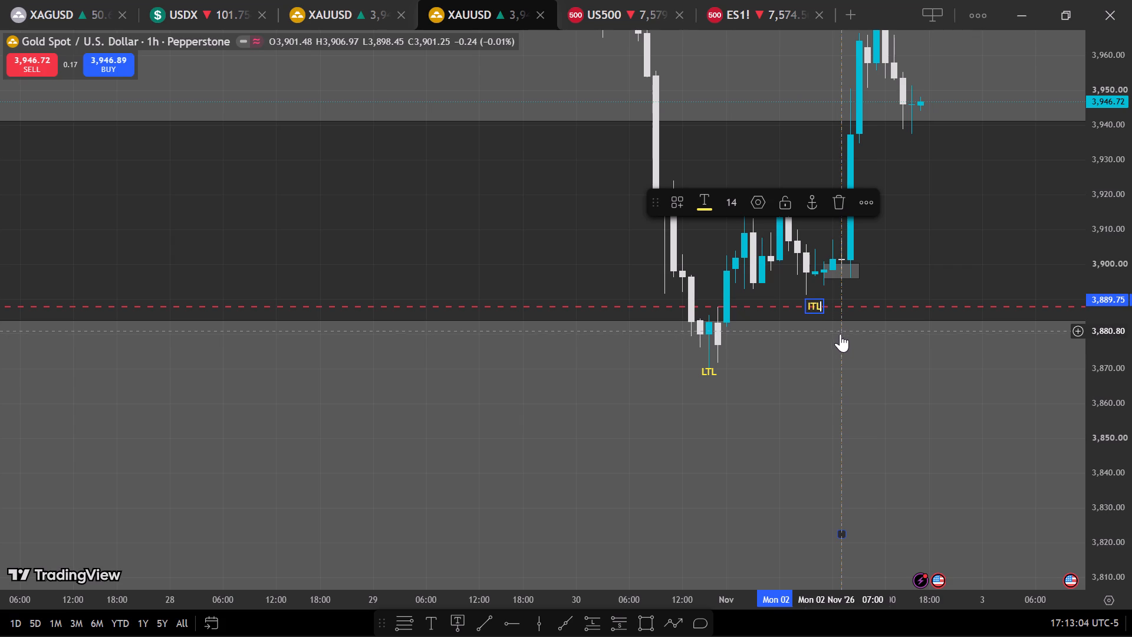
{"action": "left_click", "coordinate": [902, 235]}
{"action": "left_click_drag", "start_coordinate": [818, 306], "coordinate": [805, 303]}
{"action": "left_click", "coordinate": [918, 237]}
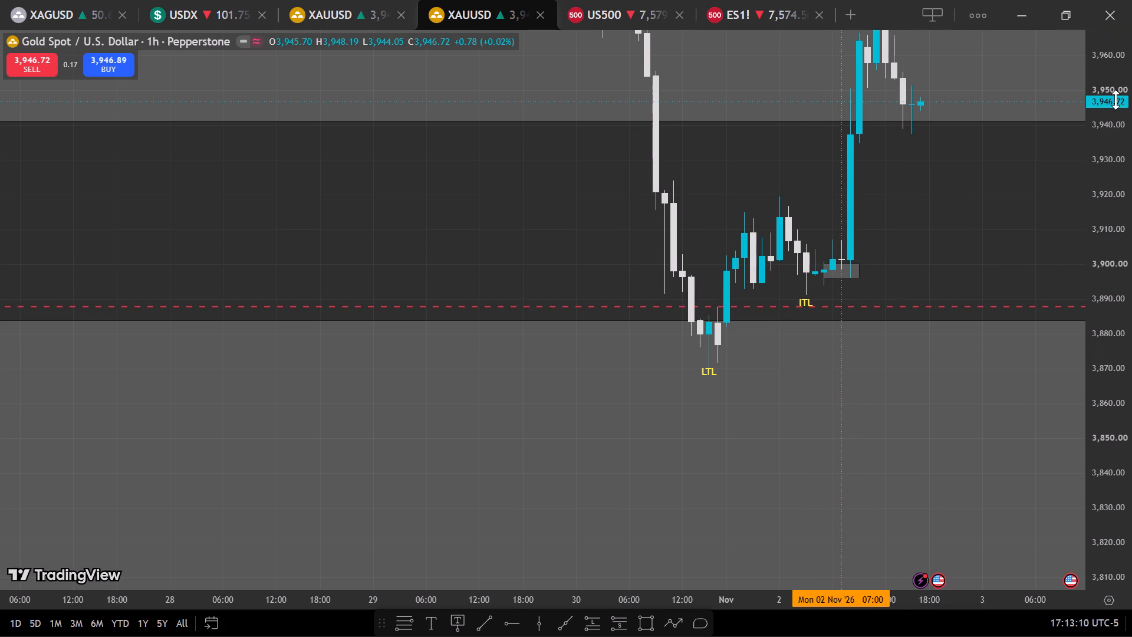
Examine the 1-hour rally of 2 November from the LTL and ITL lows into the upper grey zone.
{"action": "scroll", "coordinate": [1111, 171], "scroll_direction": "down", "scroll_amount": 1}
{"action": "scroll", "coordinate": [1115, 186], "scroll_direction": "up", "scroll_amount": 4}
{"action": "scroll", "coordinate": [854, 225], "scroll_direction": "down", "scroll_amount": 3}
{"action": "scroll", "coordinate": [820, 188], "scroll_direction": "down", "scroll_amount": 1}
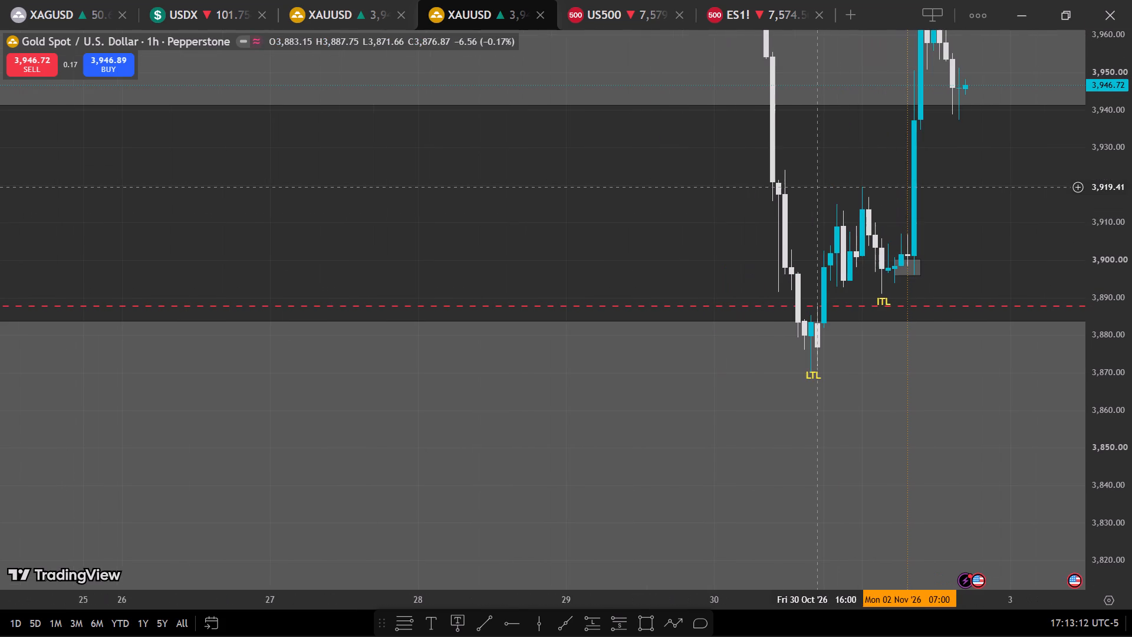
{"action": "scroll", "coordinate": [819, 188], "scroll_direction": "up", "scroll_amount": 3}
{"action": "left_click_drag", "start_coordinate": [768, 154], "coordinate": [718, 238]}
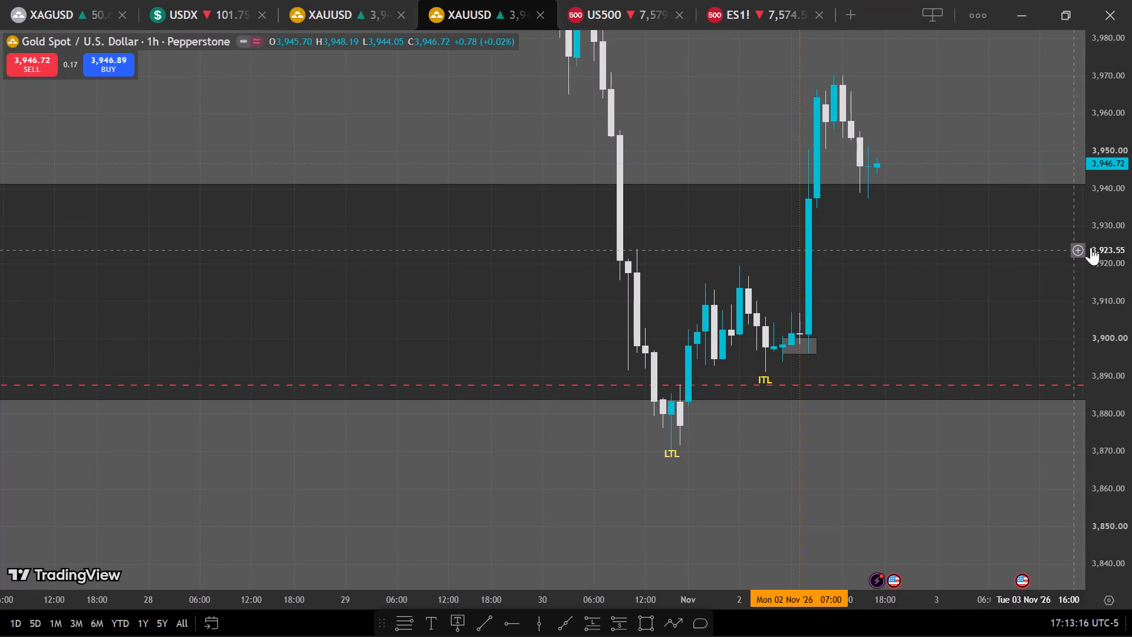
{"action": "scroll", "coordinate": [1109, 234], "scroll_direction": "down", "scroll_amount": 3}
{"action": "scroll", "coordinate": [909, 287], "scroll_direction": "up", "scroll_amount": 2}
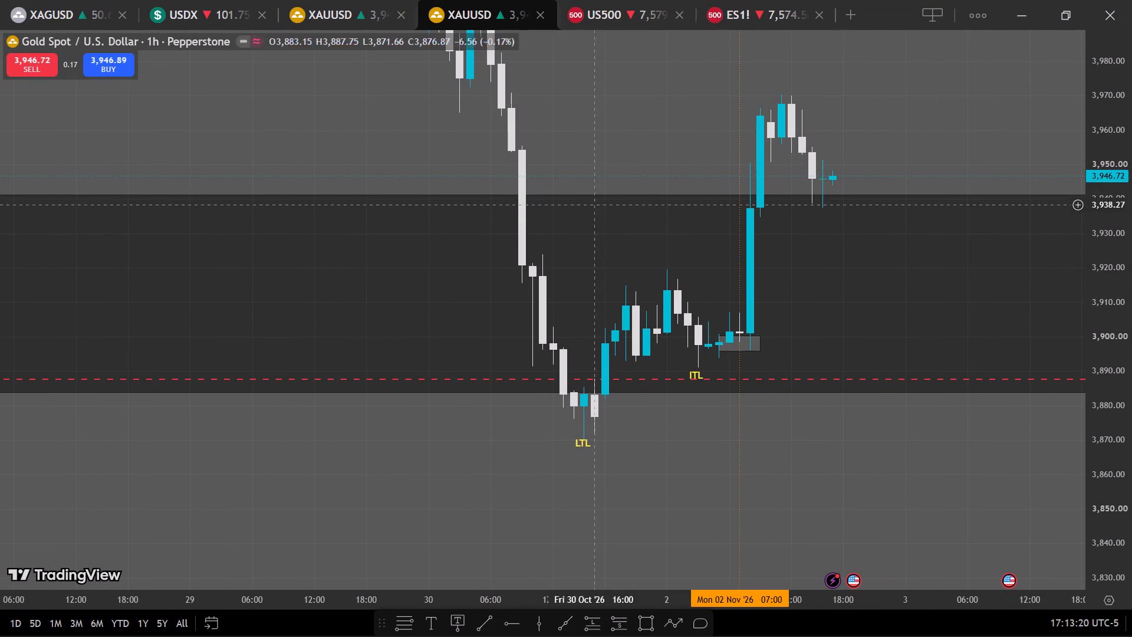
{"action": "scroll", "coordinate": [1125, 261], "scroll_direction": "up", "scroll_amount": 6}
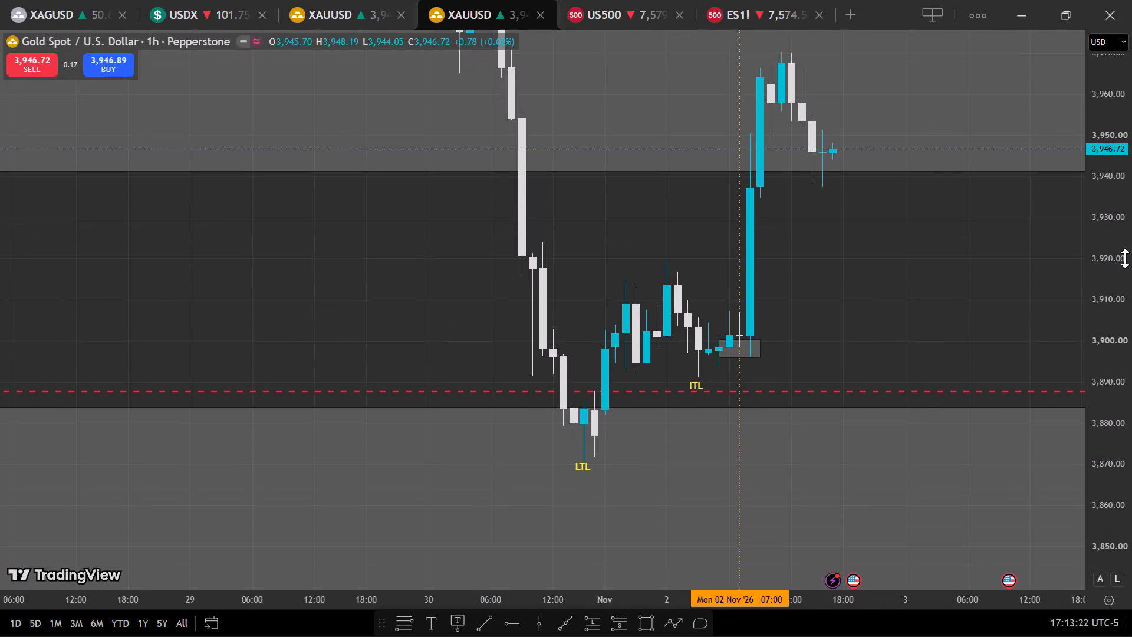
Extend the small grey box above the ITL label forward in time to about 15:00 on 2 November.
{"action": "scroll", "coordinate": [914, 257], "scroll_direction": "down", "scroll_amount": 3}
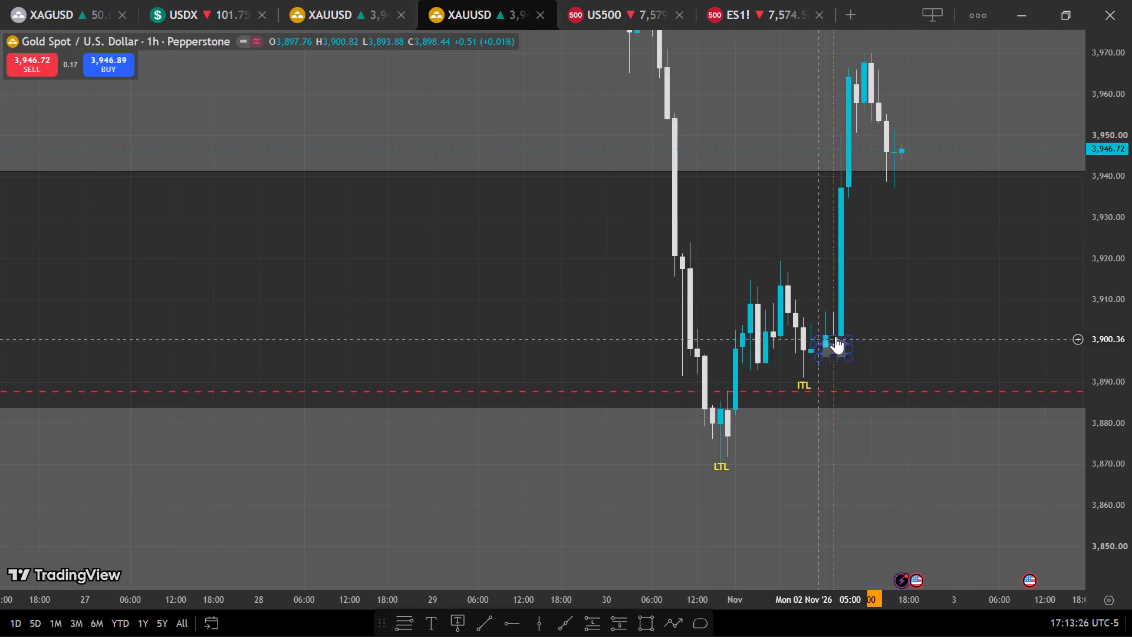
{"action": "left_click_drag", "start_coordinate": [846, 352], "coordinate": [876, 348]}
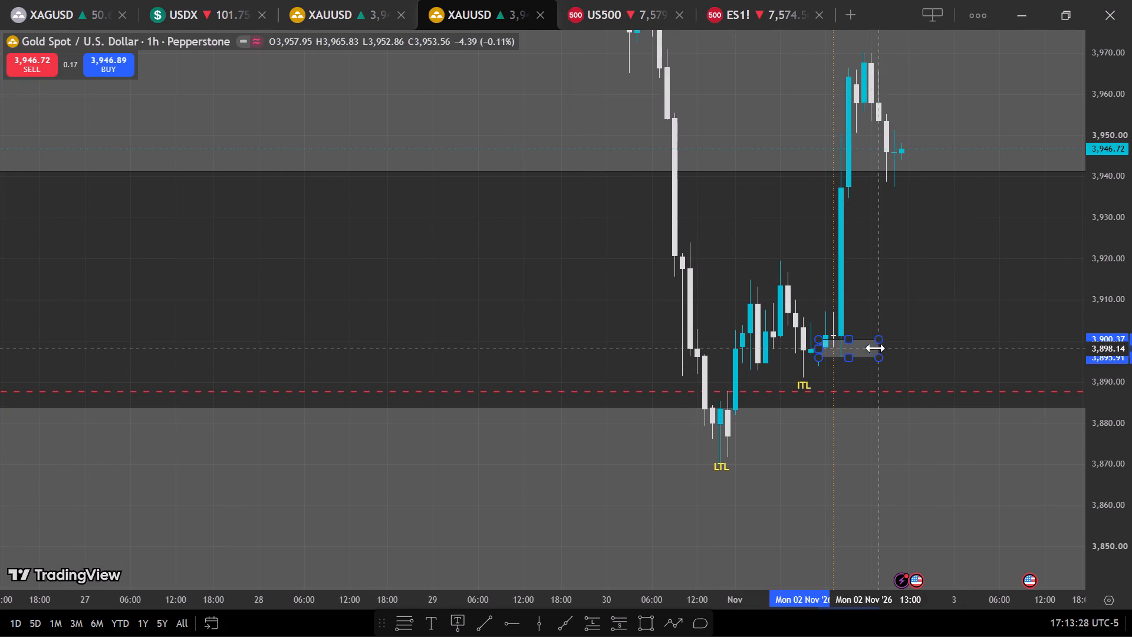
{"action": "left_click_drag", "start_coordinate": [876, 348], "coordinate": [897, 348]}
{"action": "left_click", "coordinate": [900, 252]}
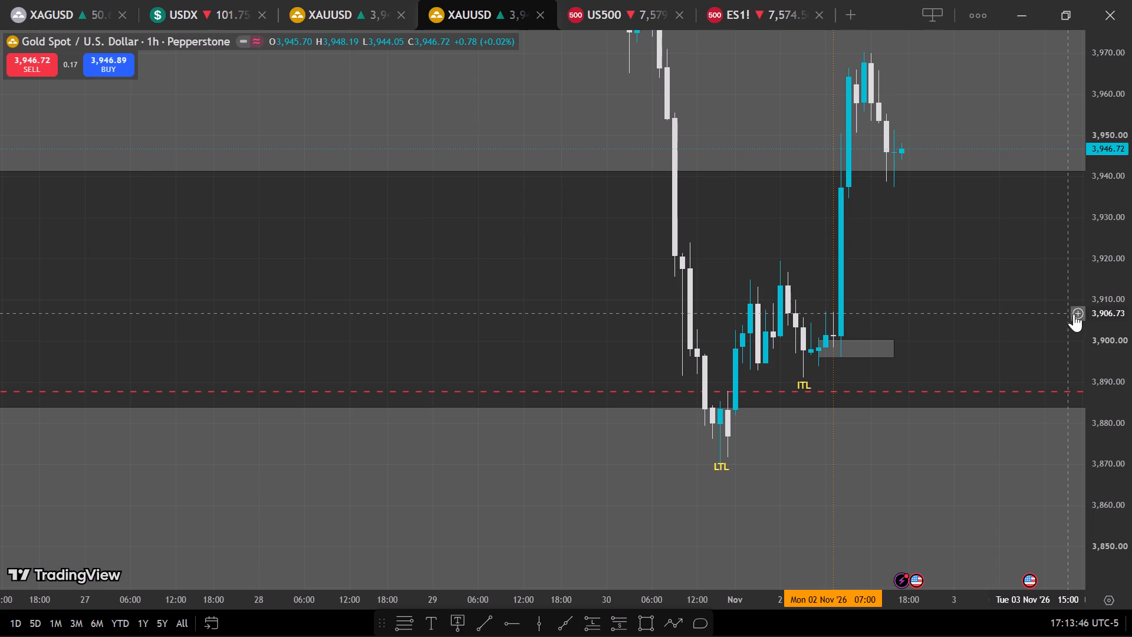
Examine the 1-hour price action from the LTL and ITL lows through the 2 November rally, at wider and closer scales.
{"action": "scroll", "coordinate": [1122, 290], "scroll_direction": "down", "scroll_amount": 6}
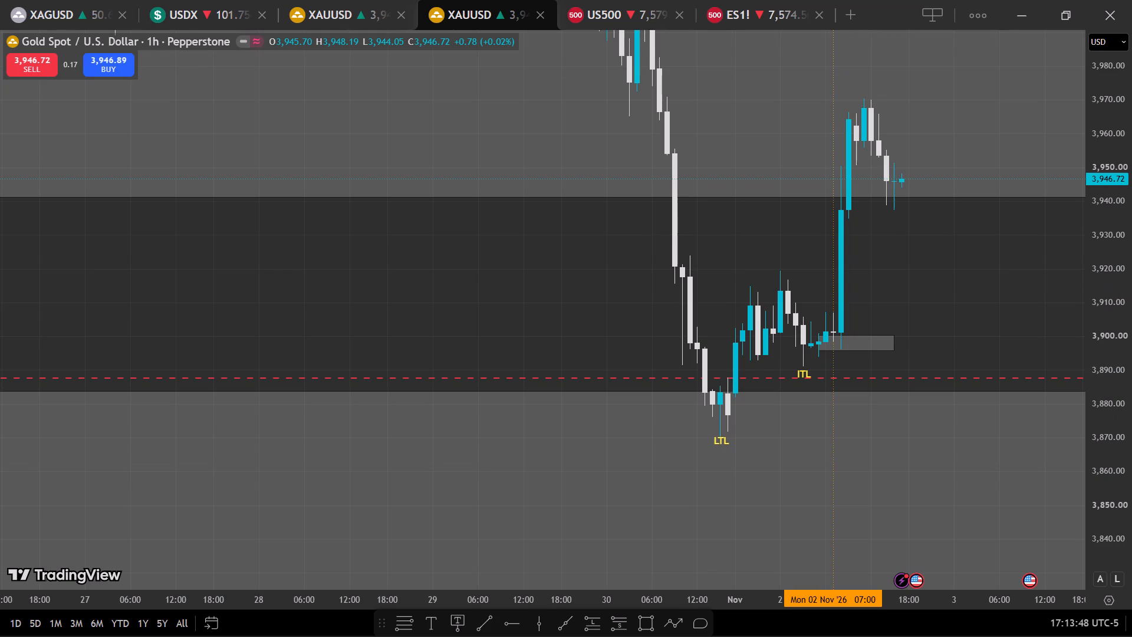
{"action": "scroll", "coordinate": [1013, 295], "scroll_direction": "down", "scroll_amount": 4}
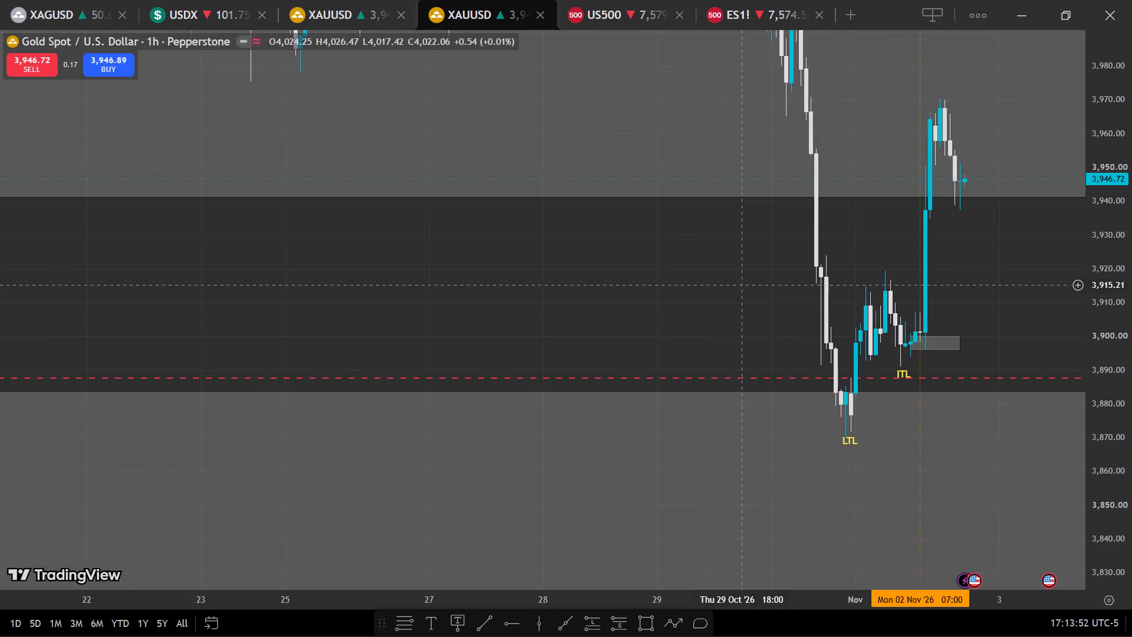
{"action": "left_click_drag", "start_coordinate": [746, 278], "coordinate": [406, 293]}
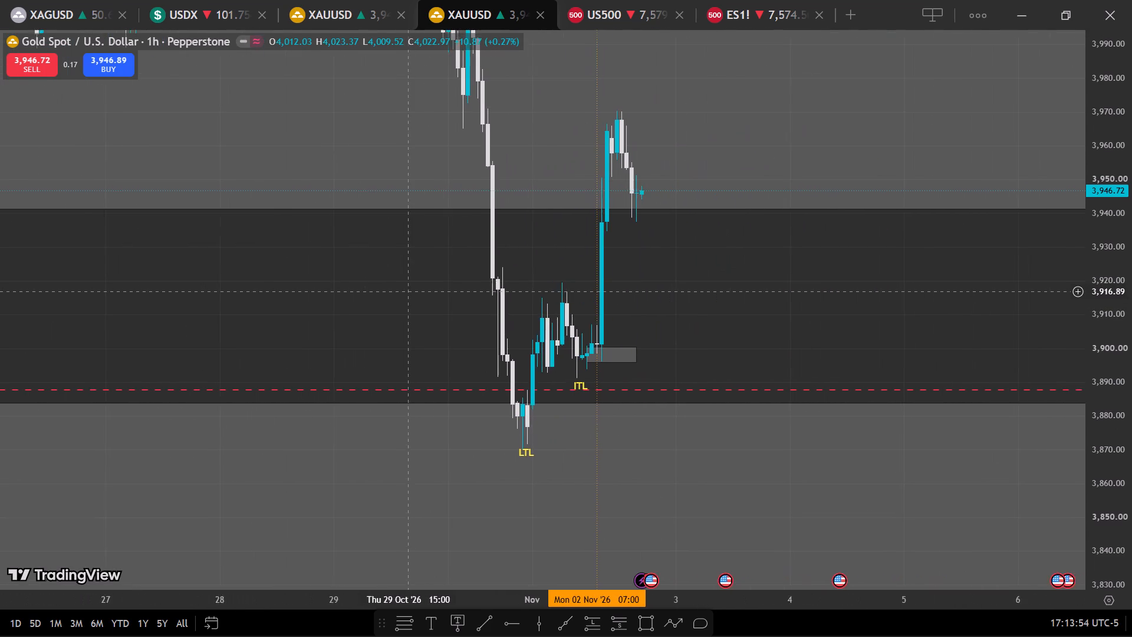
{"action": "left_click_drag", "start_coordinate": [406, 293], "coordinate": [375, 296]}
{"action": "left_click_drag", "start_coordinate": [891, 278], "coordinate": [728, 299]}
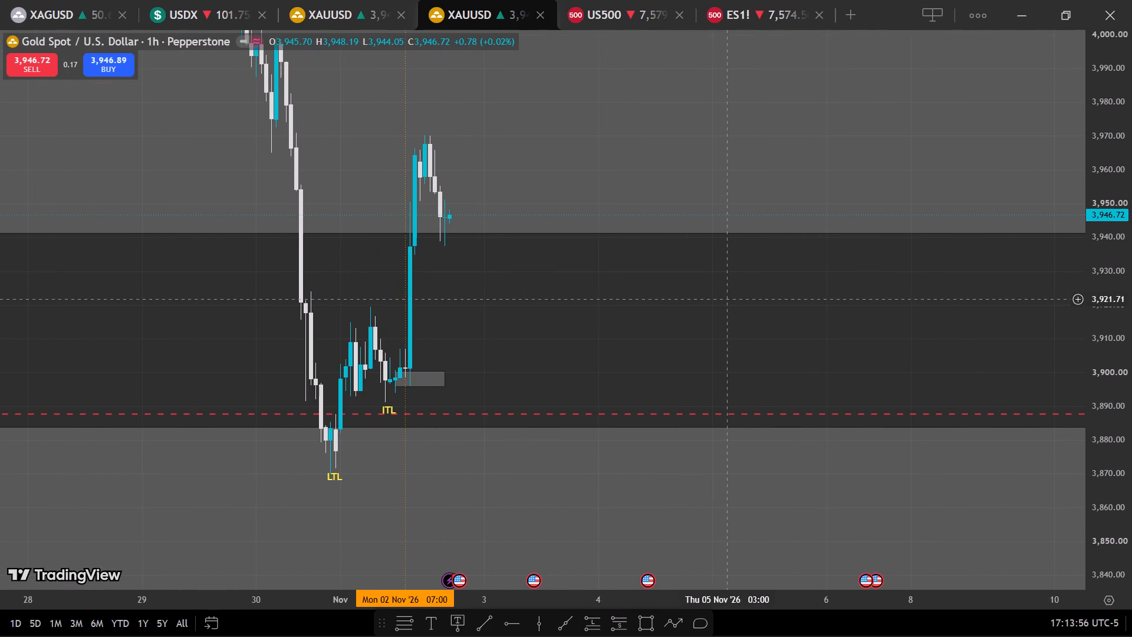
{"action": "left_click_drag", "start_coordinate": [728, 299], "coordinate": [728, 298]}
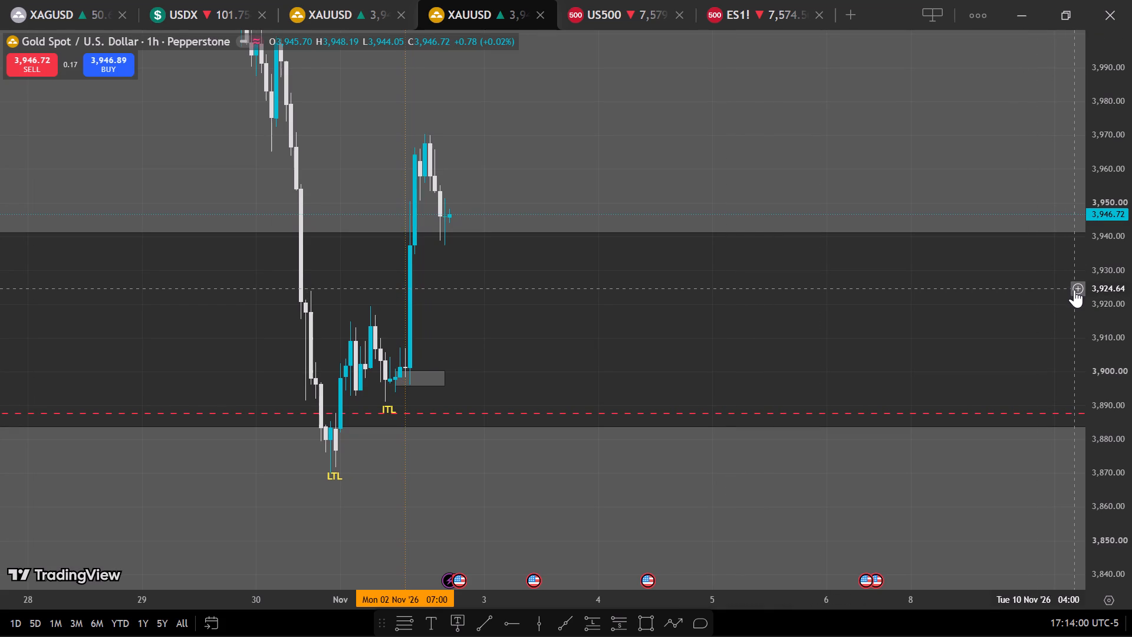
{"action": "scroll", "coordinate": [1112, 274], "scroll_direction": "down", "scroll_amount": 5}
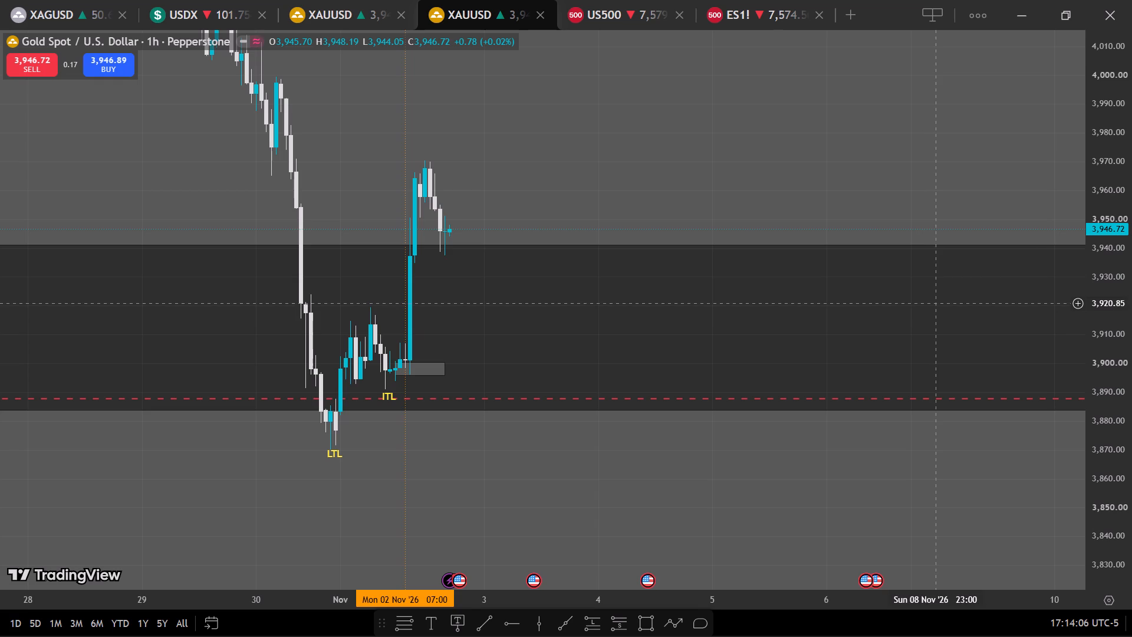
{"action": "scroll", "coordinate": [690, 348], "scroll_direction": "down", "scroll_amount": 2}
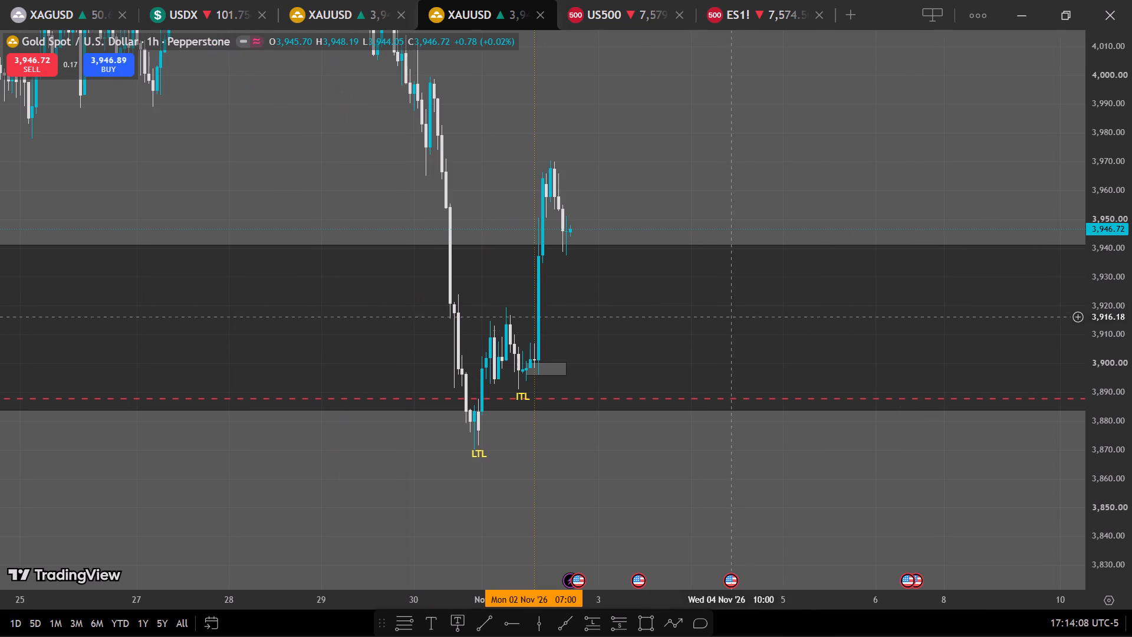
{"action": "scroll", "coordinate": [886, 294], "scroll_direction": "up", "scroll_amount": 4}
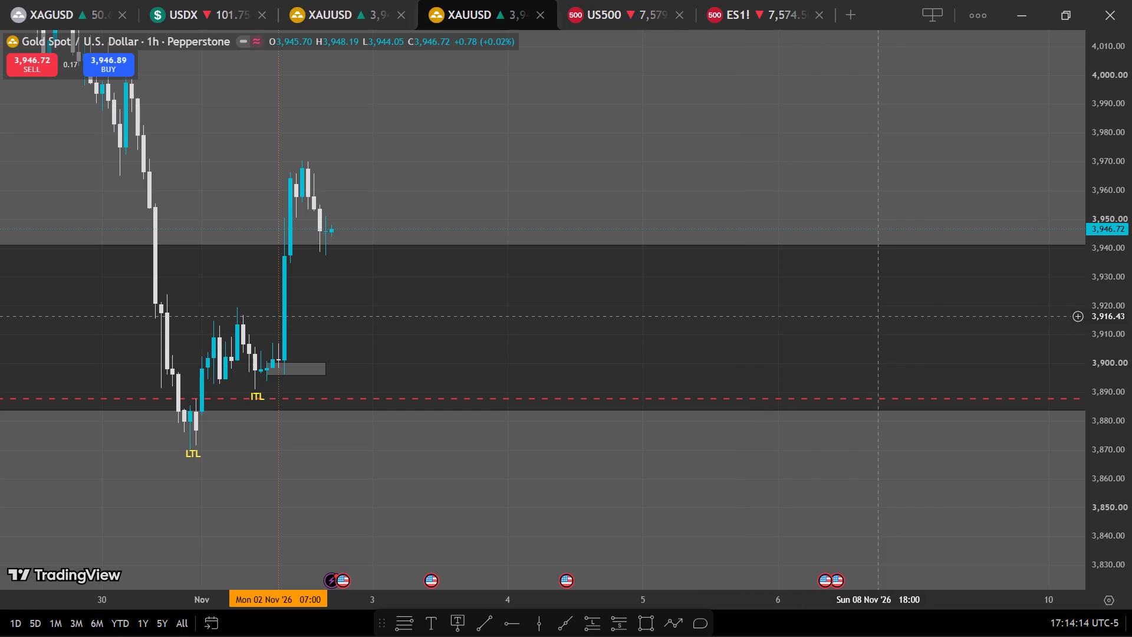
{"action": "scroll", "coordinate": [1104, 334], "scroll_direction": "down", "scroll_amount": 1}
{"action": "scroll", "coordinate": [1104, 334], "scroll_direction": "up", "scroll_amount": 10}
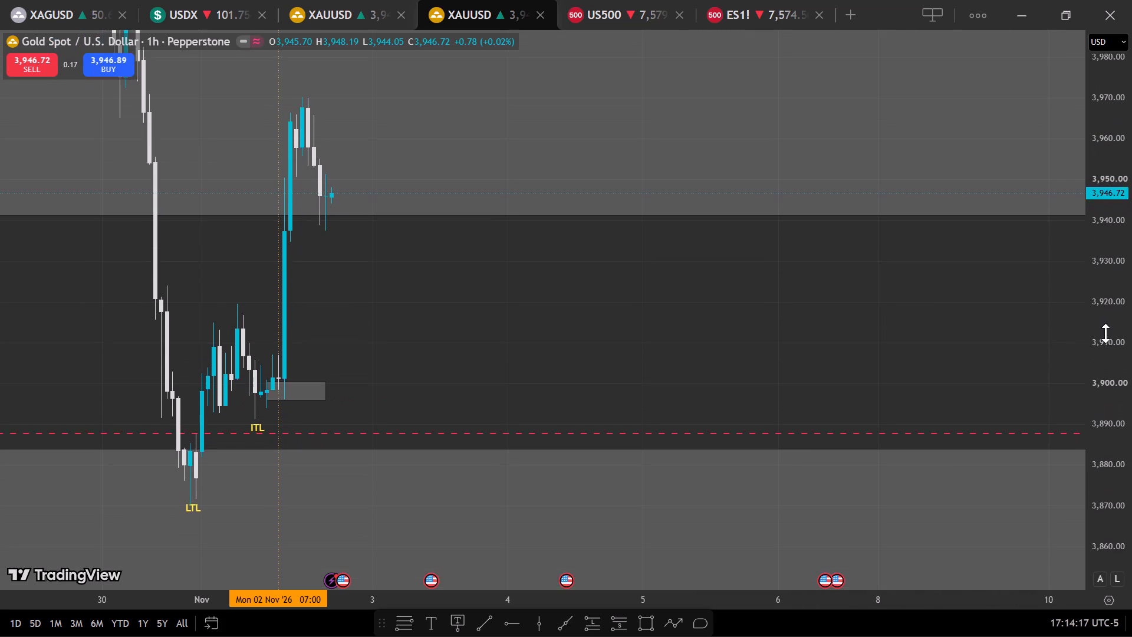
{"action": "scroll", "coordinate": [1105, 333], "scroll_direction": "up", "scroll_amount": 4}
{"action": "scroll", "coordinate": [649, 379], "scroll_direction": "up", "scroll_amount": 2}
{"action": "left_click_drag", "start_coordinate": [548, 367], "coordinate": [1065, 327]}
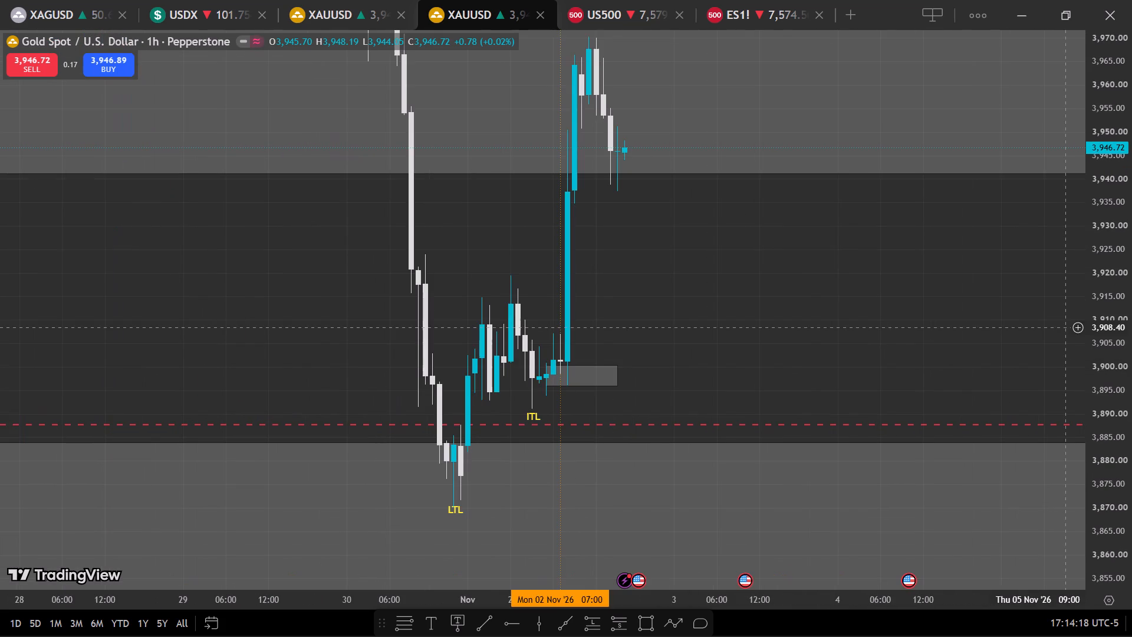
{"action": "left_click_drag", "start_coordinate": [847, 328], "coordinate": [904, 311]}
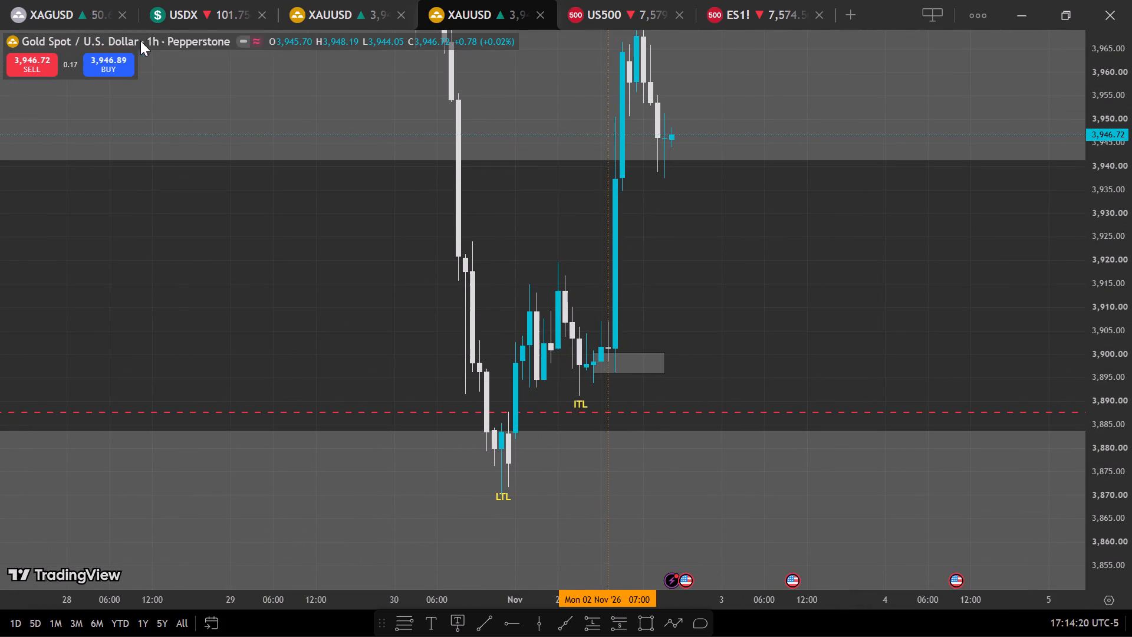
Change the chart interval from 1 hour to 15 minutes.
{"action": "left_click", "coordinate": [151, 36]}
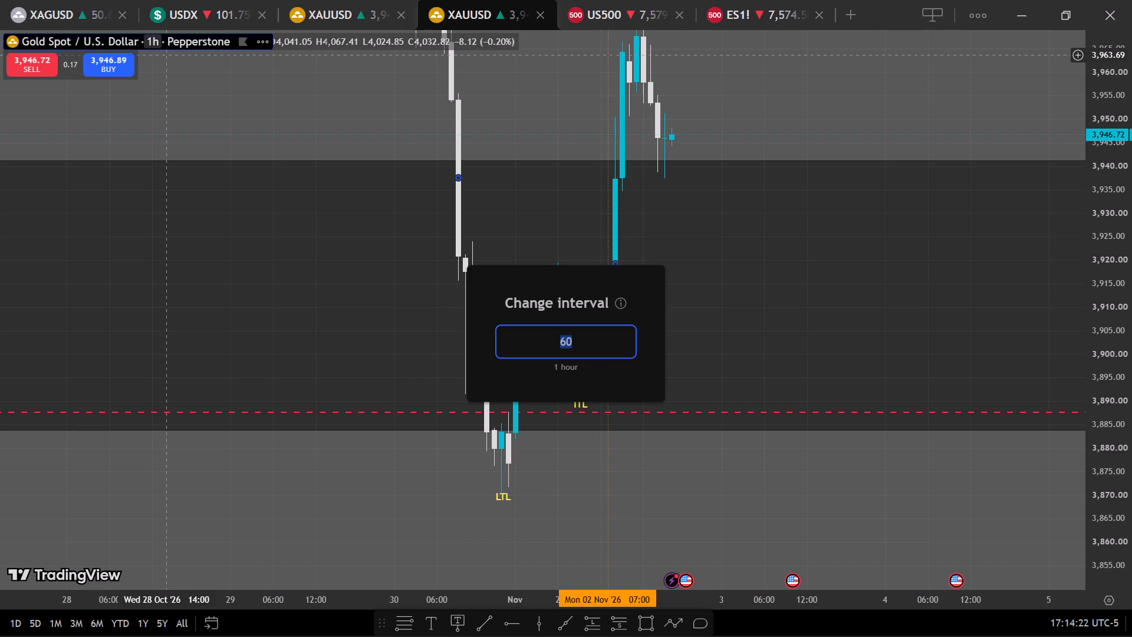
{"action": "key", "text": "BackSpace"}
{"action": "type", "text": "15"}
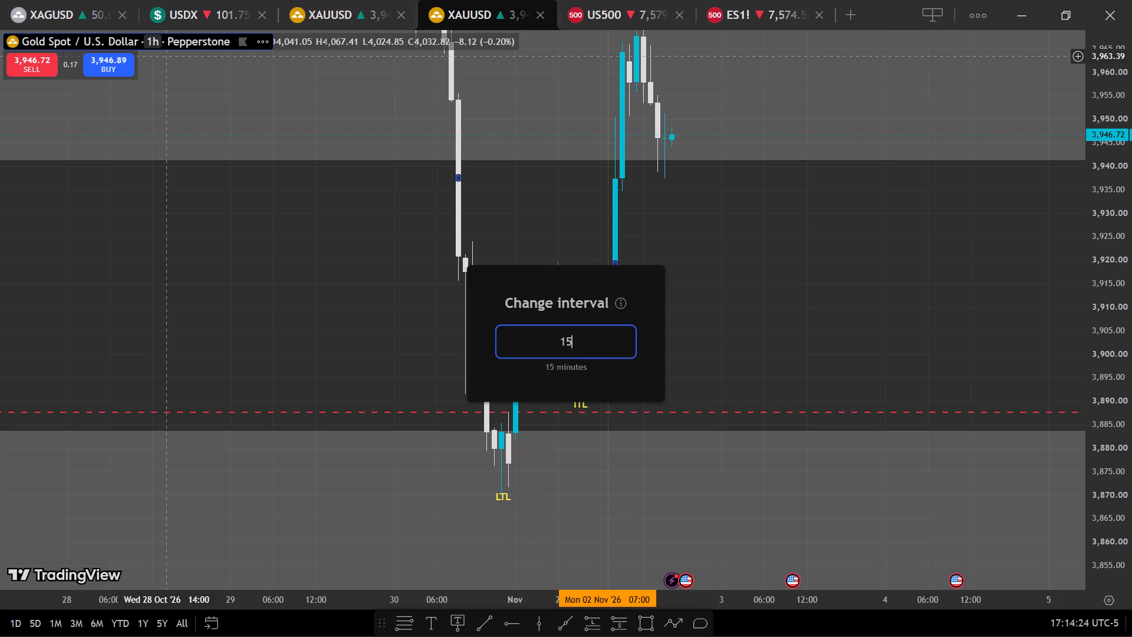
{"action": "key", "text": "Return"}
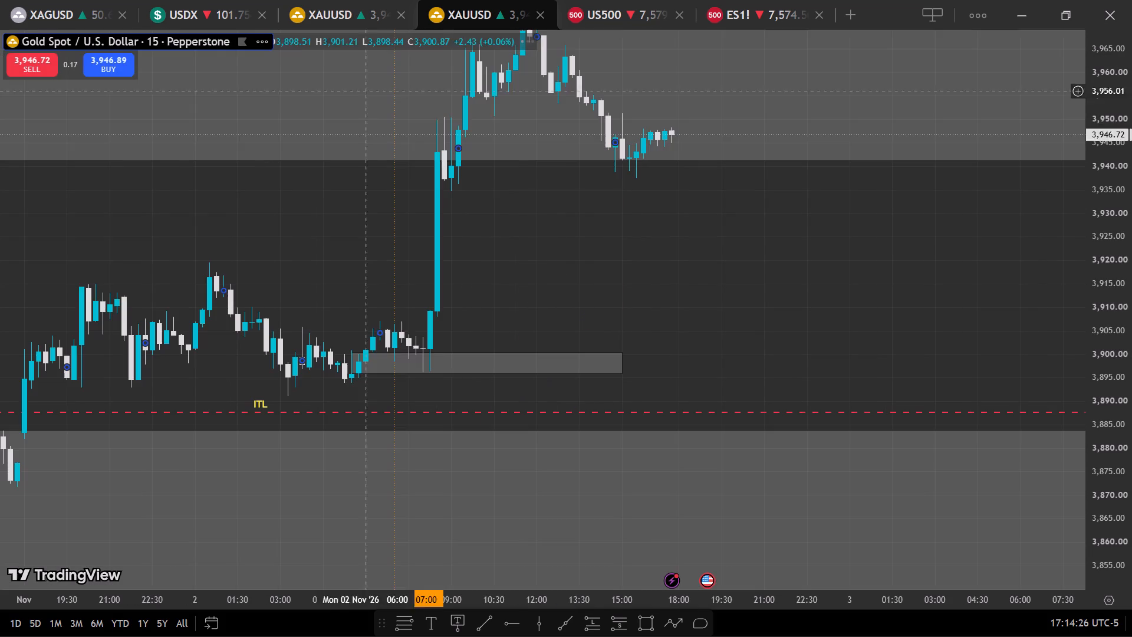
Realign the ITL label under the 2 November 03:15 swing low and the LTL label just under the 30 October swing low.
{"action": "scroll", "coordinate": [617, 251], "scroll_direction": "down", "scroll_amount": 3}
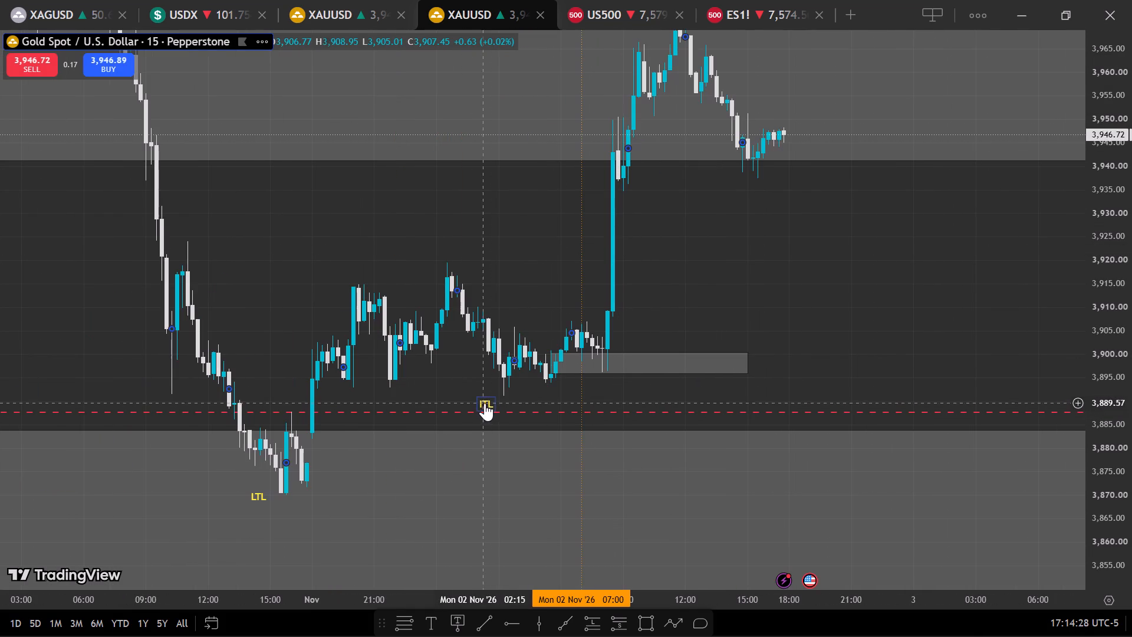
{"action": "left_click_drag", "start_coordinate": [486, 403], "coordinate": [506, 405]}
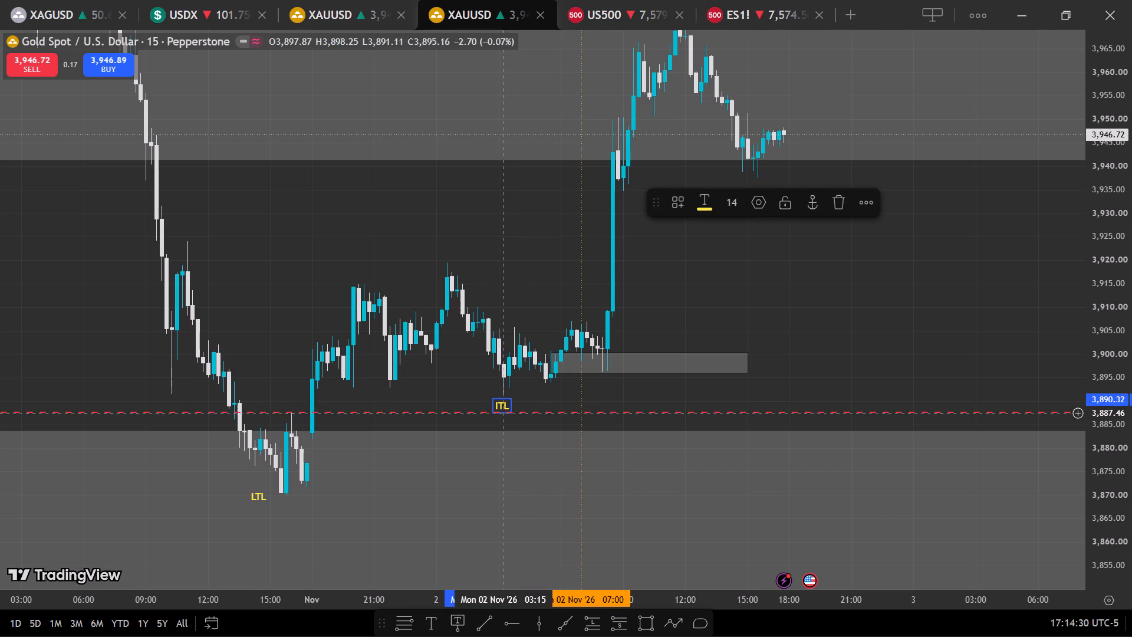
{"action": "left_click_drag", "start_coordinate": [266, 501], "coordinate": [291, 500]}
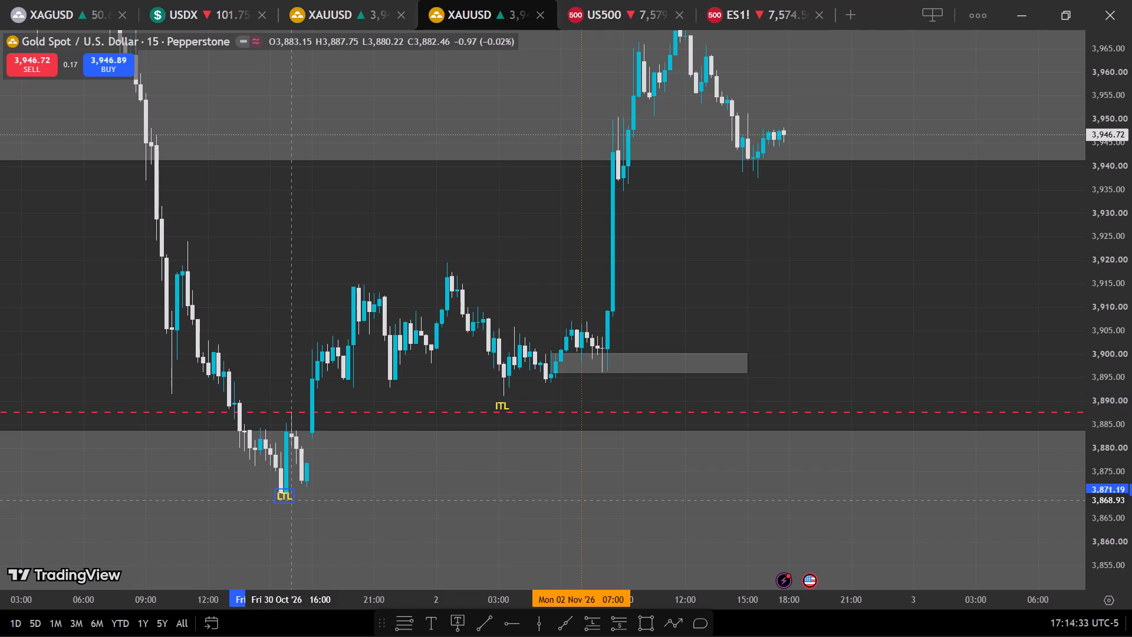
{"action": "left_click_drag", "start_coordinate": [291, 500], "coordinate": [290, 505]}
{"action": "left_click", "coordinate": [327, 511]}
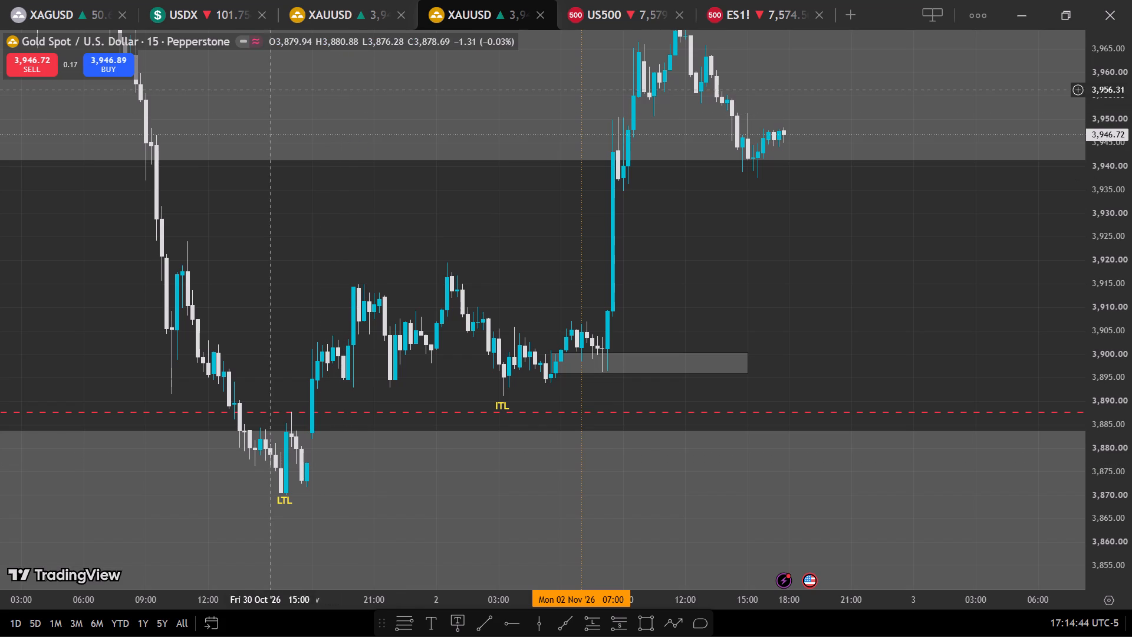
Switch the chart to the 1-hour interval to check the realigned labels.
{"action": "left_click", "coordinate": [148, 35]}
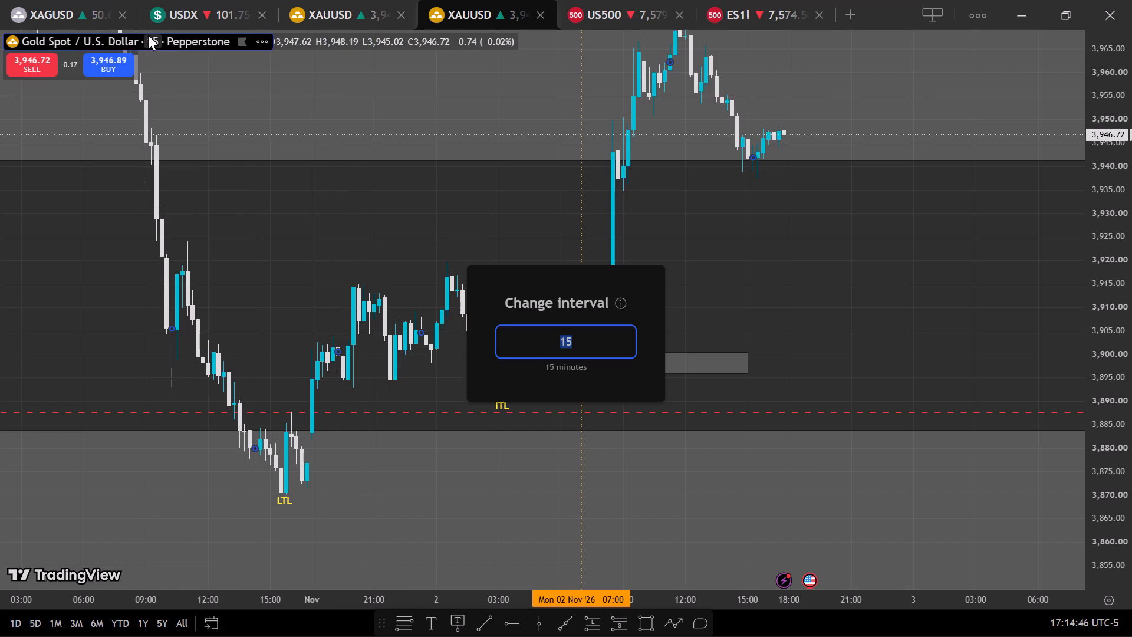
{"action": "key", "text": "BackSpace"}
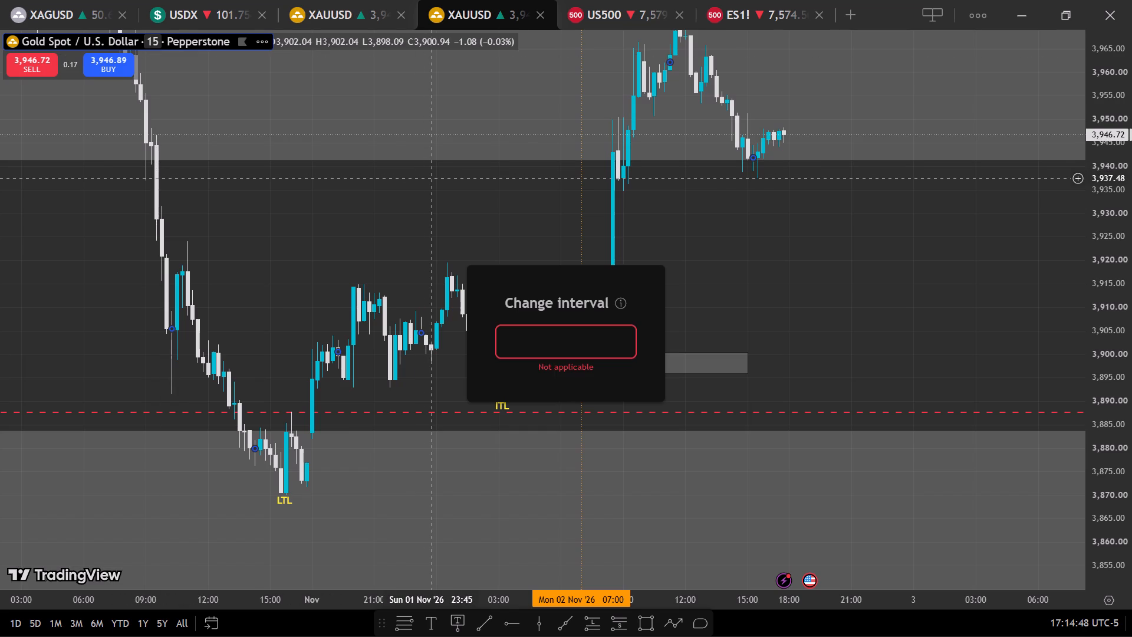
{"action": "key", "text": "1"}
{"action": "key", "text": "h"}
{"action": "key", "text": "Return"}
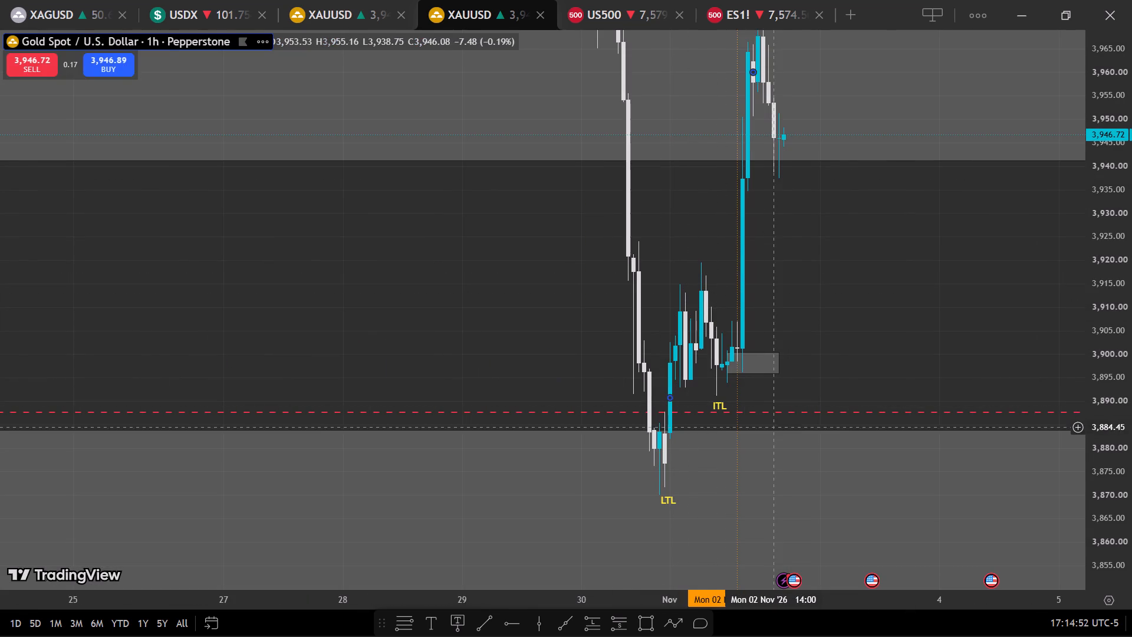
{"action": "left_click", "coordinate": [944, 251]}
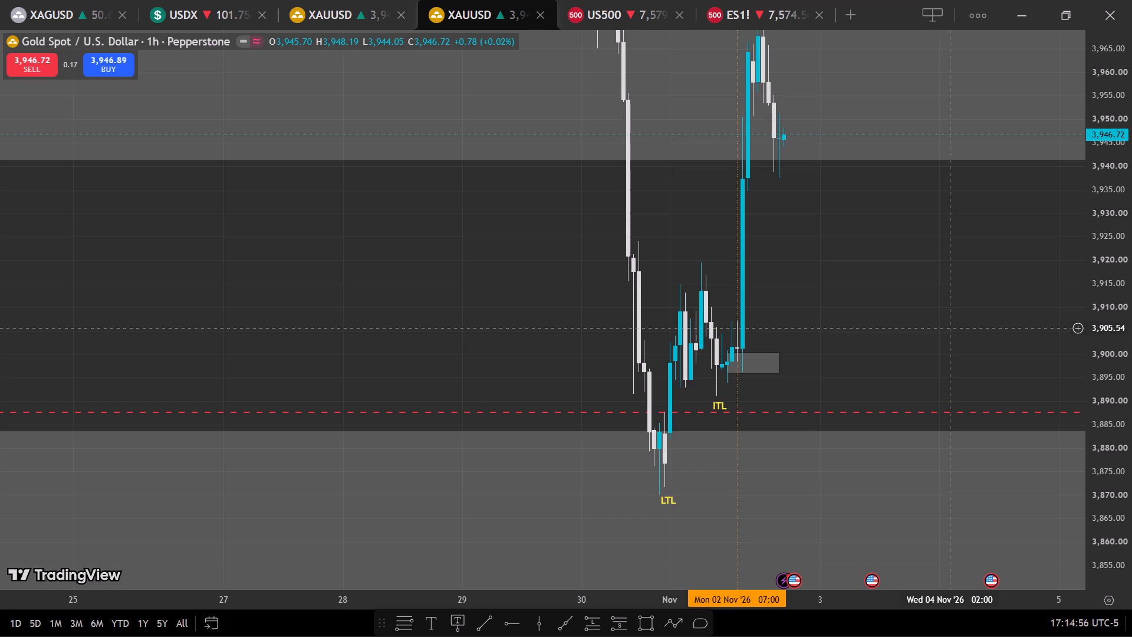
Set the chart interval back to 15 minutes.
{"action": "left_click", "coordinate": [153, 49]}
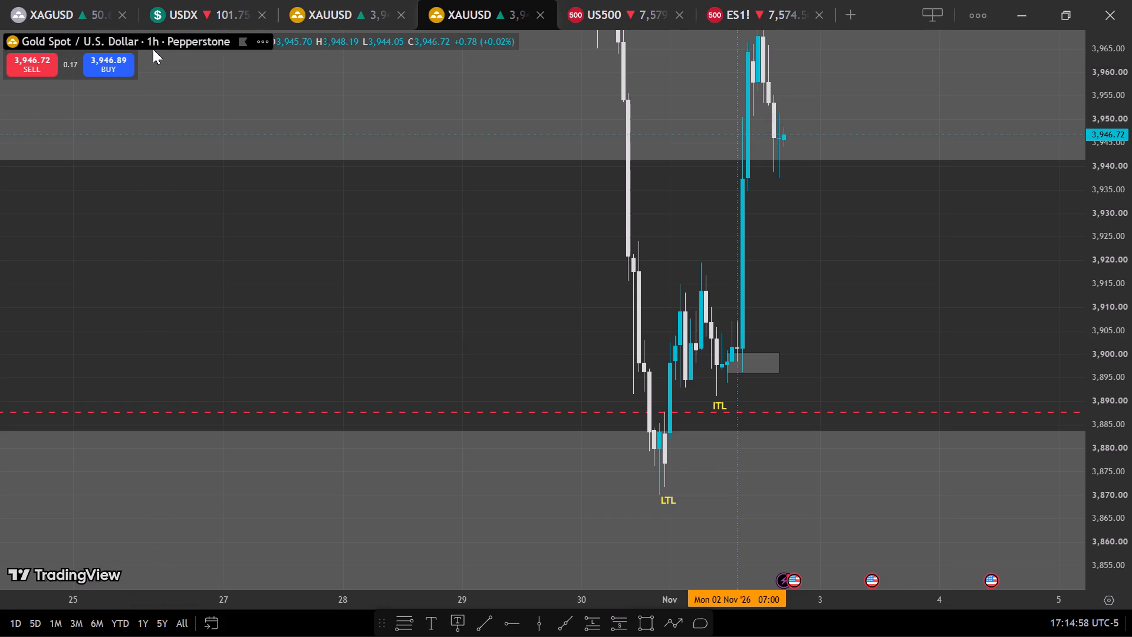
{"action": "left_click", "coordinate": [151, 37]}
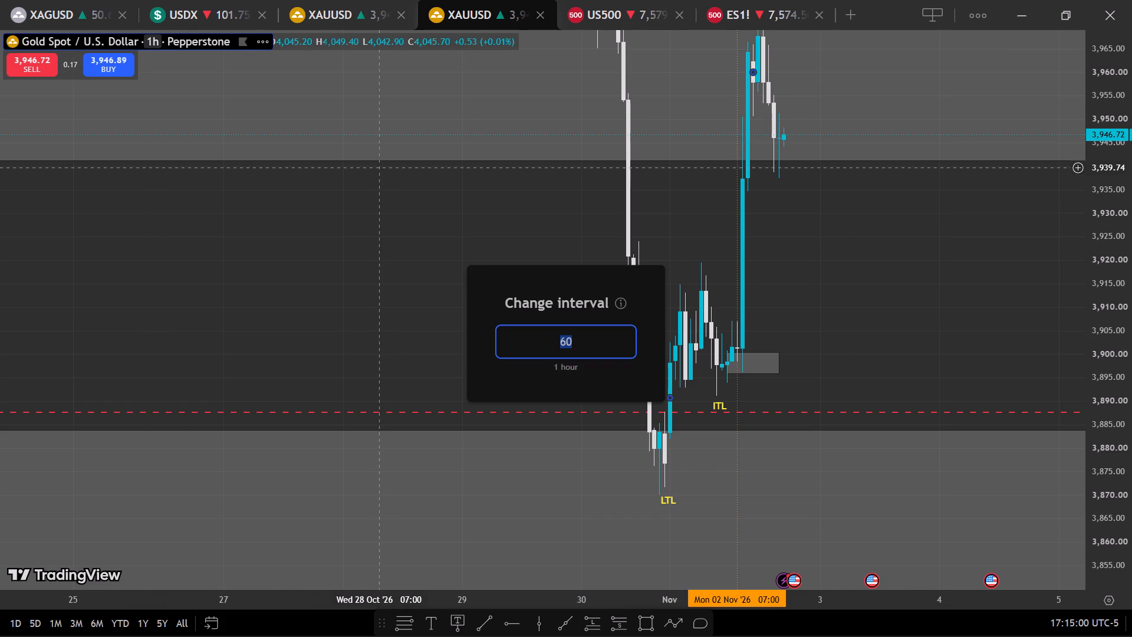
{"action": "key", "text": "BackSpace"}
{"action": "type", "text": "15"}
{"action": "key", "text": "Return"}
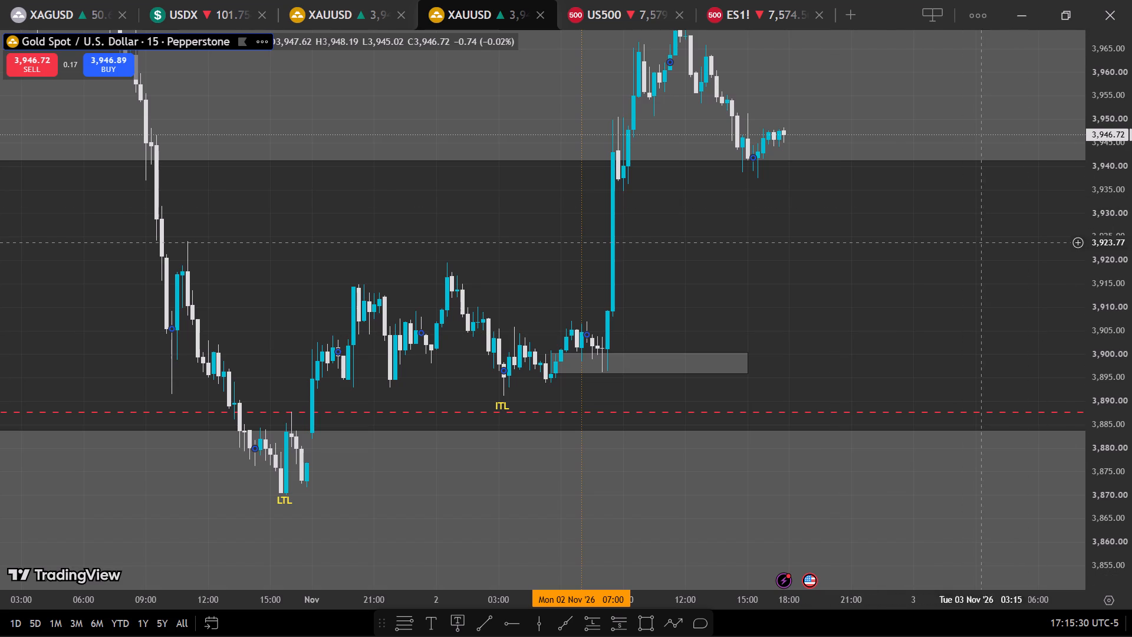
Draw a horizontal trend line at about 3,892.96 under the equal lows, from 1 November 21:00 to 2 November 04:45.
{"action": "left_click_drag", "start_coordinate": [888, 242], "coordinate": [729, 343]}
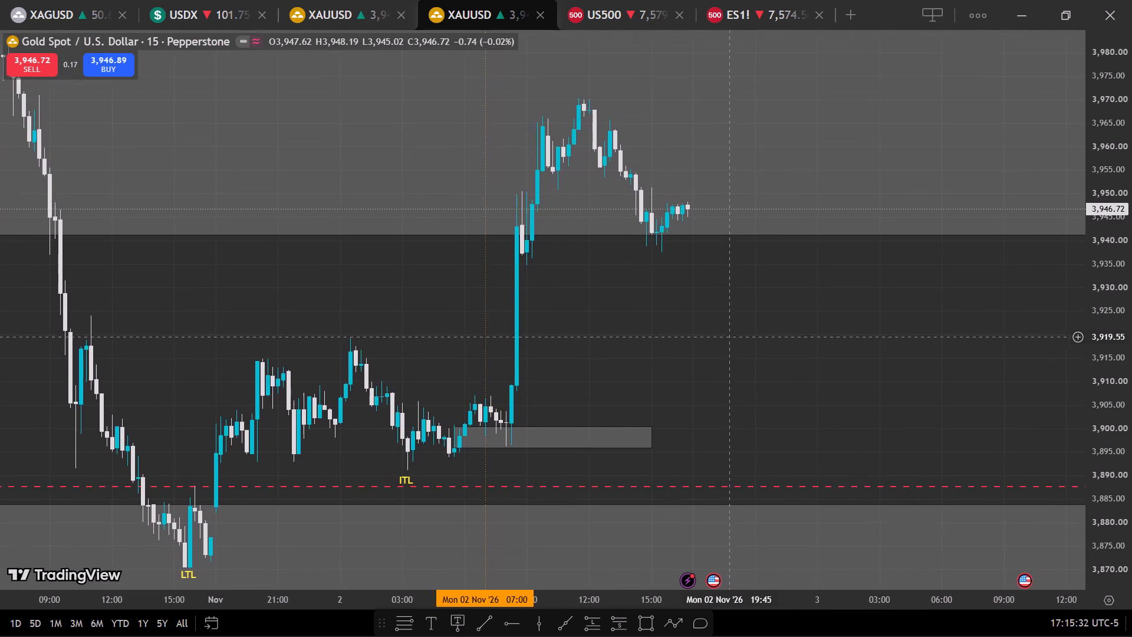
{"action": "left_click_drag", "start_coordinate": [729, 343], "coordinate": [728, 344]}
{"action": "scroll", "coordinate": [726, 308], "scroll_direction": "down", "scroll_amount": 4}
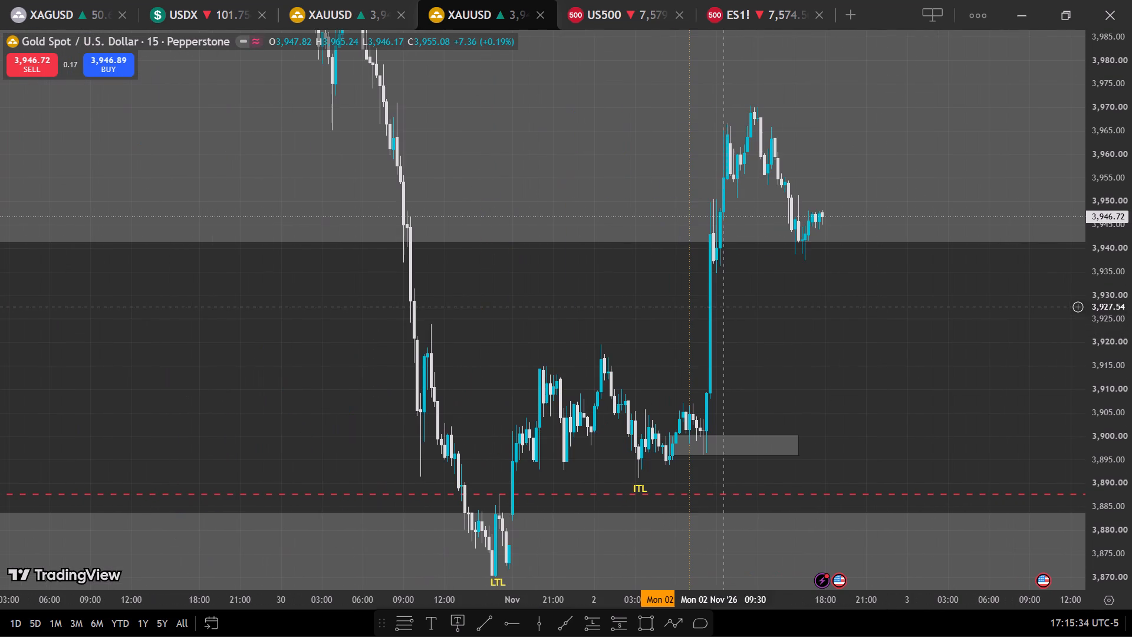
{"action": "left_click_drag", "start_coordinate": [816, 336], "coordinate": [813, 260]}
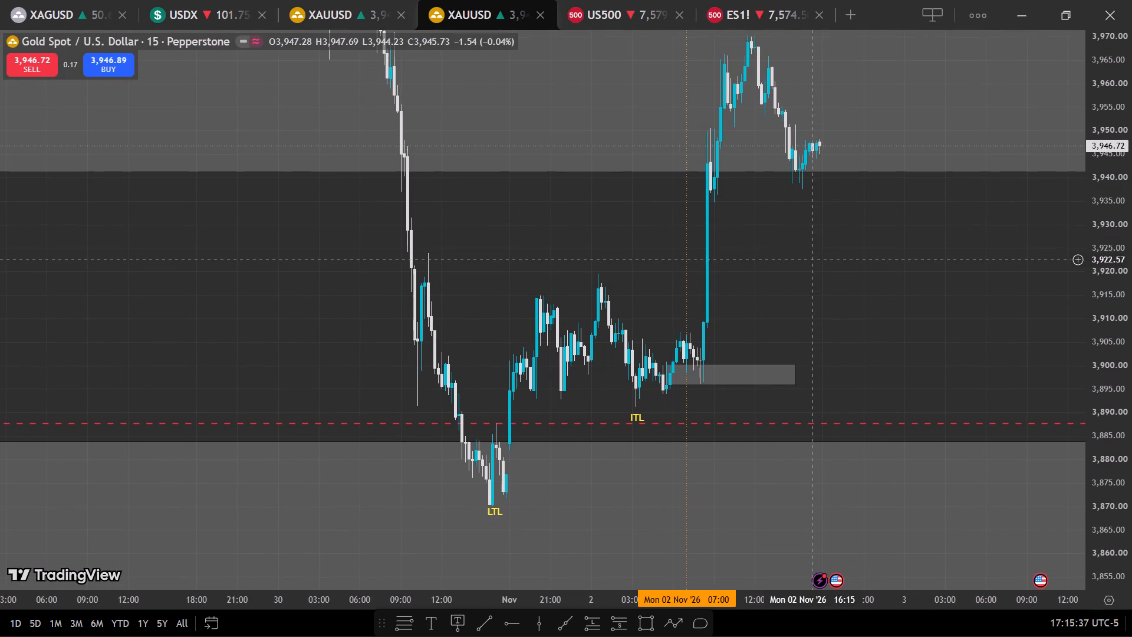
{"action": "scroll", "coordinate": [814, 260], "scroll_direction": "up", "scroll_amount": 2}
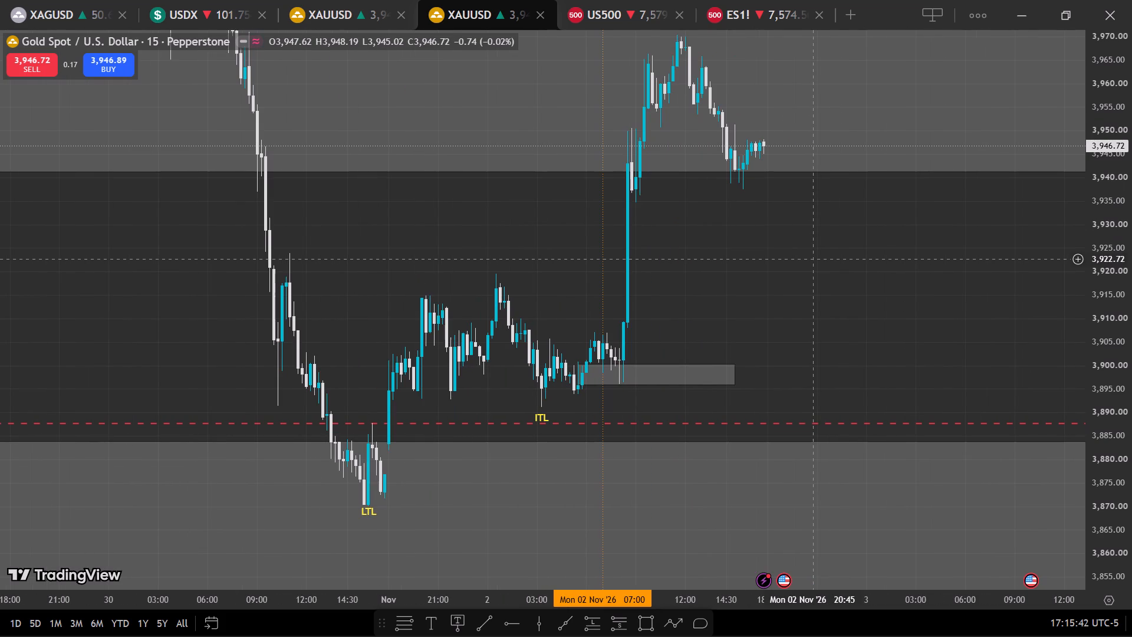
{"action": "scroll", "coordinate": [1131, 254], "scroll_direction": "up", "scroll_amount": 6}
{"action": "scroll", "coordinate": [948, 258], "scroll_direction": "up", "scroll_amount": 3}
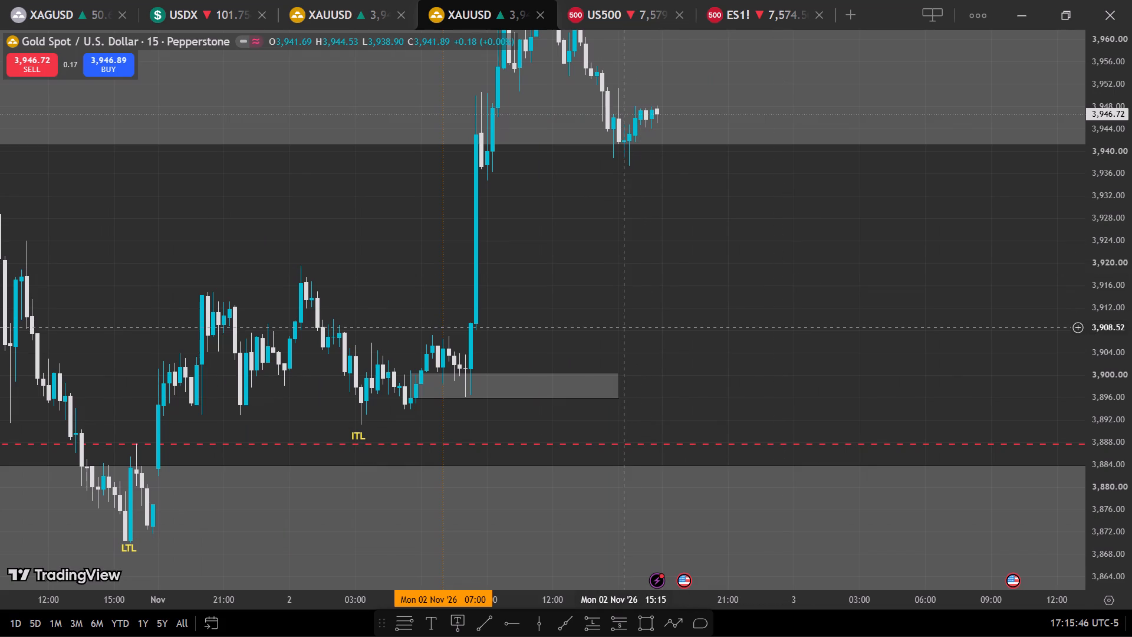
{"action": "left_click", "coordinate": [475, 620]}
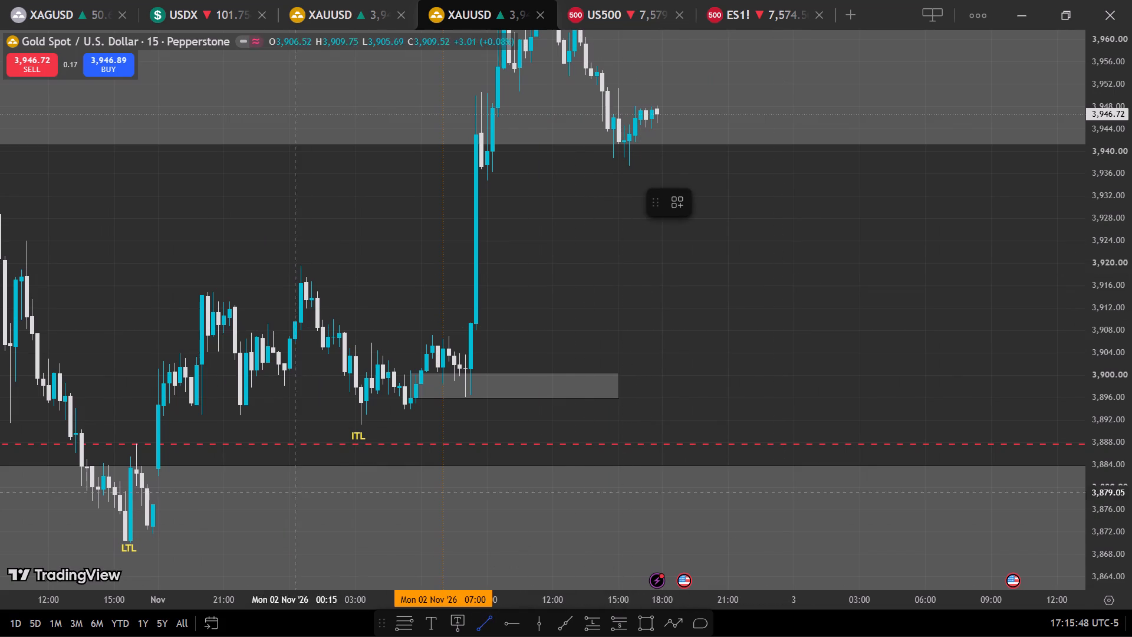
{"action": "left_click", "coordinate": [225, 415]}
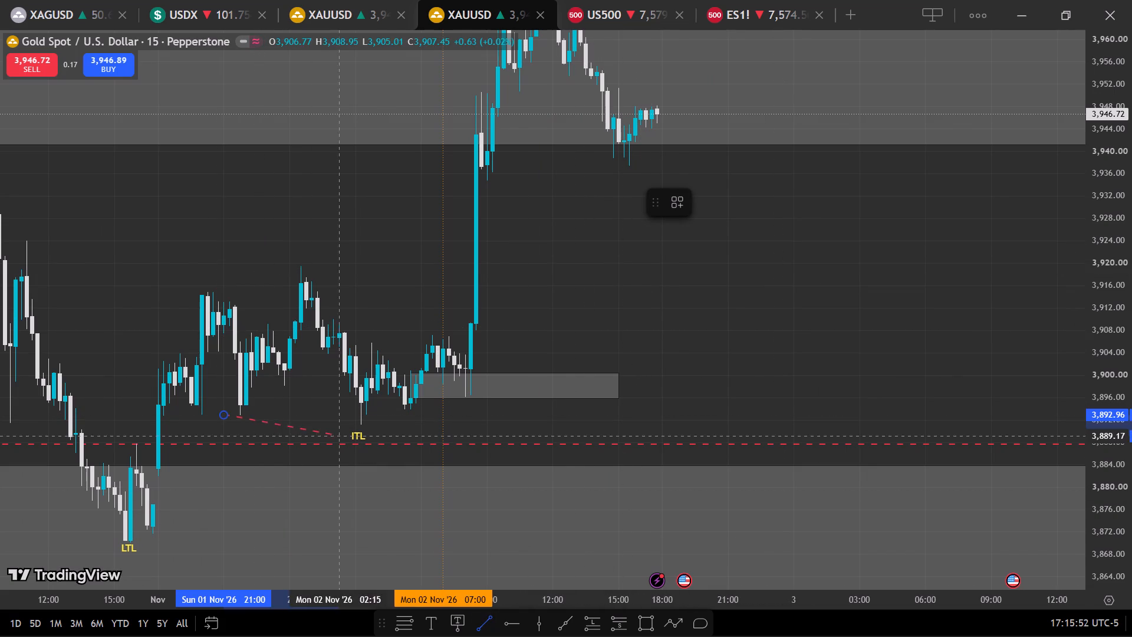
{"action": "left_click", "coordinate": [392, 420], "text": "shift"}
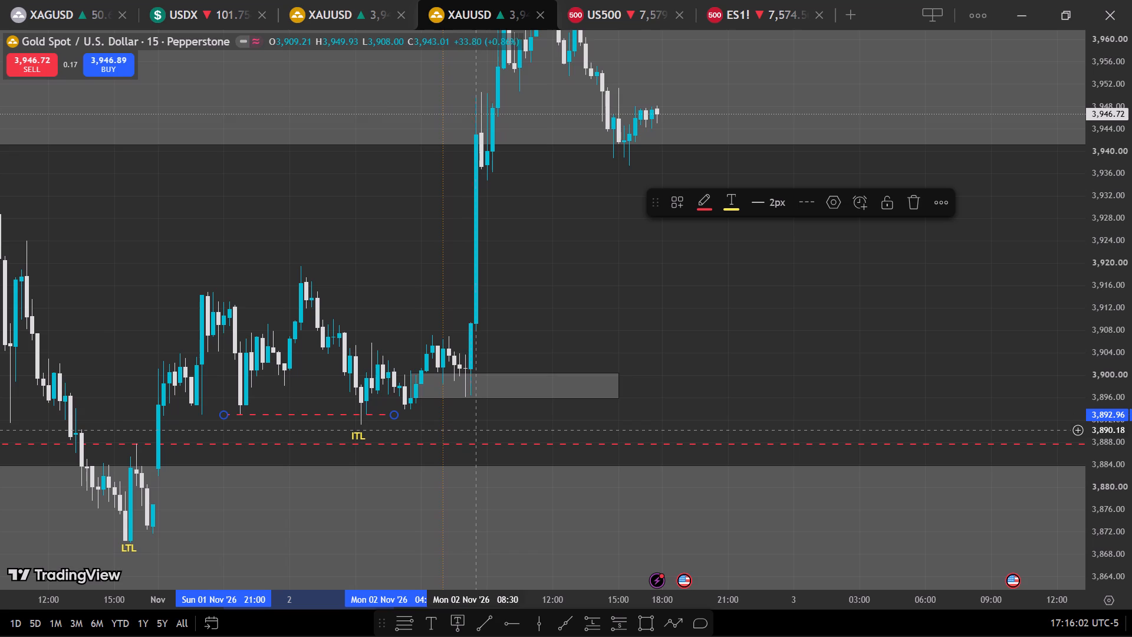
Style the new trend line as dotted, 3px thick and white.
{"action": "left_click", "coordinate": [797, 198]}
{"action": "left_click", "coordinate": [825, 280]}
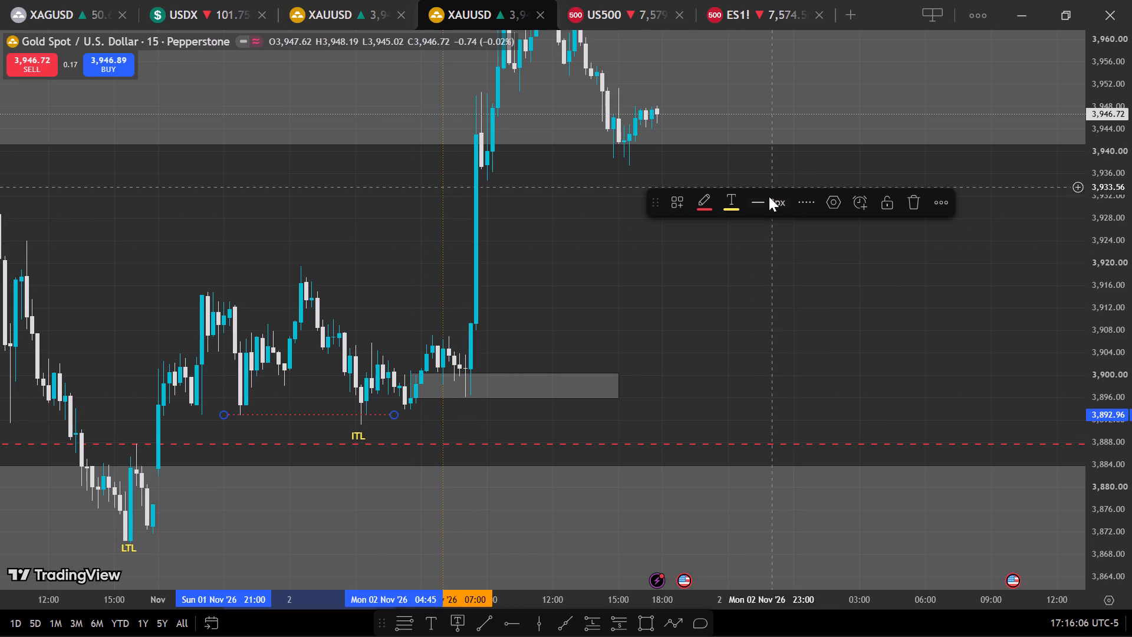
{"action": "left_click", "coordinate": [768, 201]}
{"action": "left_click", "coordinate": [766, 291]}
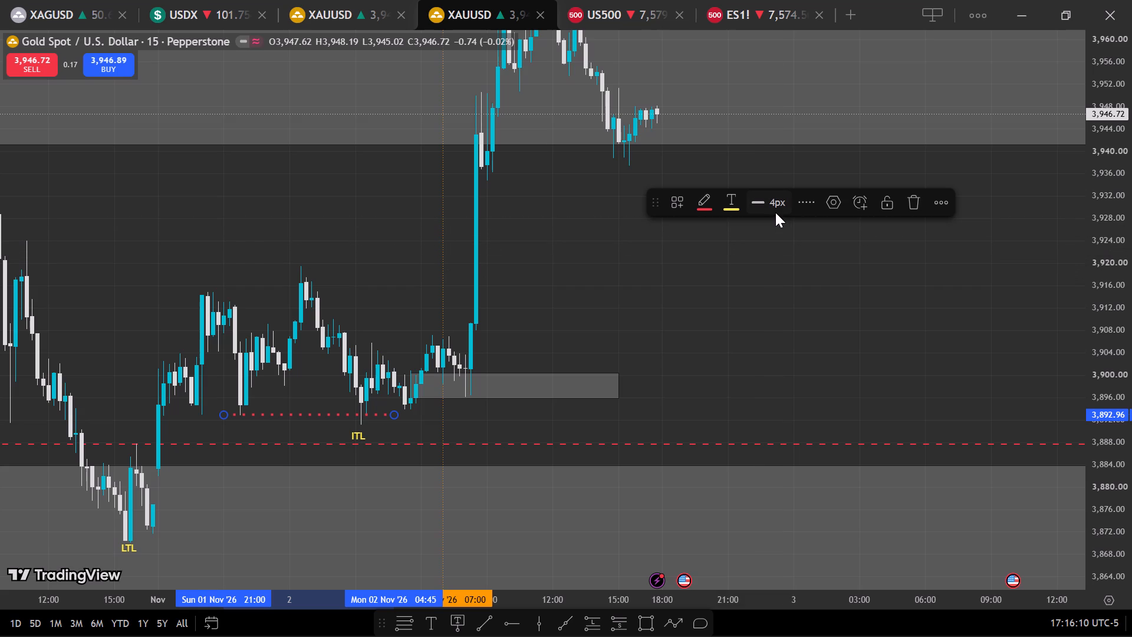
{"action": "left_click", "coordinate": [773, 206]}
{"action": "left_click", "coordinate": [776, 272]}
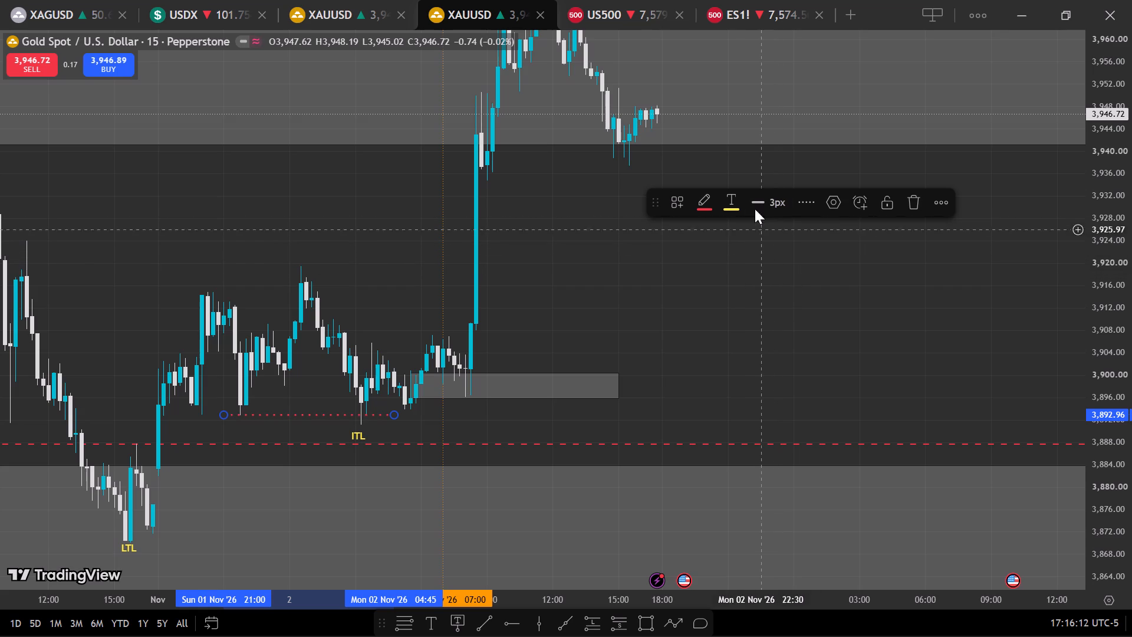
{"action": "left_click", "coordinate": [712, 203]}
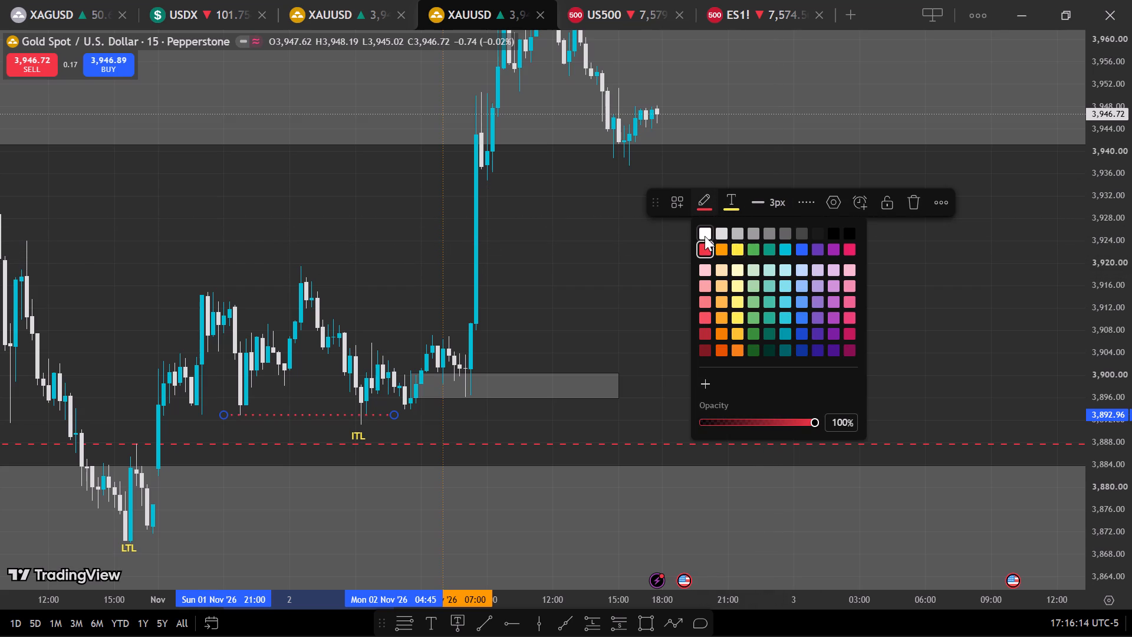
{"action": "left_click", "coordinate": [705, 236]}
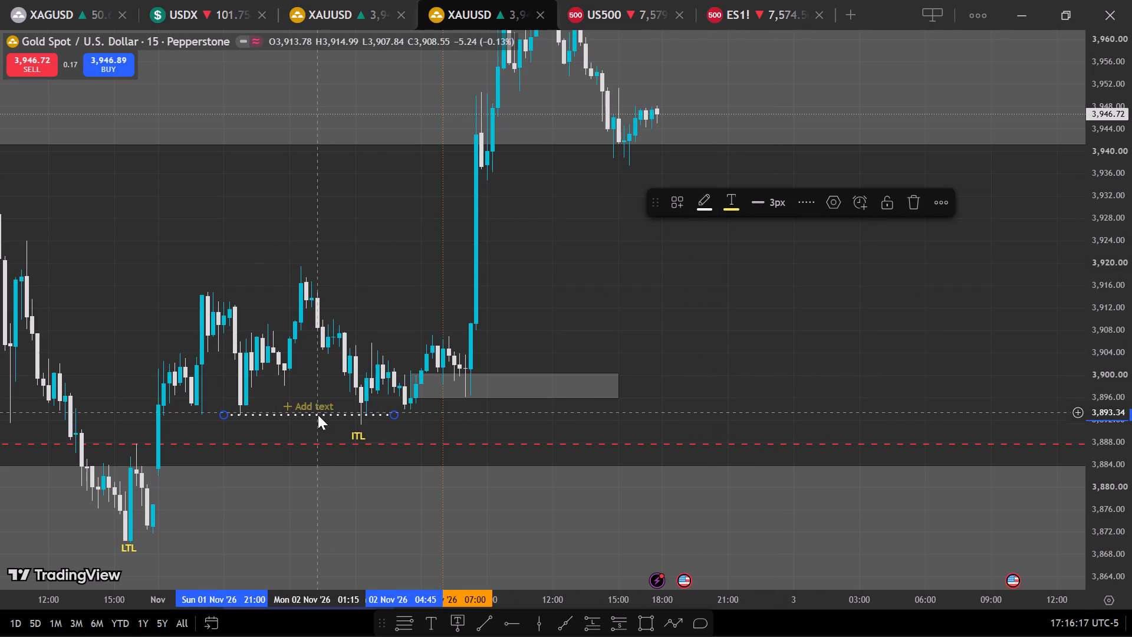
Add the text "Sellside Liquidity" to the white dotted line.
{"action": "left_click", "coordinate": [318, 407]}
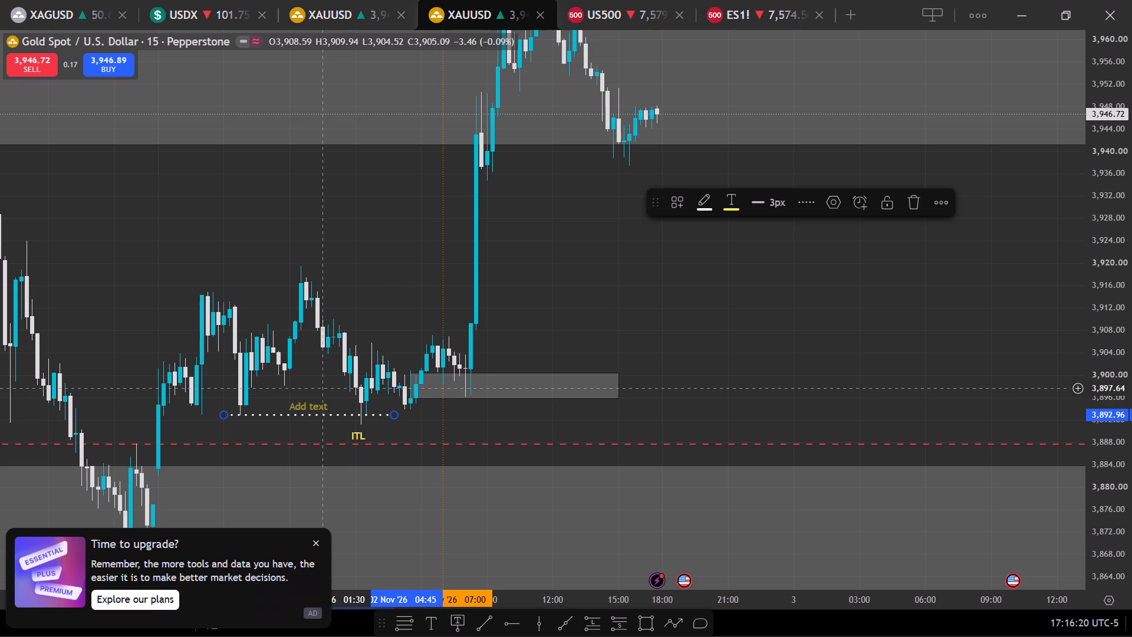
{"action": "key", "text": "s"}
{"action": "type", "text": "ell"}
{"action": "type", "text": "side"}
{"action": "key", "text": "space"}
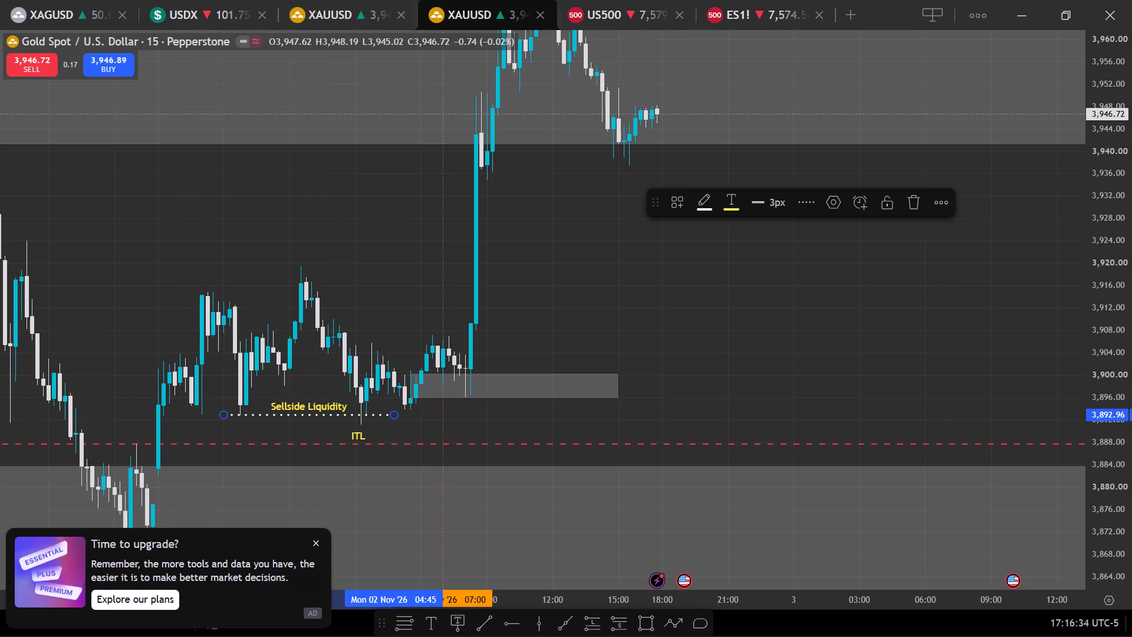
{"action": "left_click", "coordinate": [334, 242]}
Extend the grey box to start at the 2 November 05:15 candle and reach down to about 3,893.66.
{"action": "left_click_drag", "start_coordinate": [377, 293], "coordinate": [460, 206]}
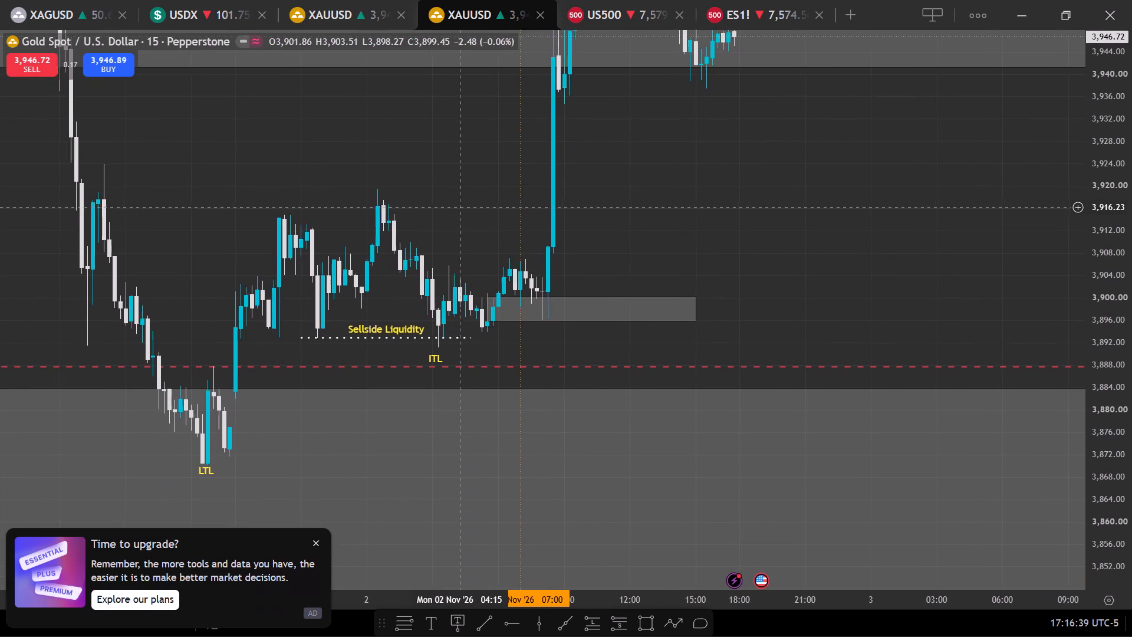
{"action": "left_click_drag", "start_coordinate": [460, 206], "coordinate": [461, 206]}
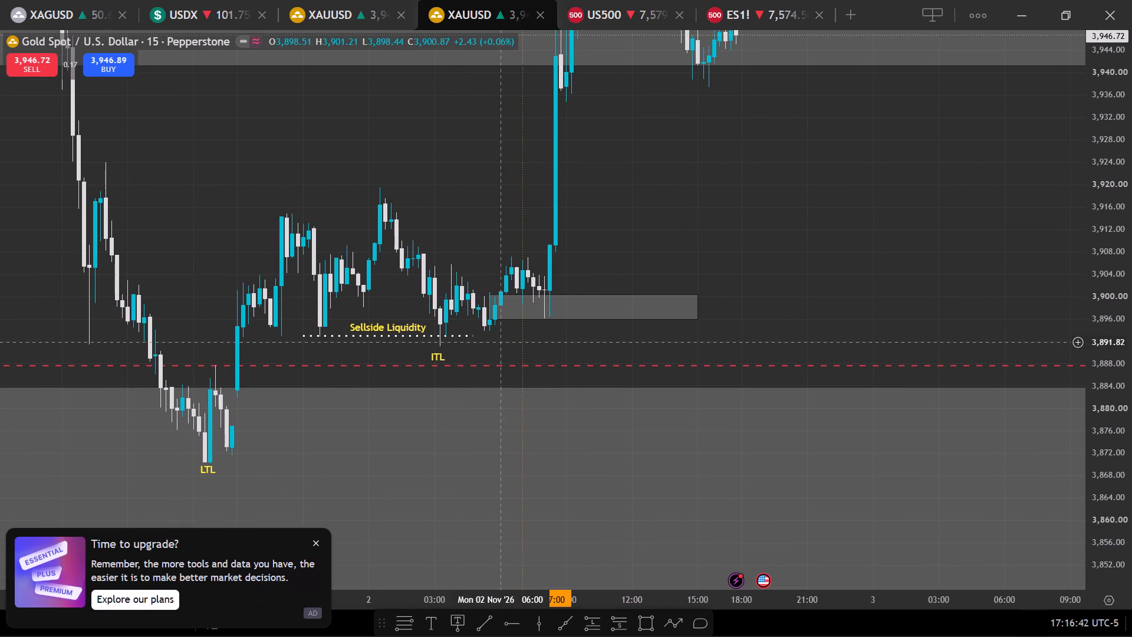
{"action": "scroll", "coordinate": [1131, 323], "scroll_direction": "up", "scroll_amount": 8}
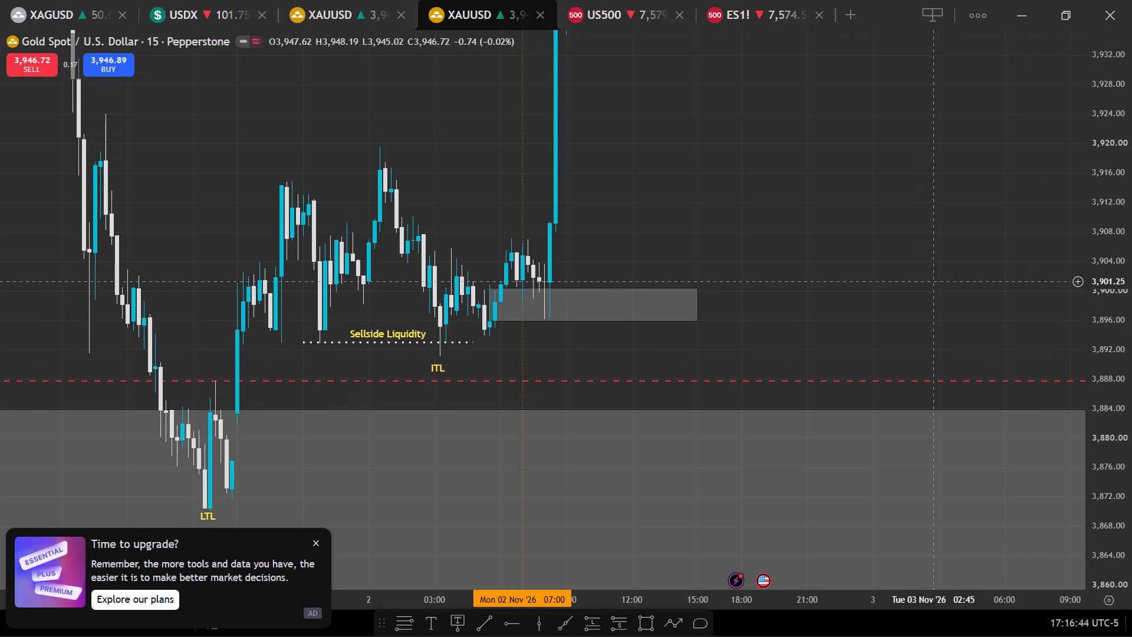
{"action": "scroll", "coordinate": [932, 281], "scroll_direction": "down", "scroll_amount": 2}
{"action": "scroll", "coordinate": [931, 281], "scroll_direction": "up", "scroll_amount": 3}
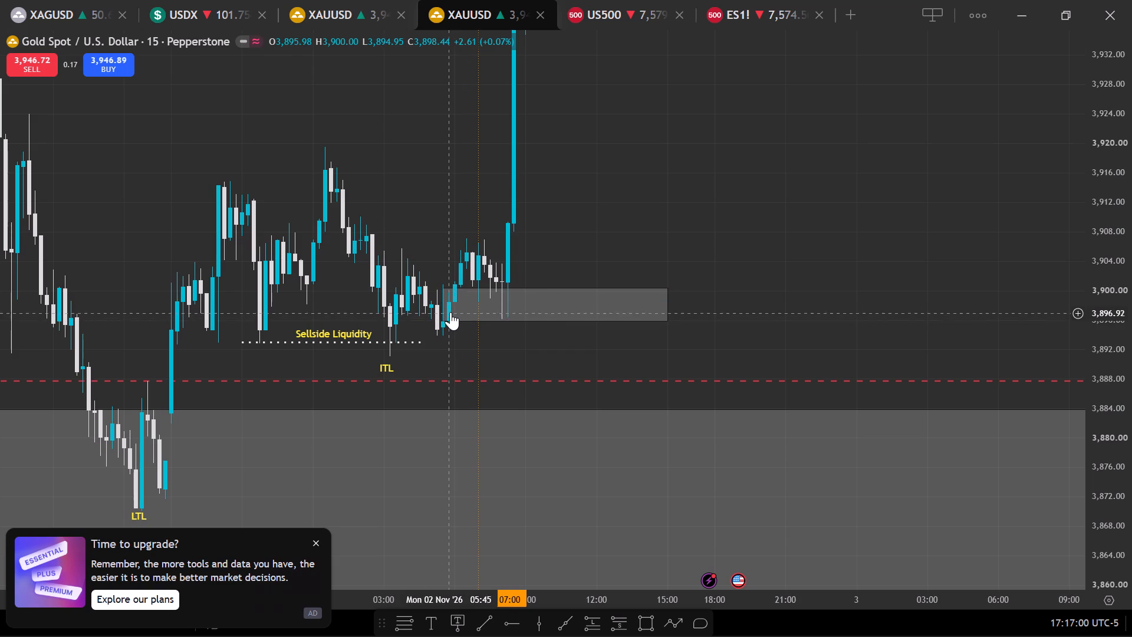
{"action": "left_click_drag", "start_coordinate": [445, 307], "coordinate": [427, 311]}
{"action": "left_click_drag", "start_coordinate": [426, 321], "coordinate": [427, 331]}
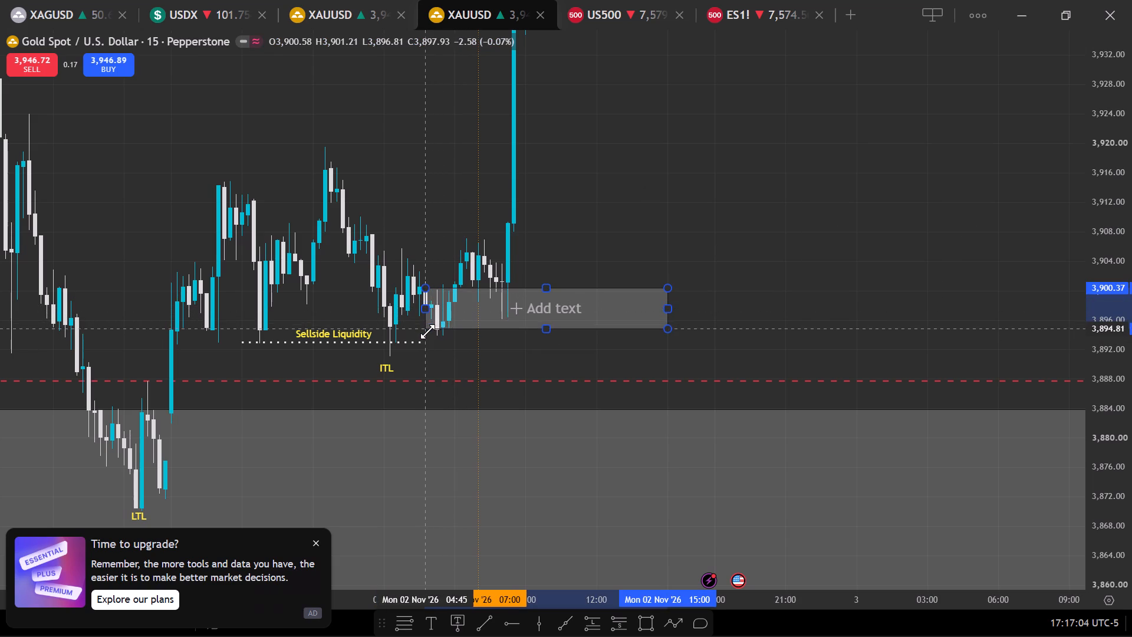
{"action": "left_click_drag", "start_coordinate": [427, 331], "coordinate": [435, 337]}
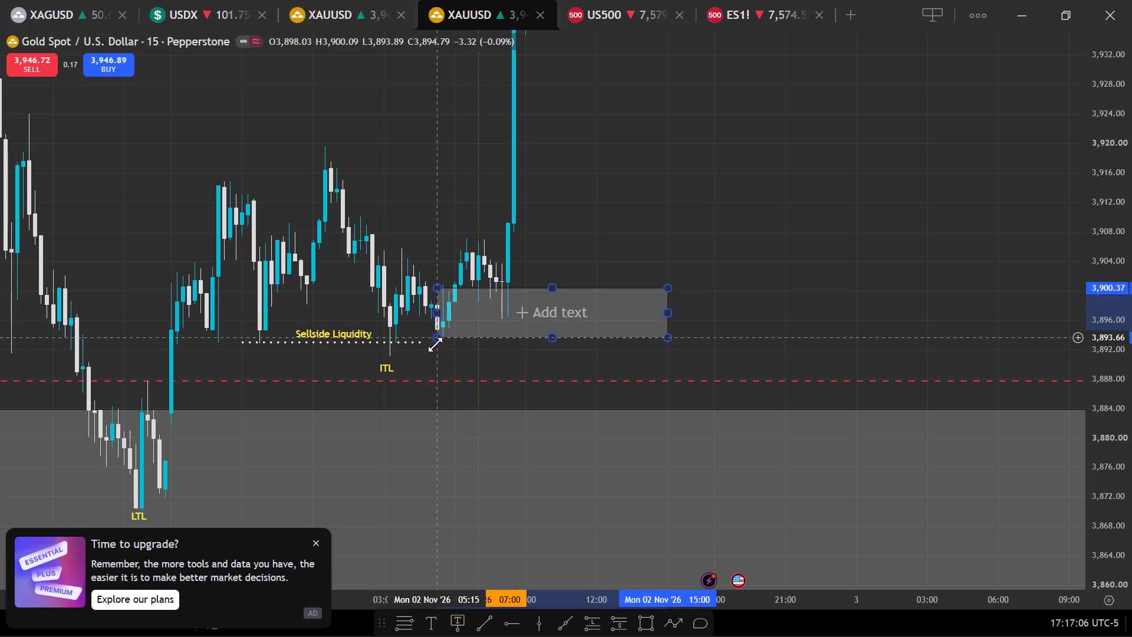
{"action": "left_click", "coordinate": [463, 362]}
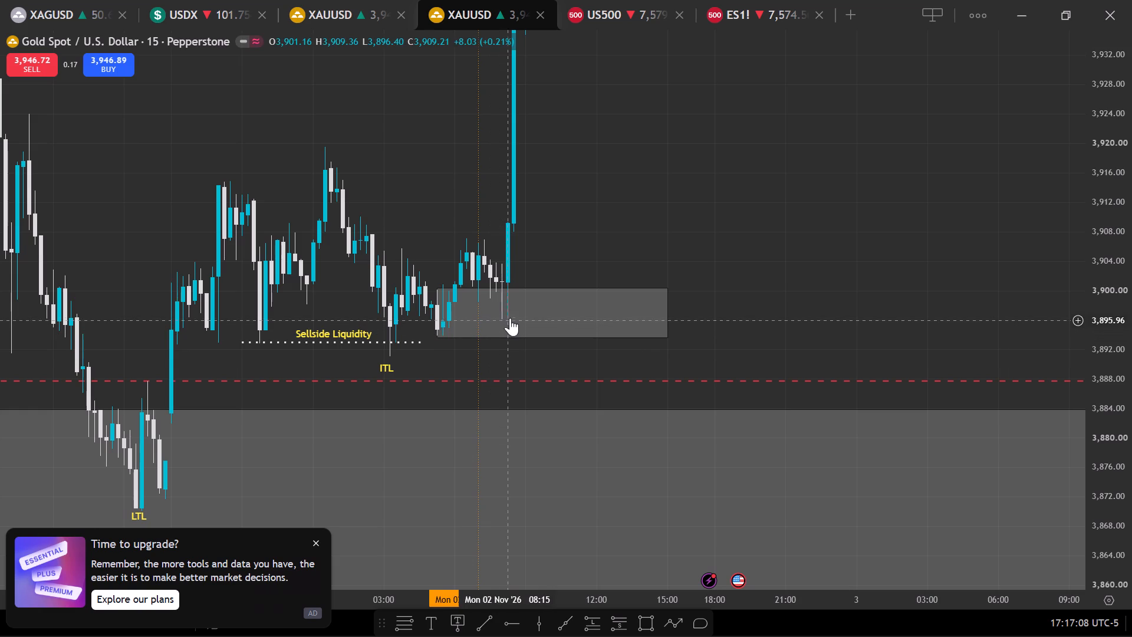
Change the fill colour of the resized box below the 2 November rally to green.
{"action": "left_click", "coordinate": [510, 318]}
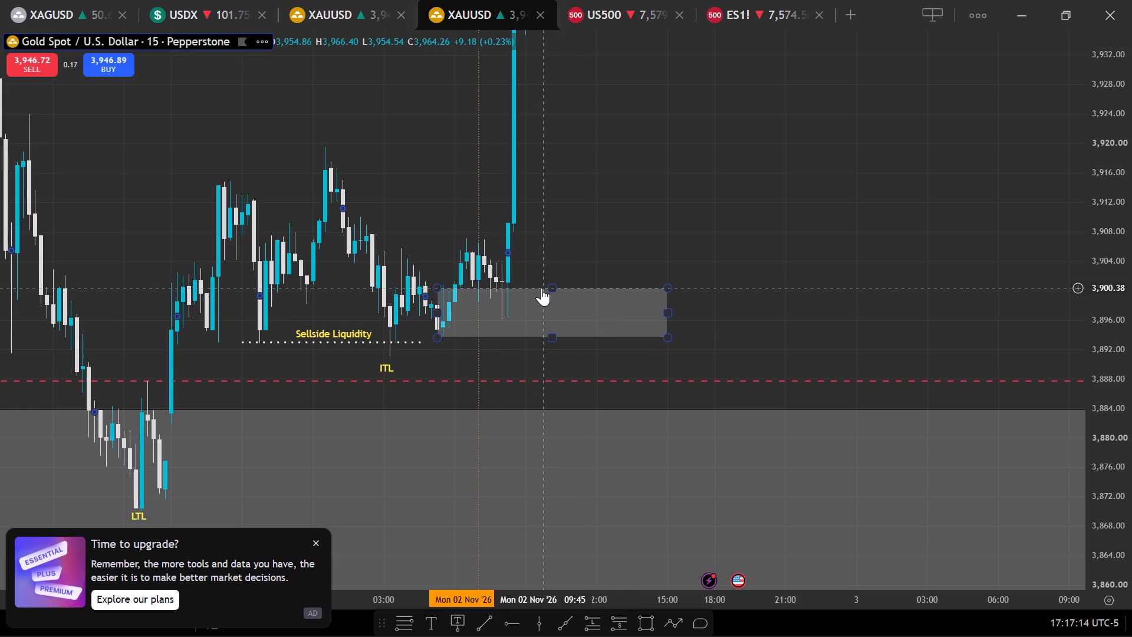
{"action": "left_click", "coordinate": [548, 285]}
{"action": "left_click", "coordinate": [555, 315]}
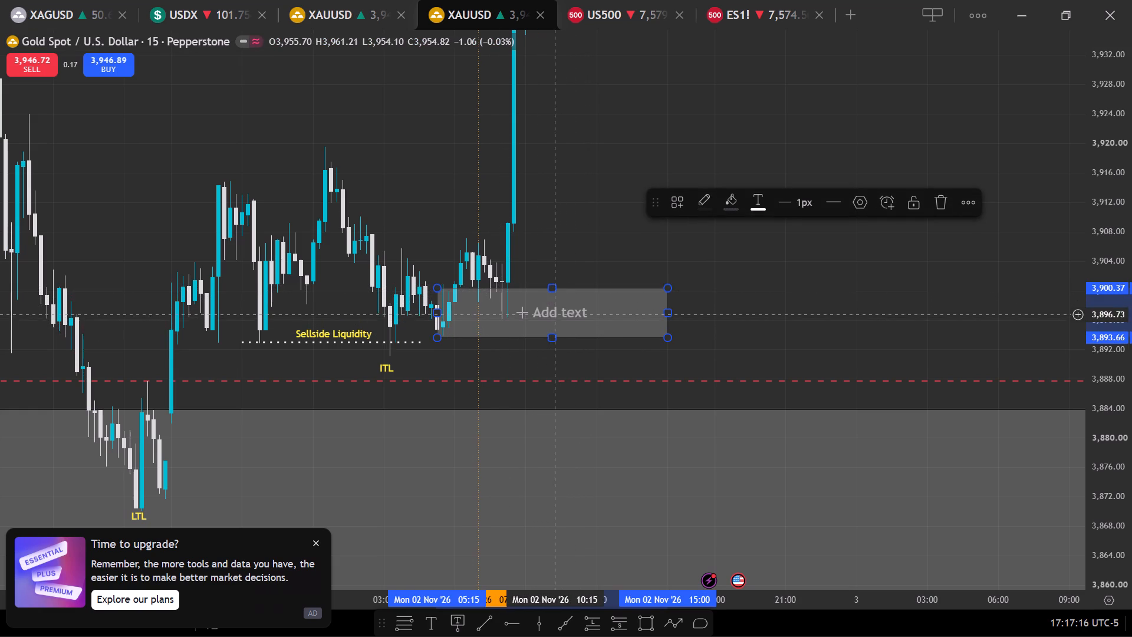
{"action": "left_click", "coordinate": [731, 200]}
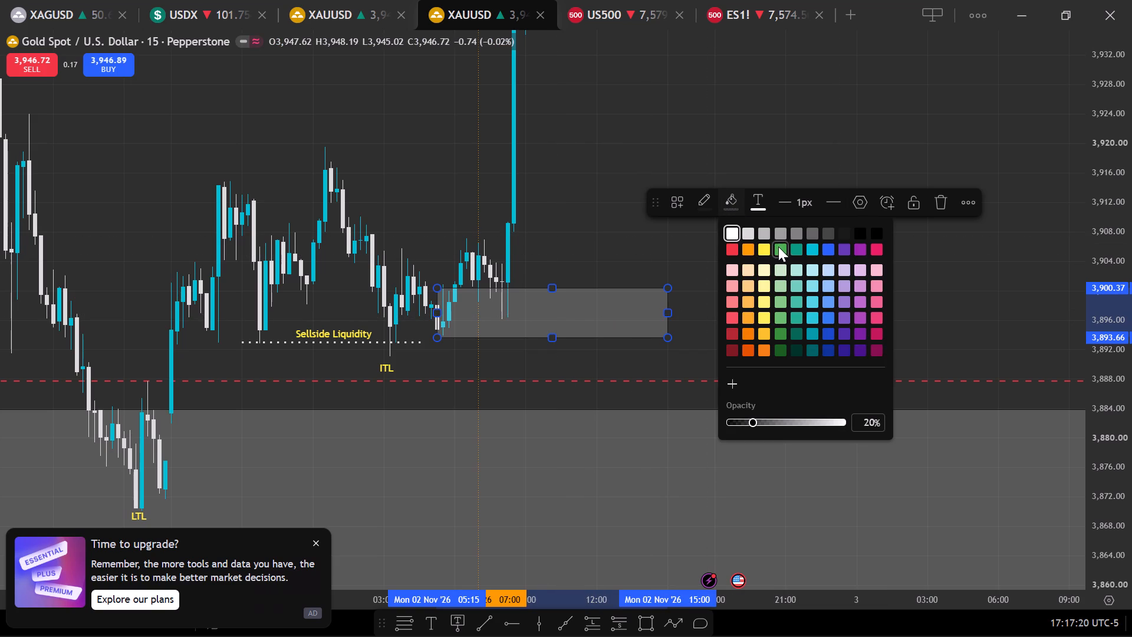
{"action": "left_click", "coordinate": [778, 246]}
Label the green box "+OB".
{"action": "left_click", "coordinate": [542, 314]}
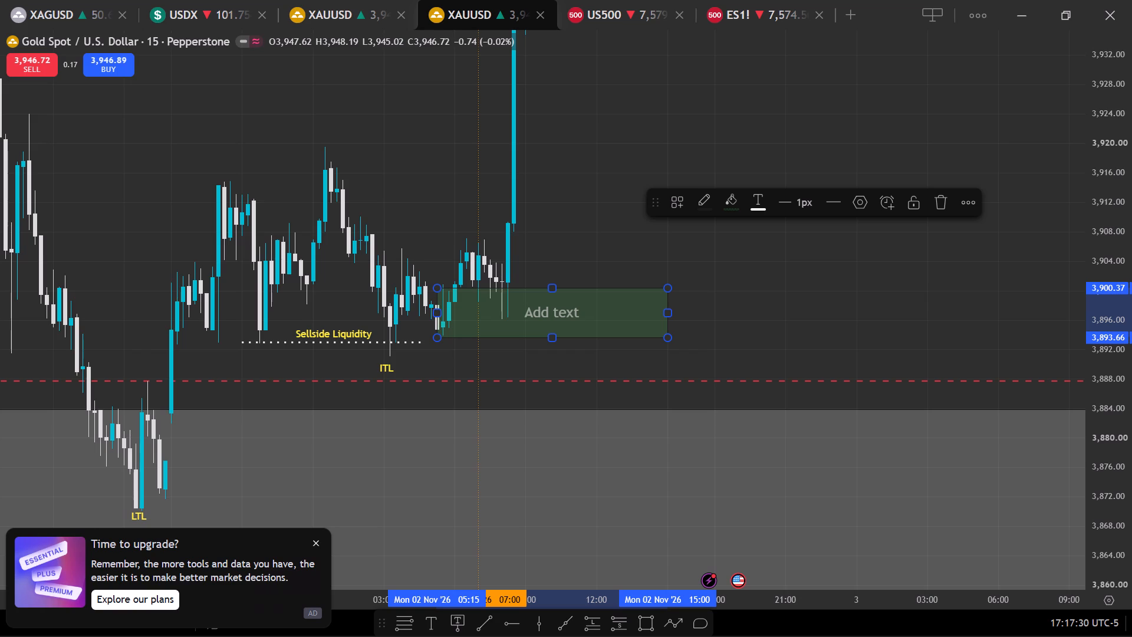
{"action": "key", "text": "equal"}
{"action": "key", "text": "BackSpace"}
{"action": "key", "text": "shift+plus"}
{"action": "type", "text": "OB"}
{"action": "left_click", "coordinate": [552, 196]}
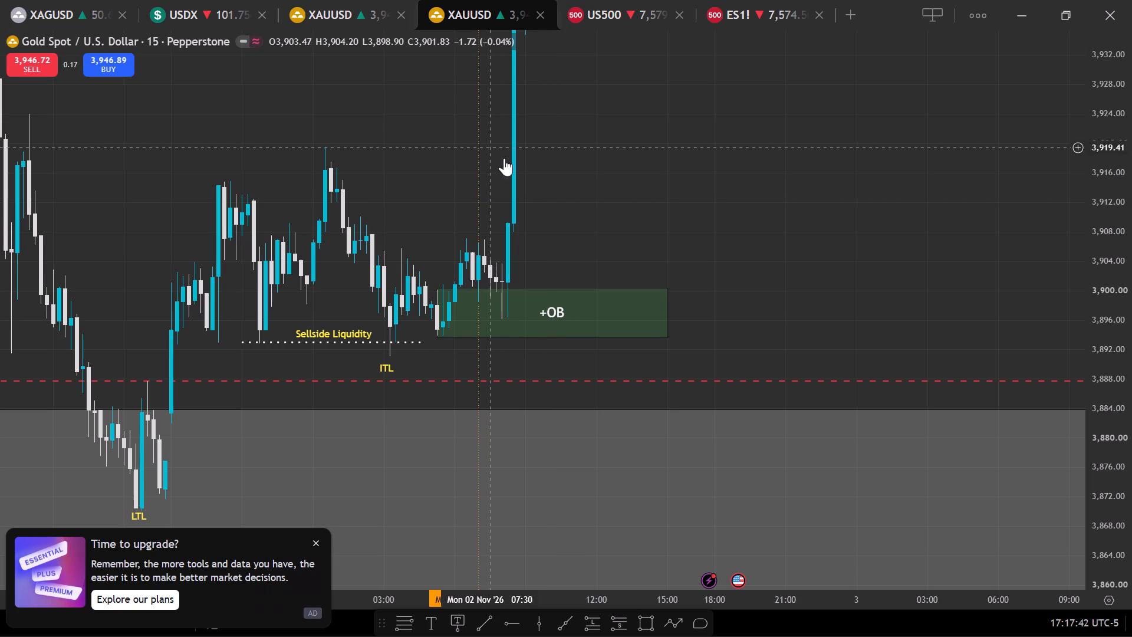
Shorten the +OB box so that it ends at about 12:30 on 2 November.
{"action": "left_click_drag", "start_coordinate": [666, 313], "coordinate": [663, 313]}
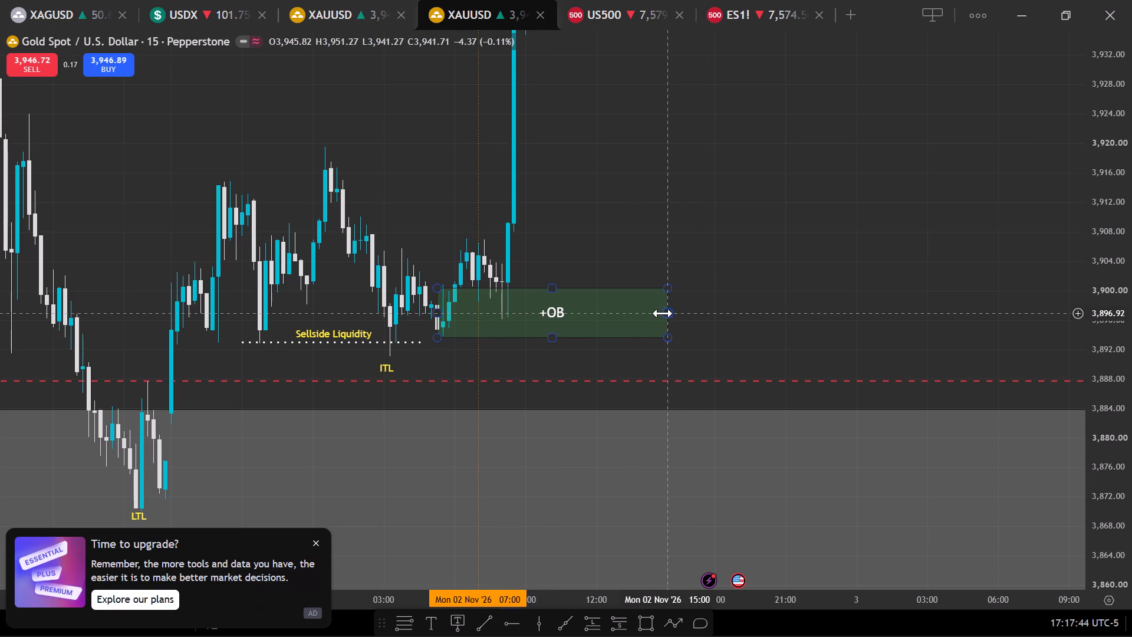
{"action": "left_click_drag", "start_coordinate": [663, 313], "coordinate": [541, 337]}
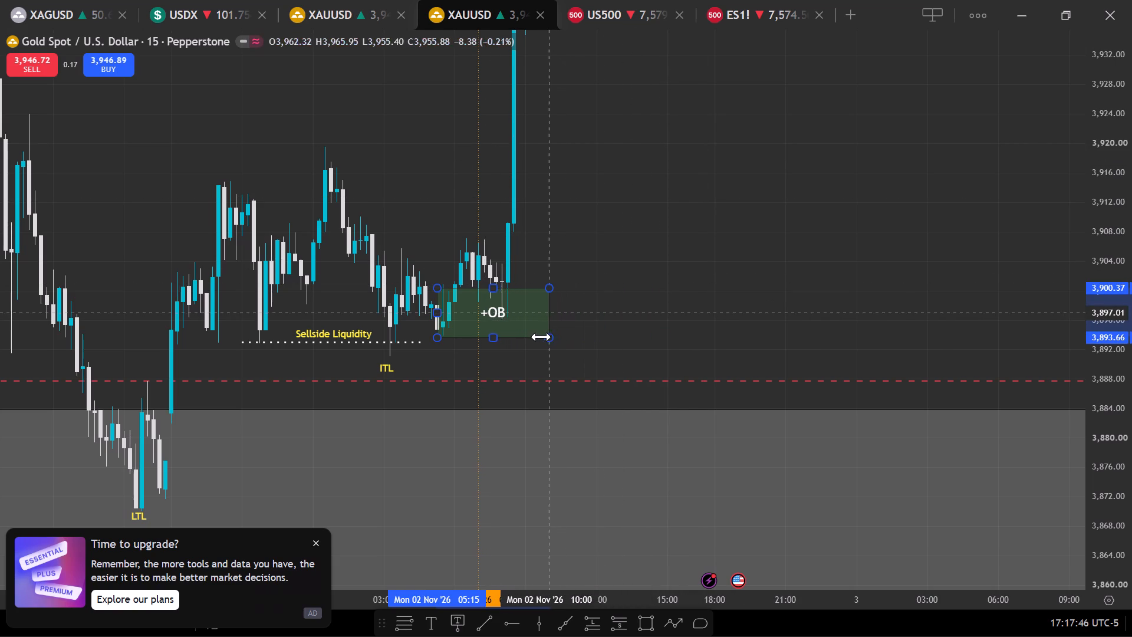
{"action": "left_click_drag", "start_coordinate": [541, 337], "coordinate": [553, 341]}
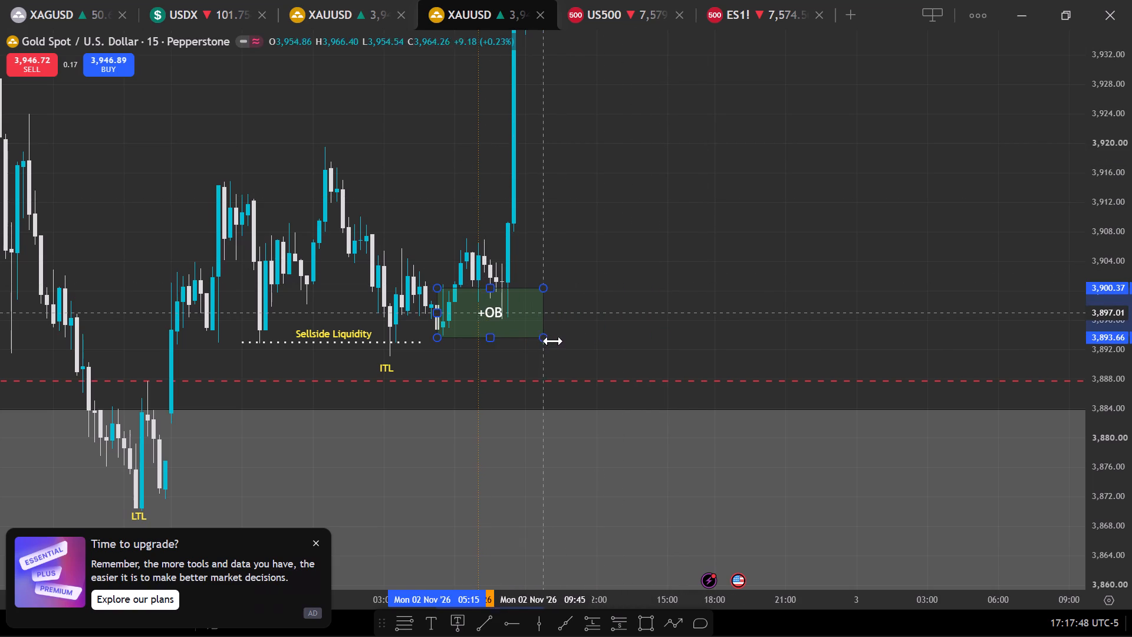
{"action": "left_click_drag", "start_coordinate": [553, 341], "coordinate": [608, 342]}
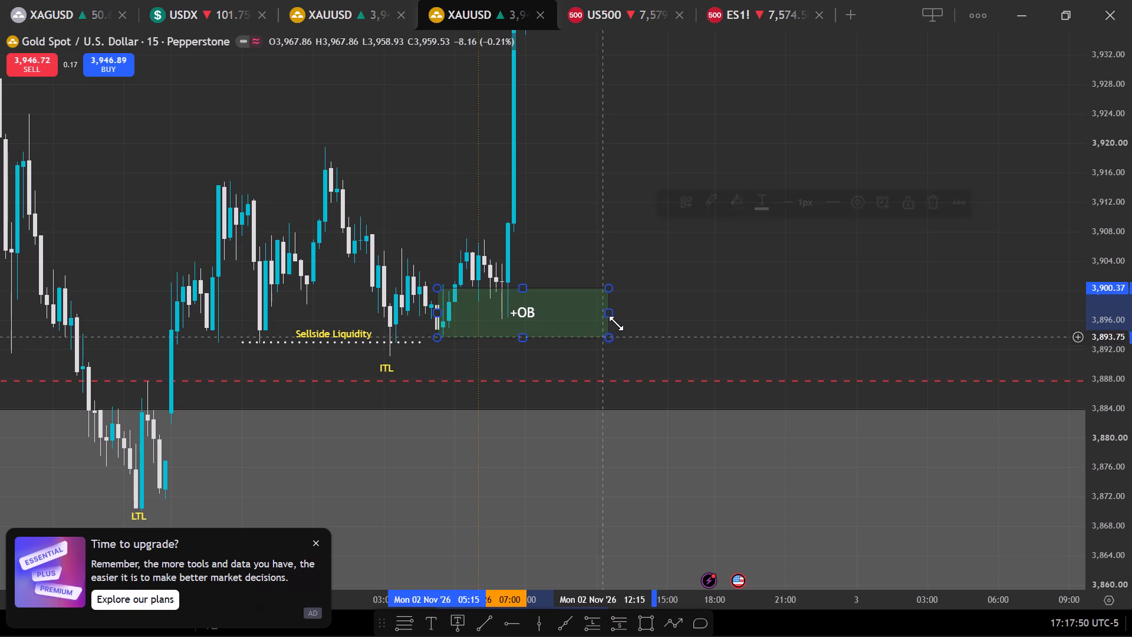
{"action": "left_click", "coordinate": [653, 307]}
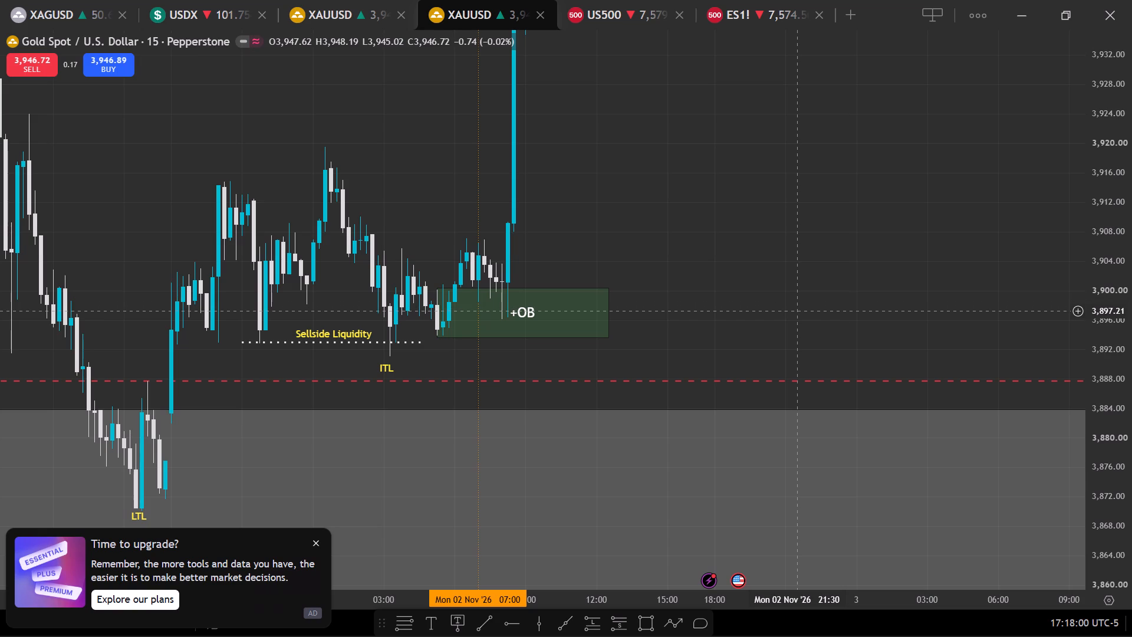
Examine the +OB box and the price action around it on the 15-minute gold chart.
{"action": "scroll", "coordinate": [1104, 221], "scroll_direction": "down", "scroll_amount": 9}
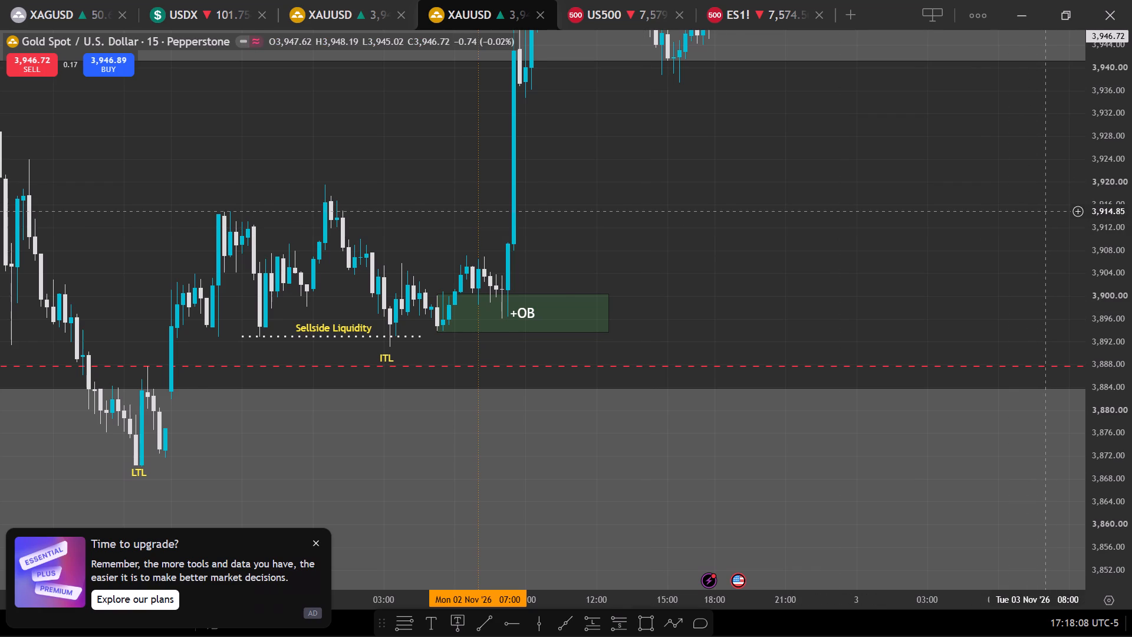
{"action": "scroll", "coordinate": [1045, 213], "scroll_direction": "down", "scroll_amount": 1}
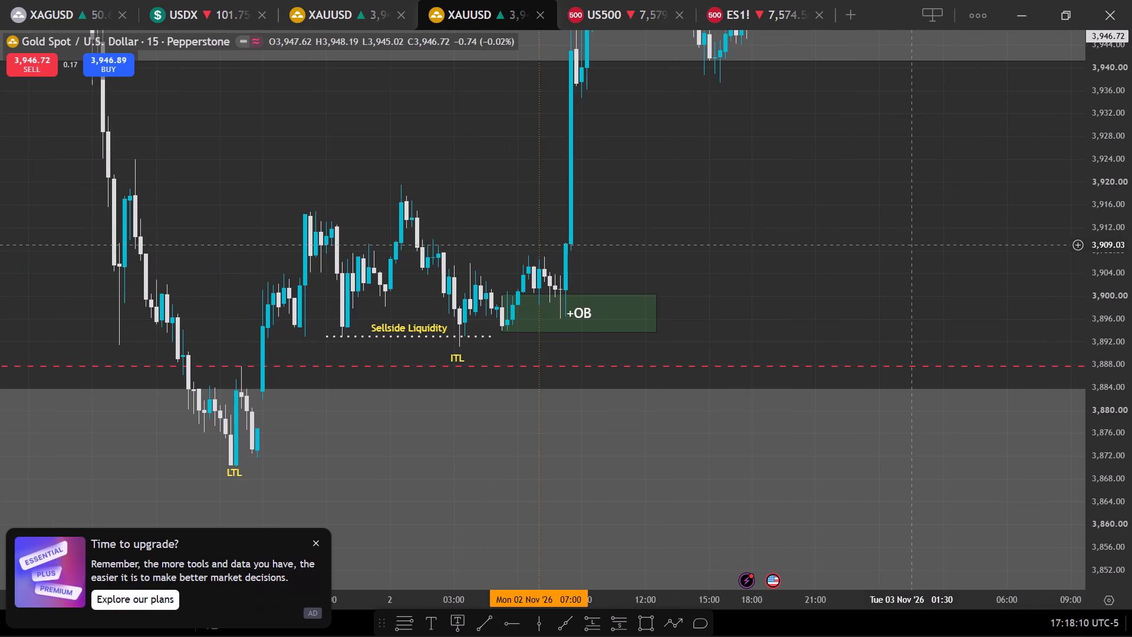
{"action": "scroll", "coordinate": [910, 245], "scroll_direction": "up", "scroll_amount": 2}
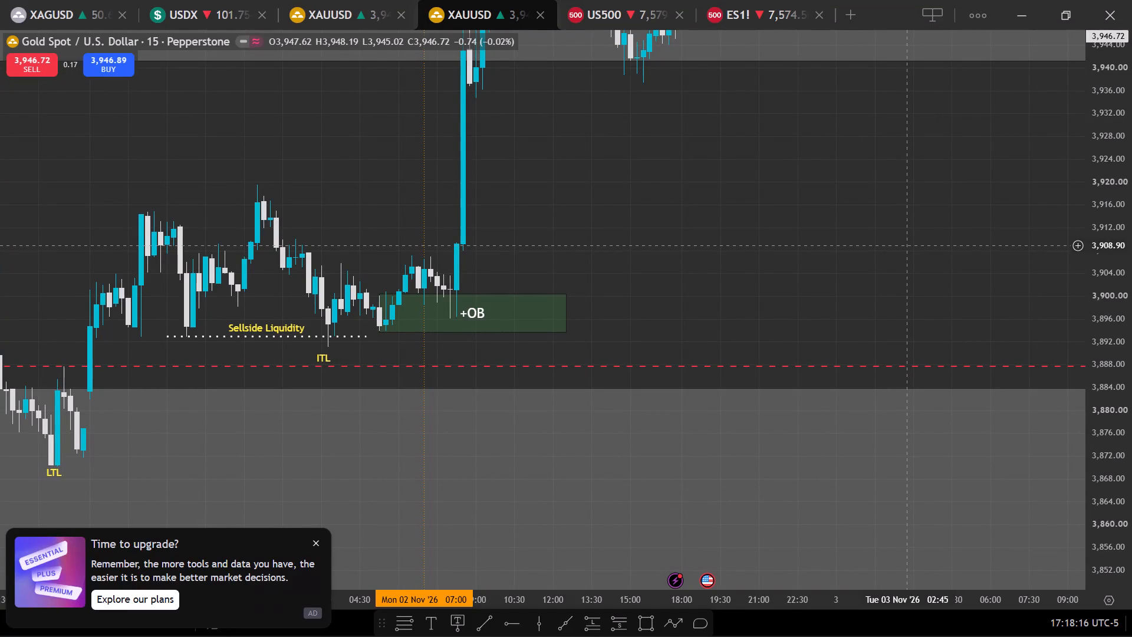
{"action": "scroll", "coordinate": [1124, 214], "scroll_direction": "up", "scroll_amount": 3}
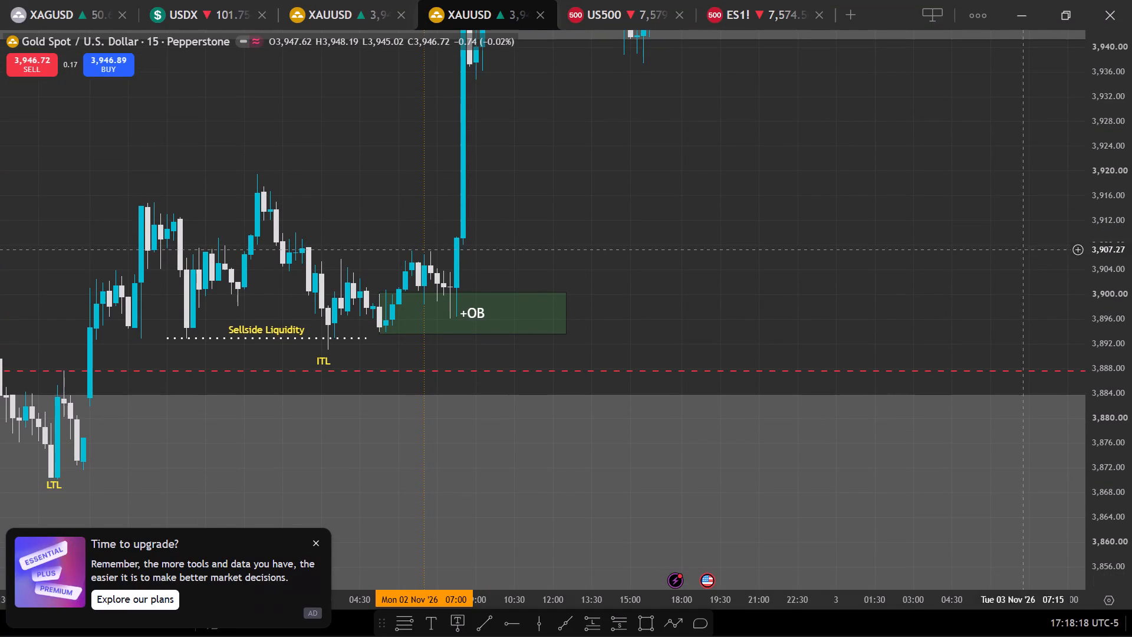
{"action": "scroll", "coordinate": [868, 299], "scroll_direction": "down", "scroll_amount": 1}
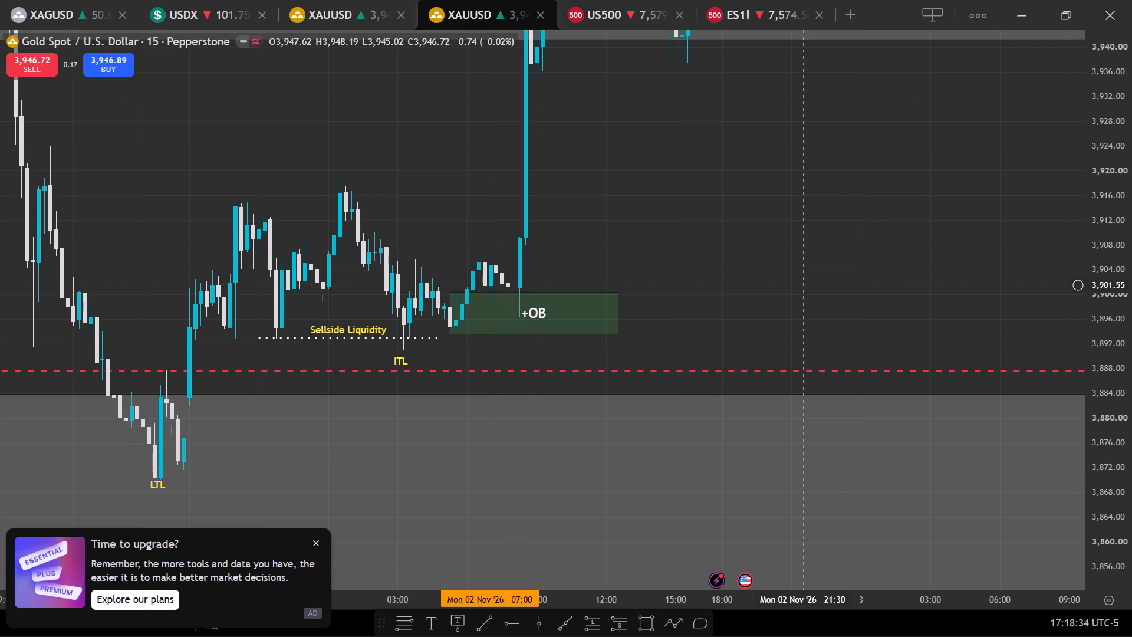
{"action": "scroll", "coordinate": [802, 287], "scroll_direction": "up", "scroll_amount": 3}
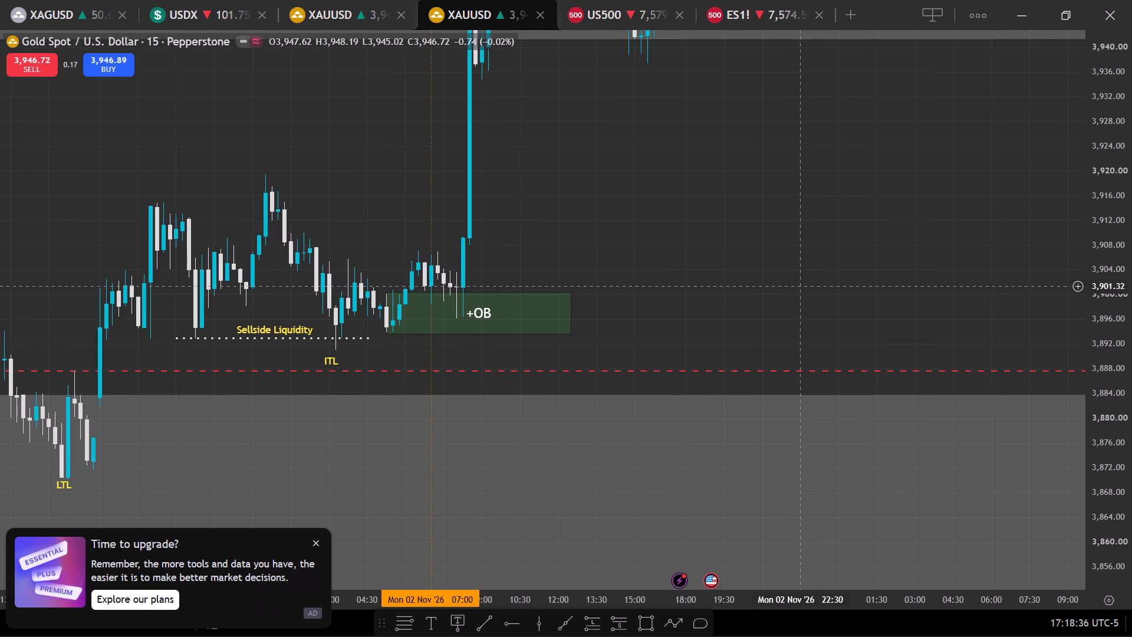
{"action": "scroll", "coordinate": [1116, 307], "scroll_direction": "up", "scroll_amount": 3}
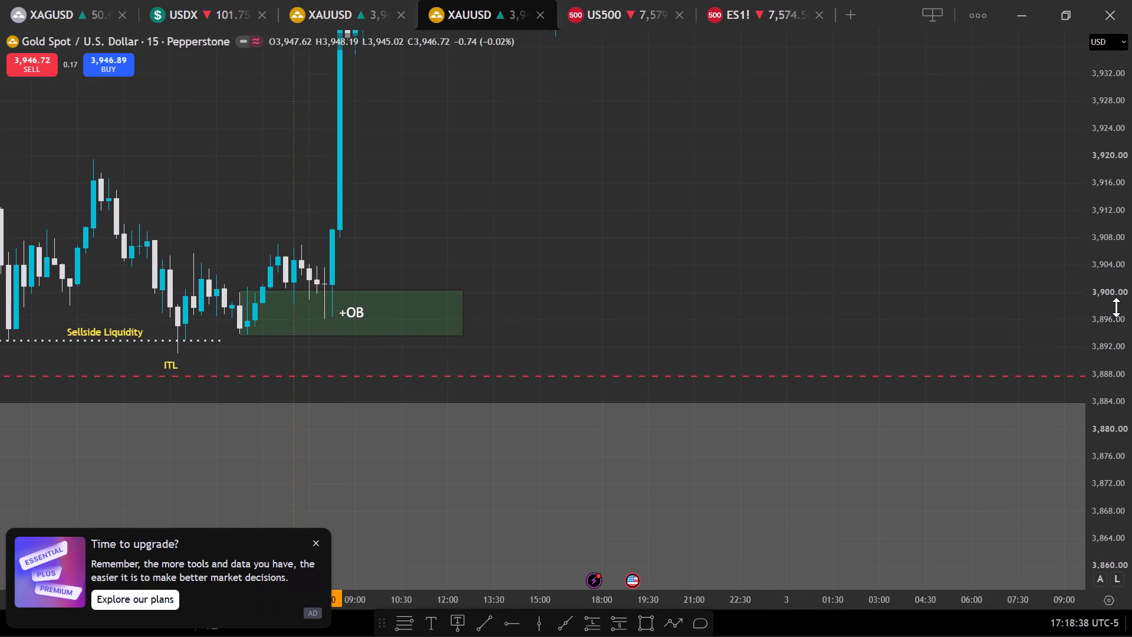
{"action": "scroll", "coordinate": [1116, 307], "scroll_direction": "up", "scroll_amount": 2}
{"action": "scroll", "coordinate": [861, 320], "scroll_direction": "down", "scroll_amount": 1}
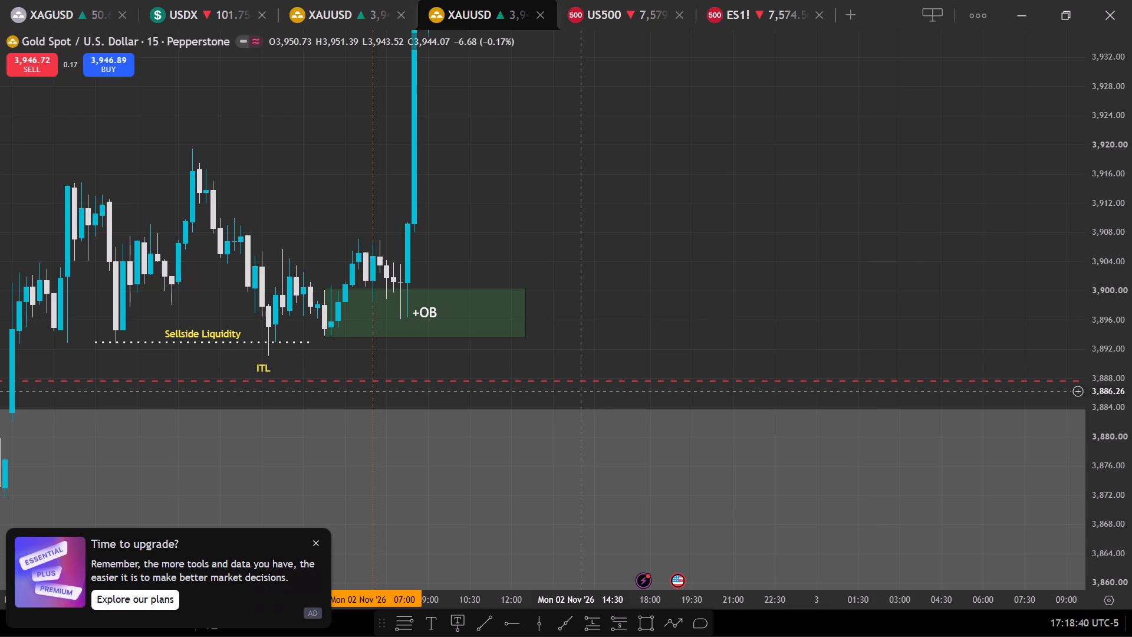
{"action": "right_click_drag", "start_coordinate": [549, 363], "coordinate": [536, 329]}
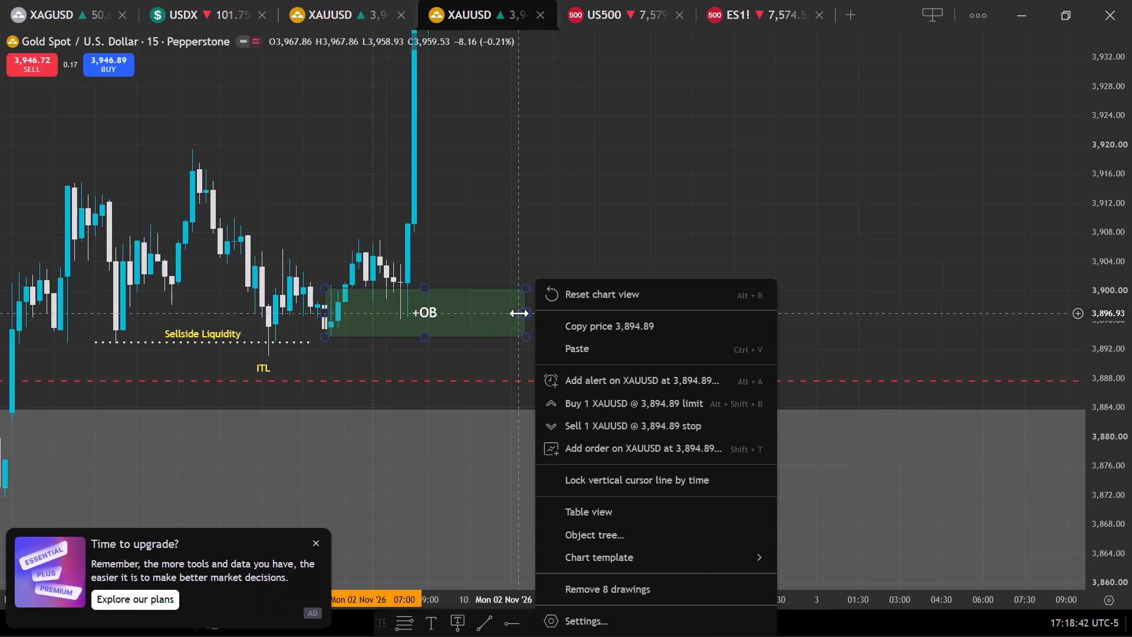
{"action": "left_click", "coordinate": [541, 232]}
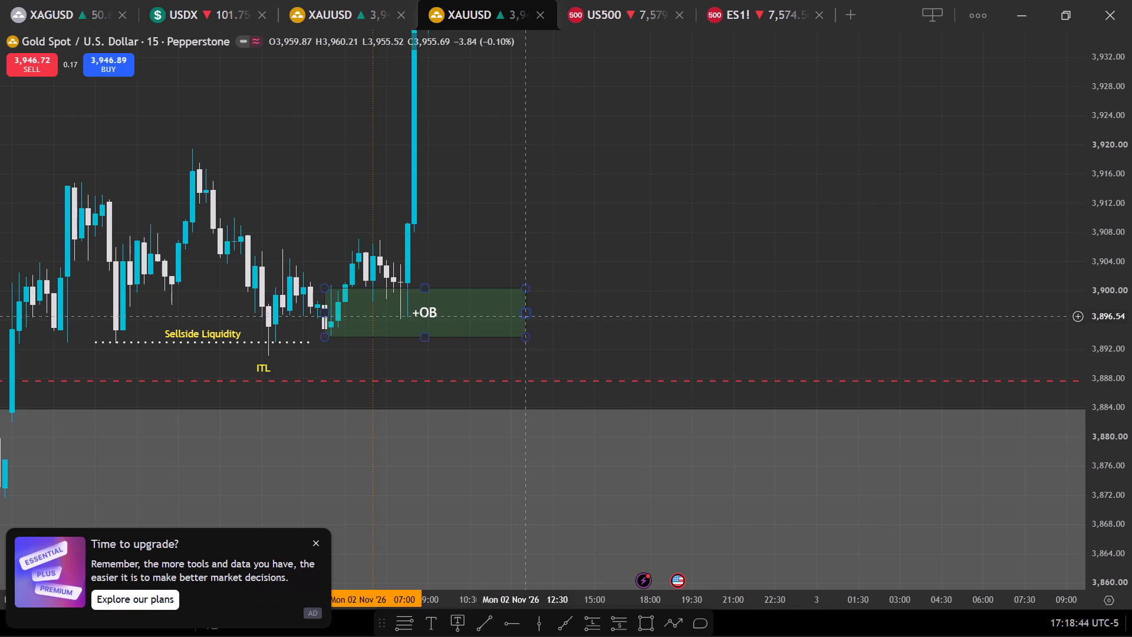
{"action": "left_click", "coordinate": [529, 314]}
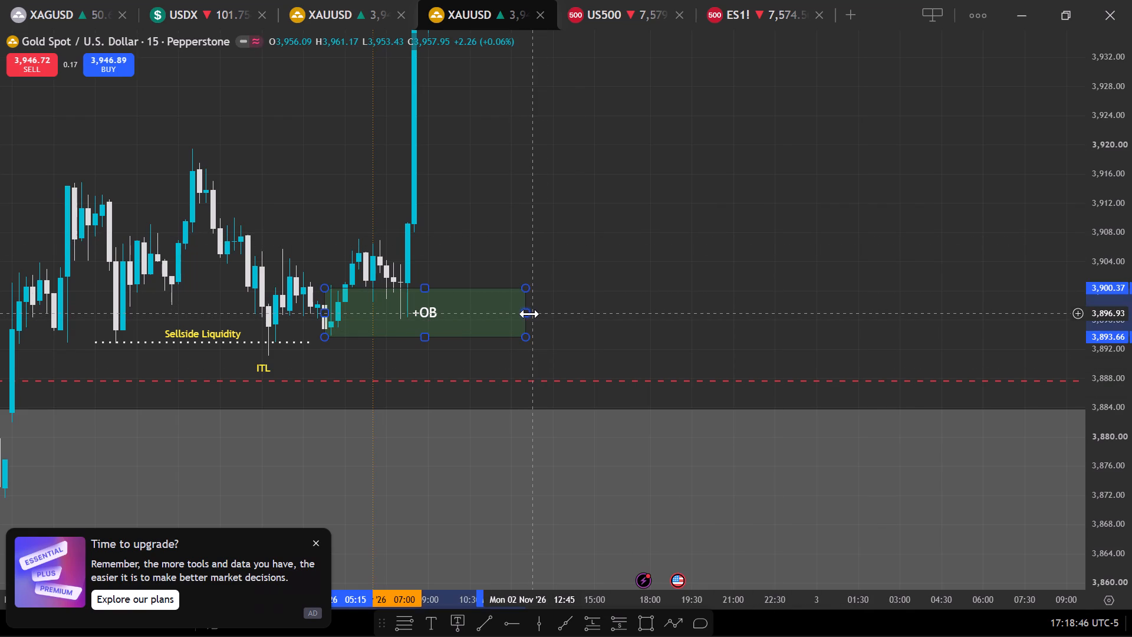
{"action": "left_click", "coordinate": [486, 252]}
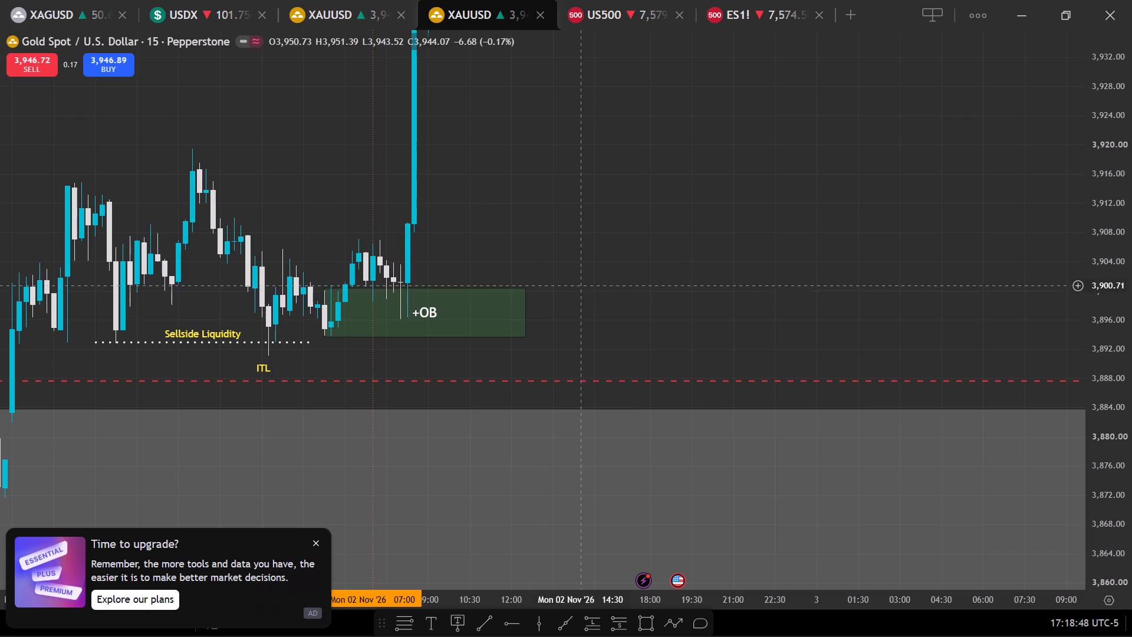
{"action": "left_click_drag", "start_coordinate": [703, 263], "coordinate": [872, 302]}
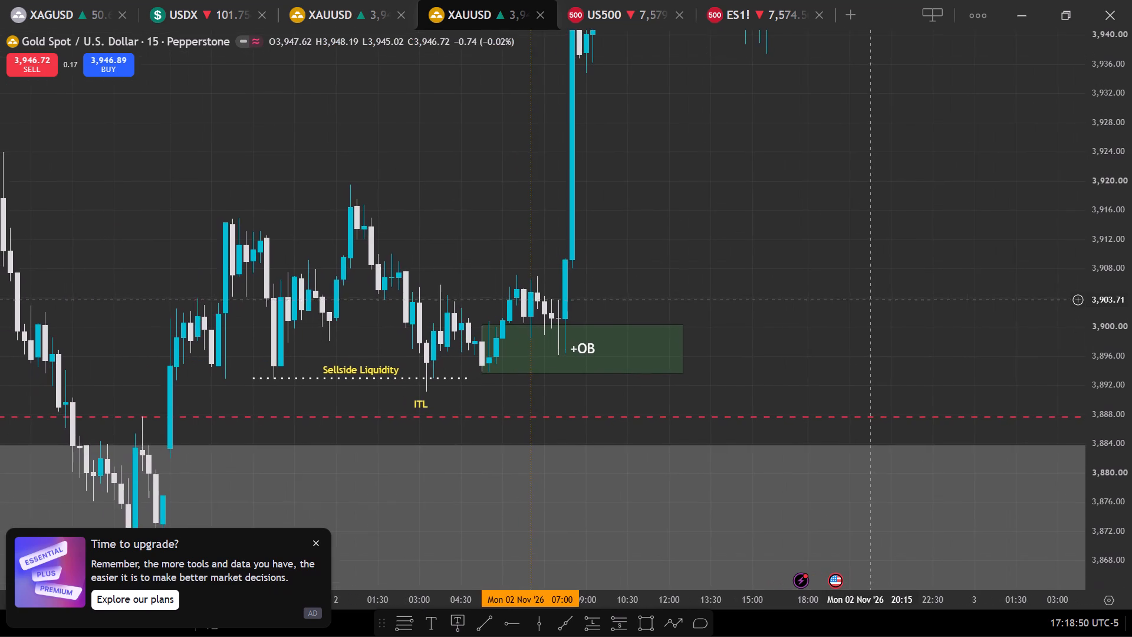
{"action": "left_click_drag", "start_coordinate": [872, 302], "coordinate": [897, 301]}
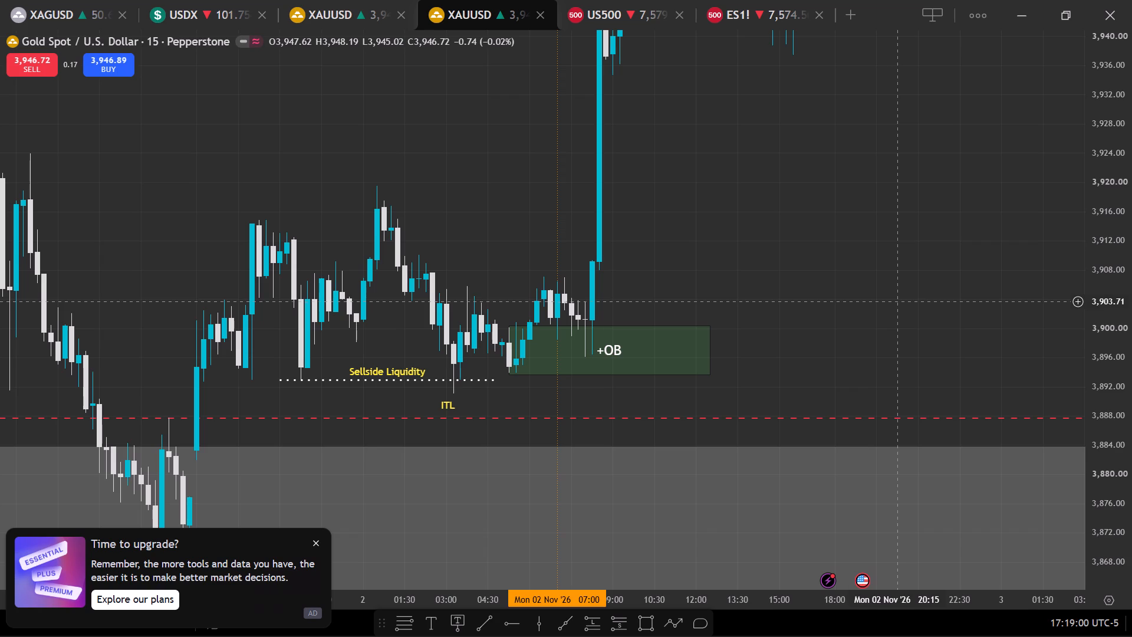
Draw a Fib retracement from the LTL low at about 3,870.56 up to the 2 November swing high at about 3,919.52.
{"action": "scroll", "coordinate": [900, 302], "scroll_direction": "down", "scroll_amount": 3}
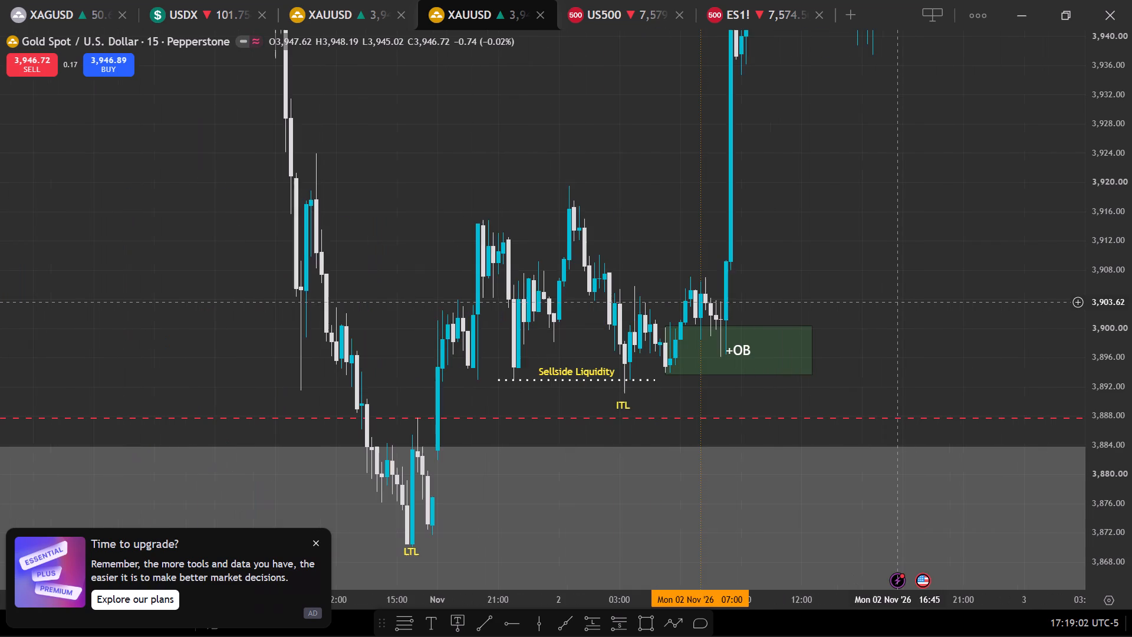
{"action": "scroll", "coordinate": [900, 302], "scroll_direction": "down", "scroll_amount": 1}
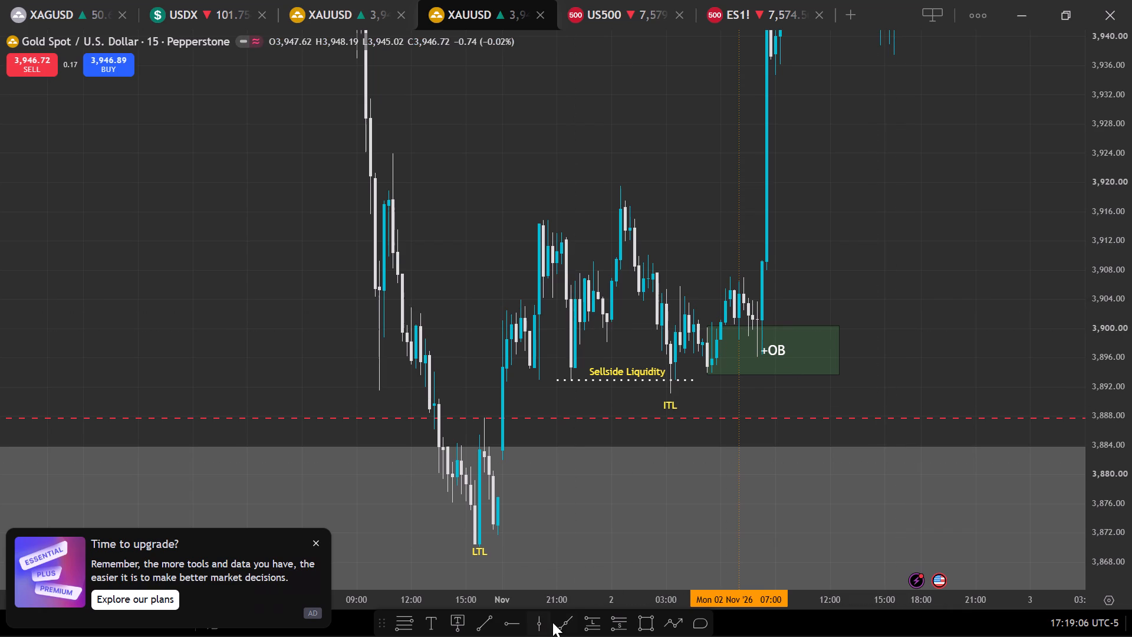
{"action": "left_click", "coordinate": [409, 623]}
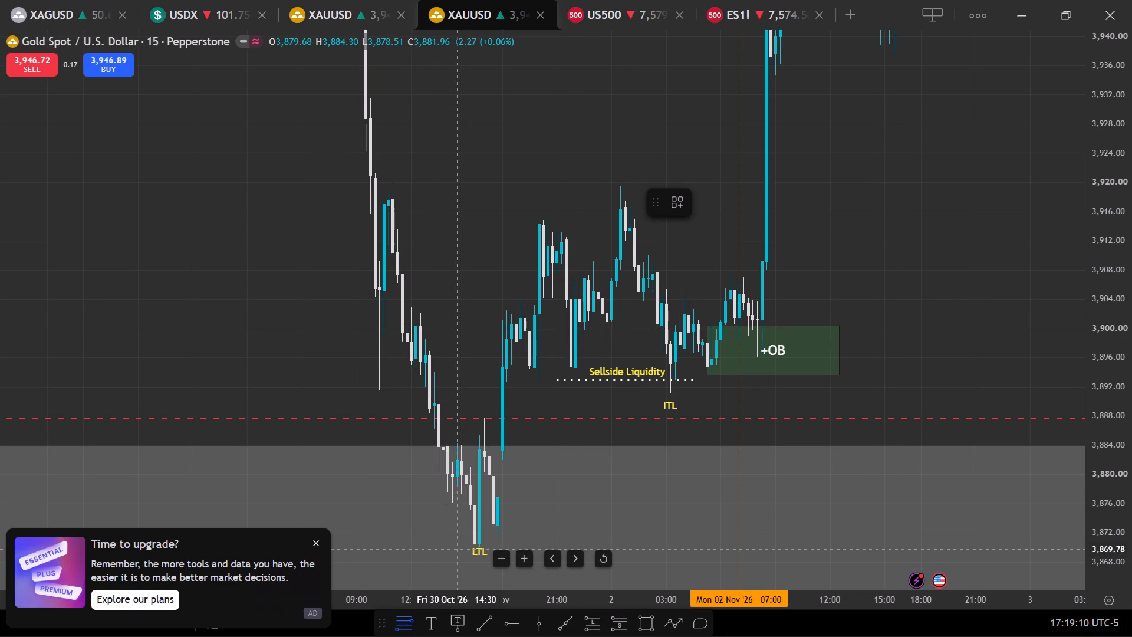
{"action": "left_click_drag", "start_coordinate": [456, 543], "coordinate": [610, 482]}
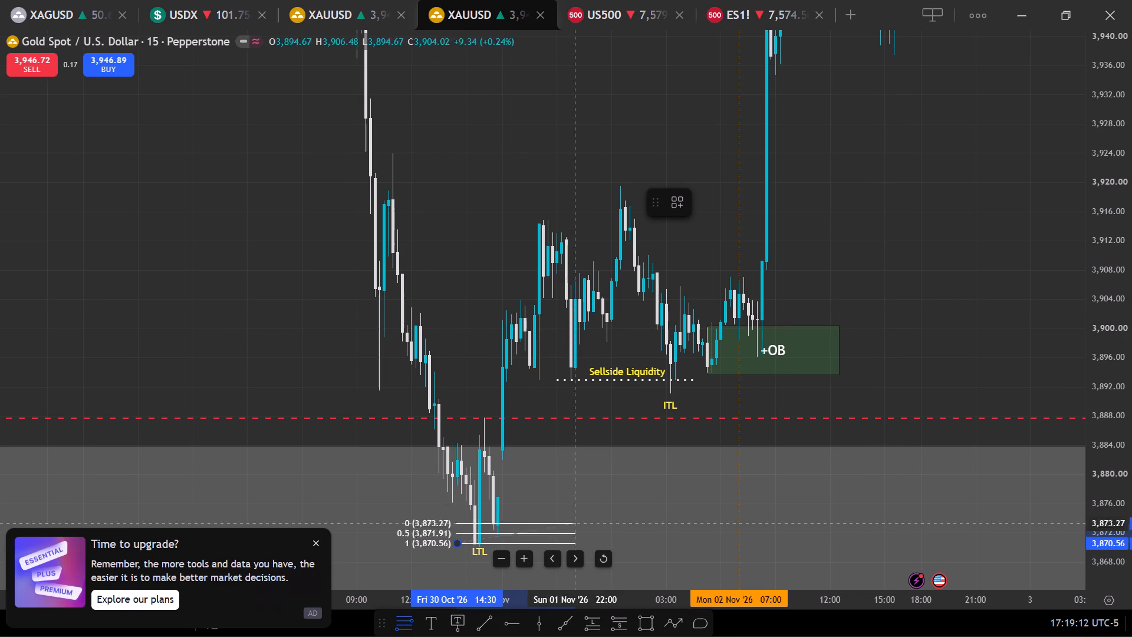
{"action": "left_click_drag", "start_coordinate": [610, 482], "coordinate": [929, 241]}
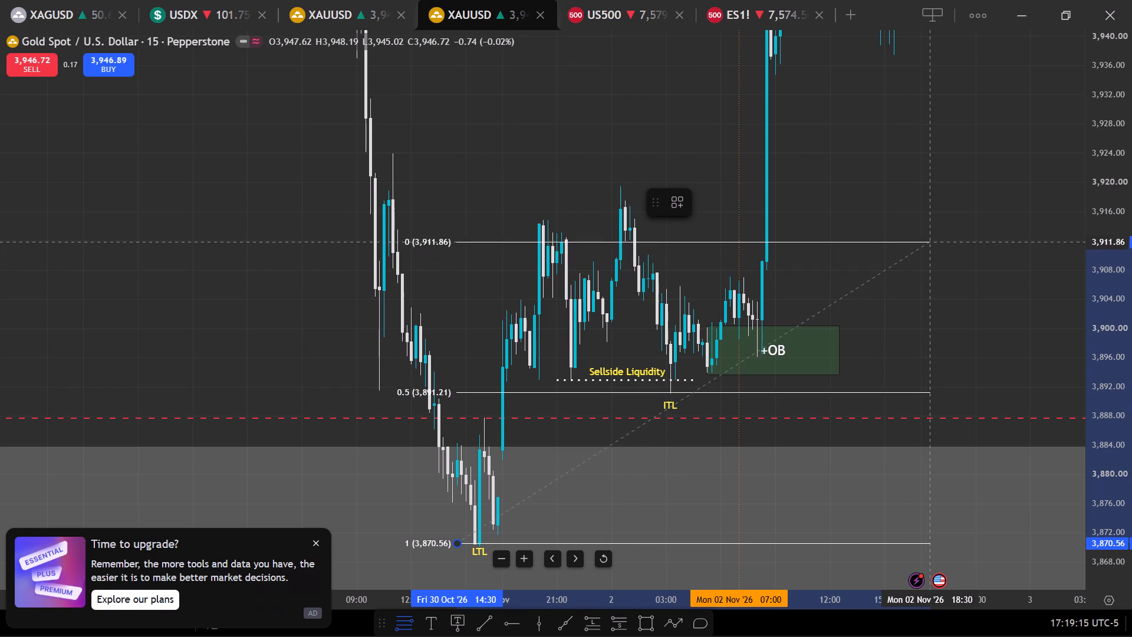
{"action": "left_click_drag", "start_coordinate": [929, 241], "coordinate": [942, 174]}
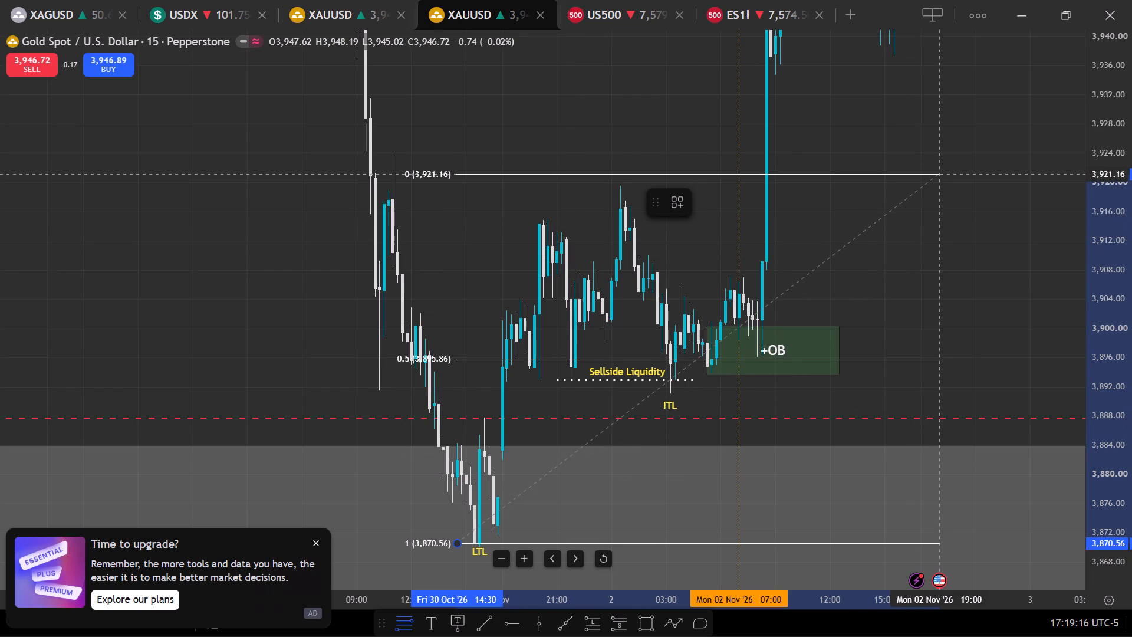
{"action": "left_click_drag", "start_coordinate": [942, 174], "coordinate": [943, 185]}
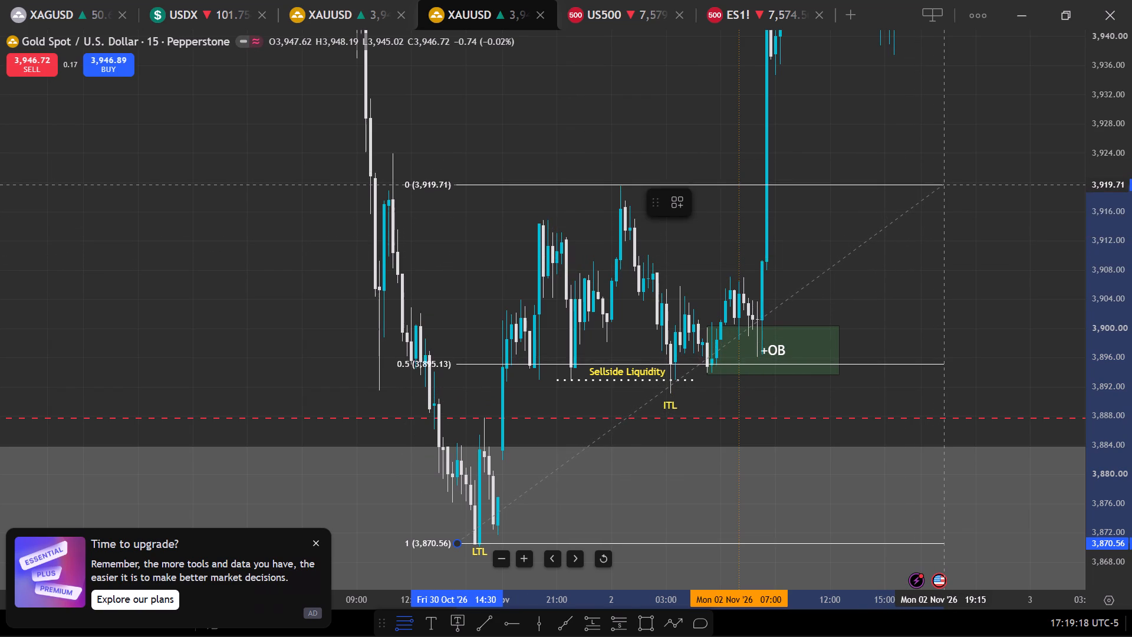
{"action": "left_click_drag", "start_coordinate": [943, 185], "coordinate": [943, 186]}
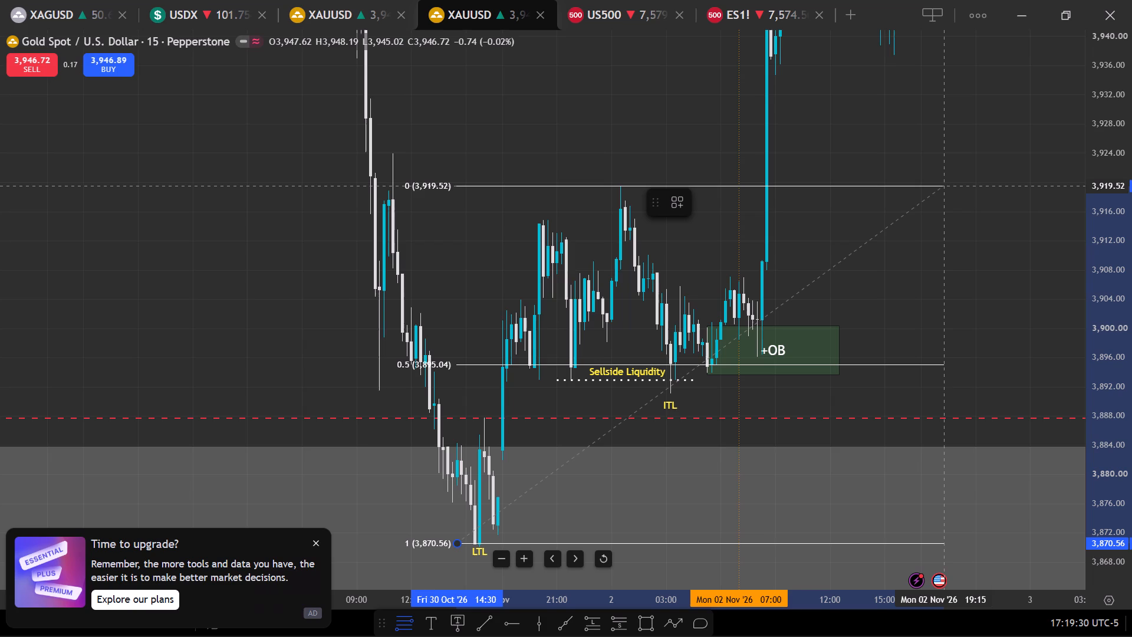
{"action": "left_click_drag", "start_coordinate": [943, 186], "coordinate": [943, 187]}
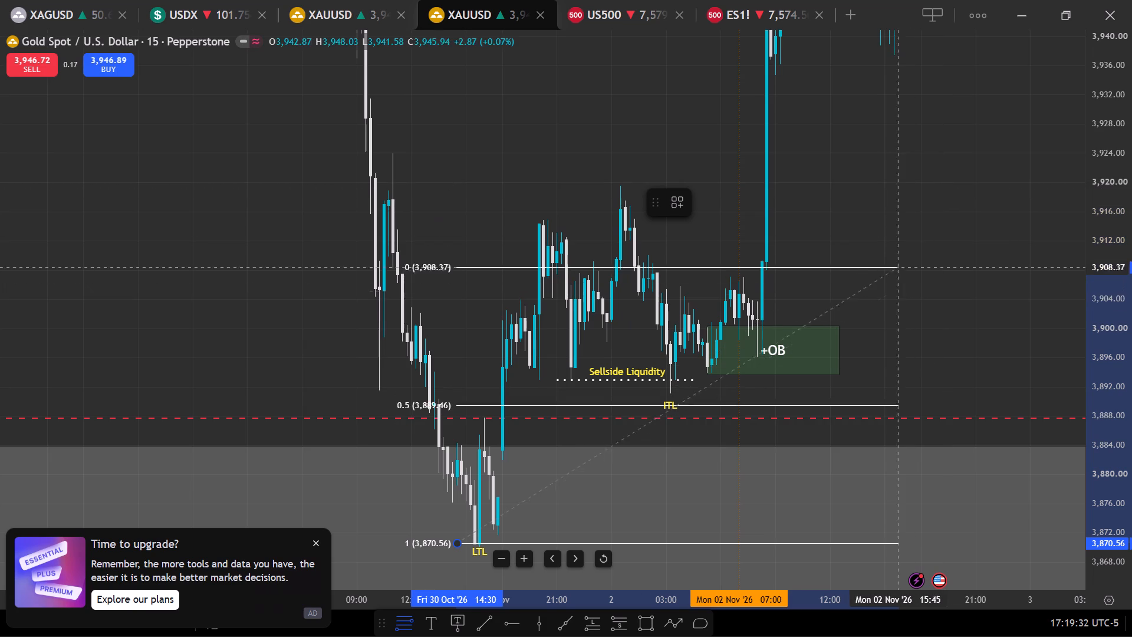
{"action": "left_click", "coordinate": [920, 186]}
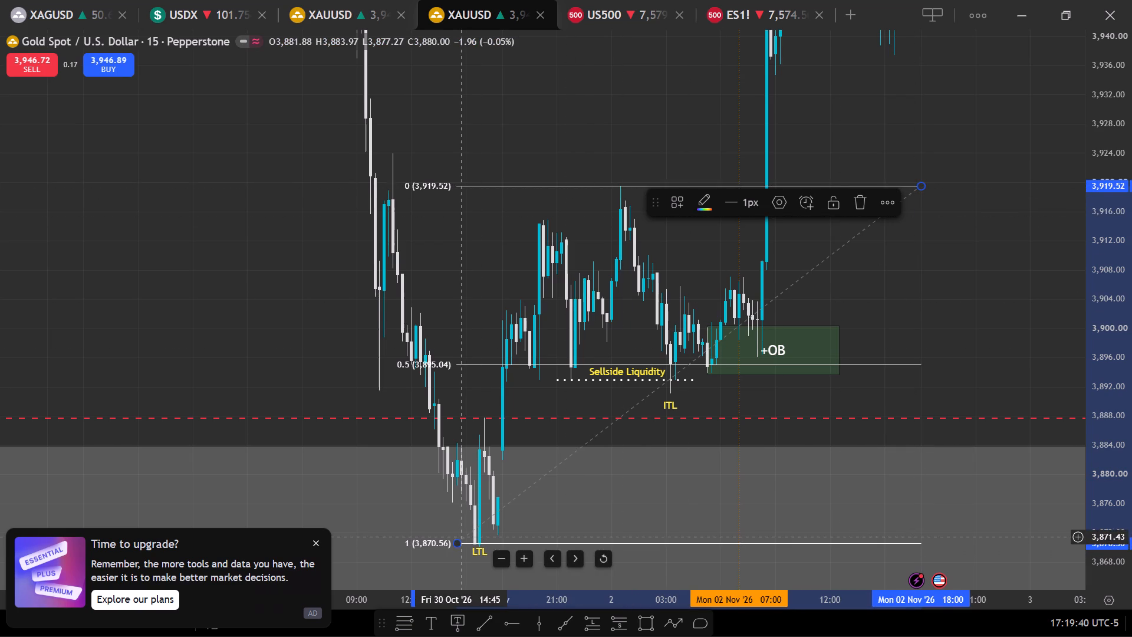
Move the retracement's lower anchor to the ITL low, at about 3,890.92 and 22:30 on 1 November.
{"action": "left_click_drag", "start_coordinate": [459, 539], "coordinate": [573, 404]}
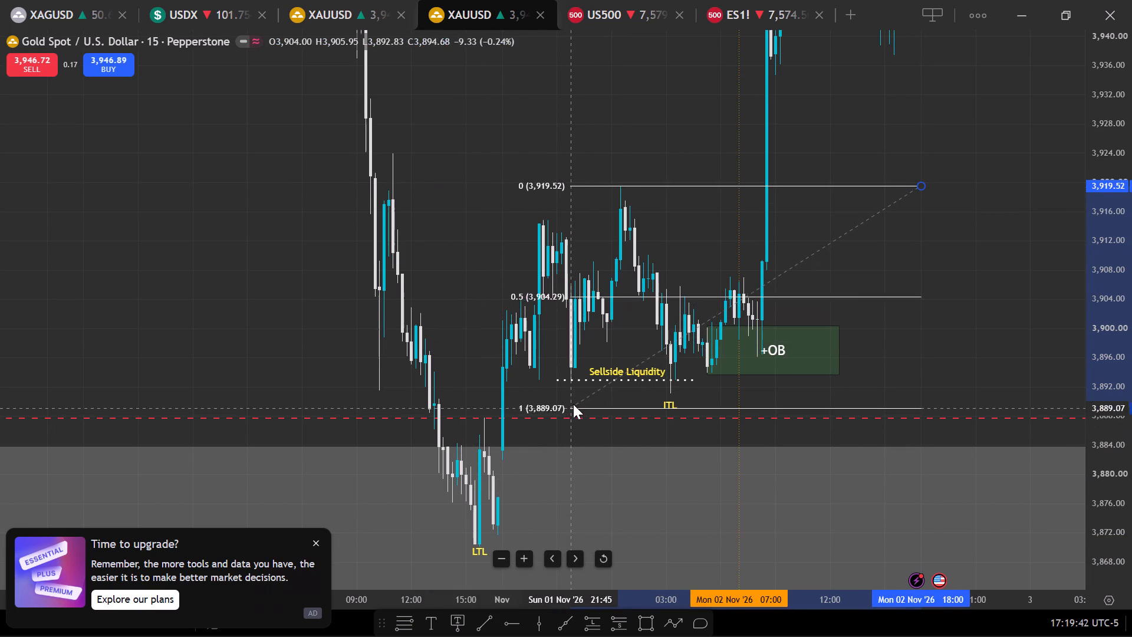
{"action": "left_click_drag", "start_coordinate": [573, 404], "coordinate": [583, 395]}
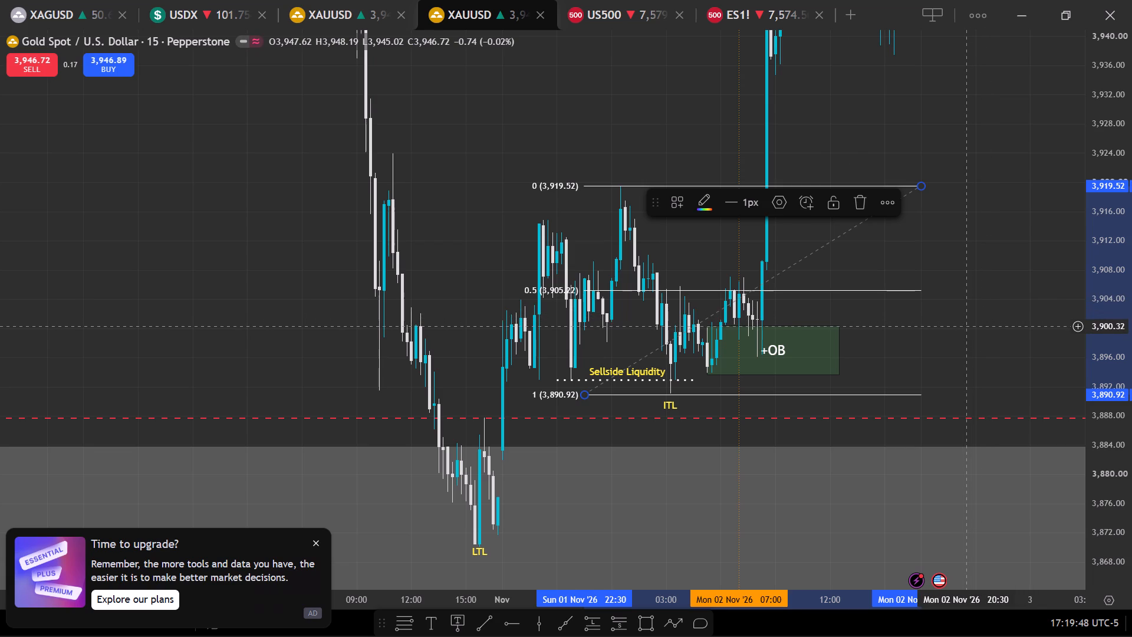
{"action": "scroll", "coordinate": [1101, 291], "scroll_direction": "up", "scroll_amount": 4}
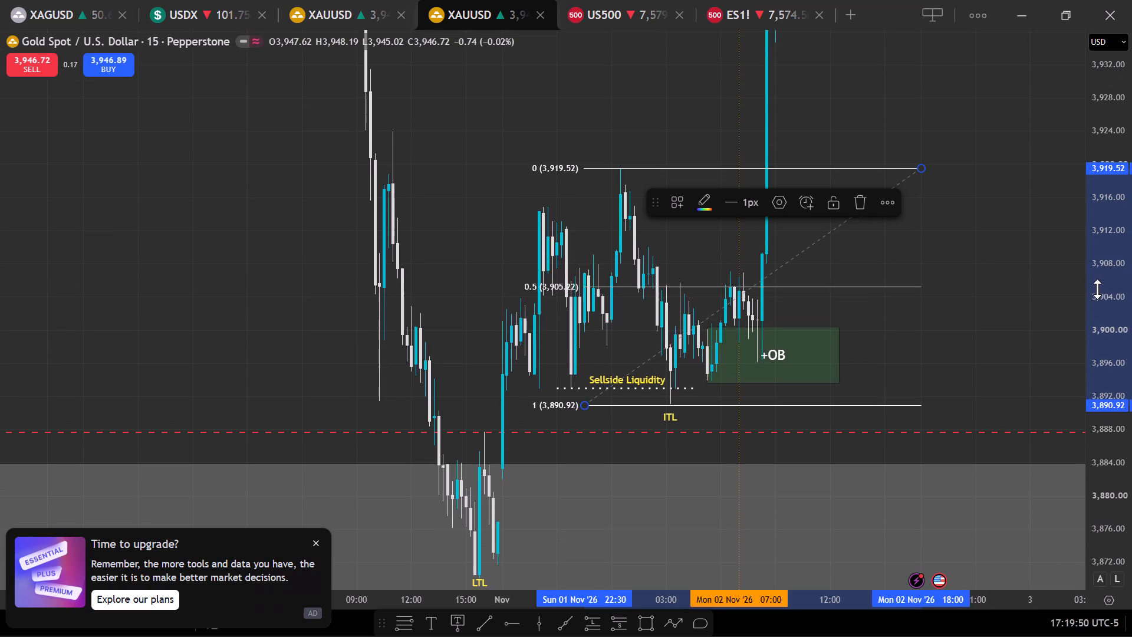
{"action": "scroll", "coordinate": [1092, 292], "scroll_direction": "up", "scroll_amount": 5}
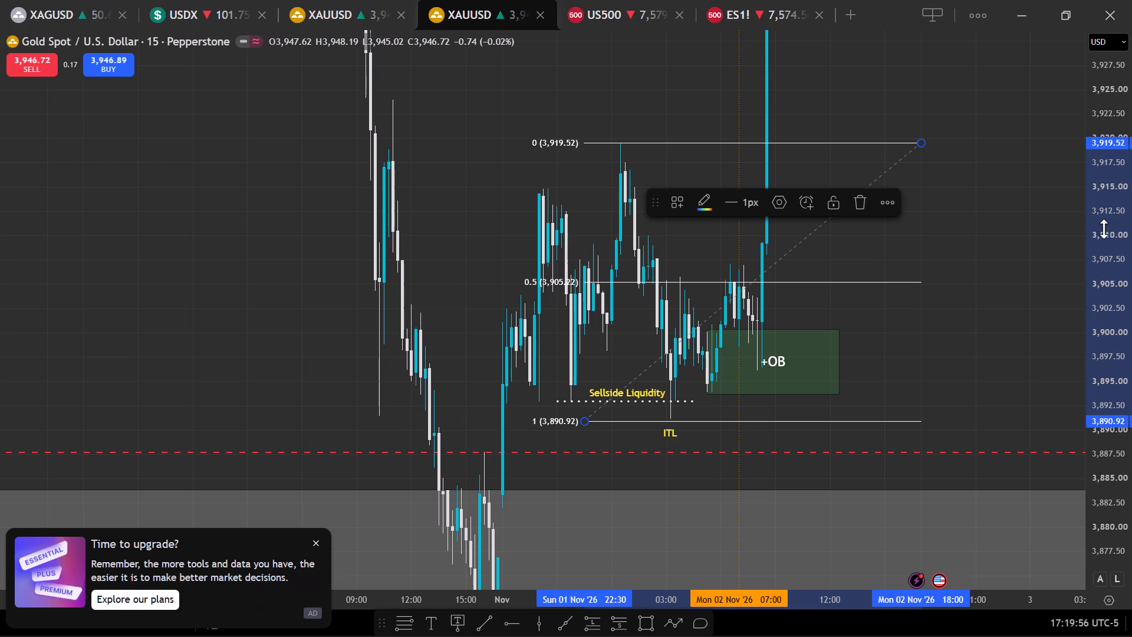
{"action": "left_click", "coordinate": [980, 240]}
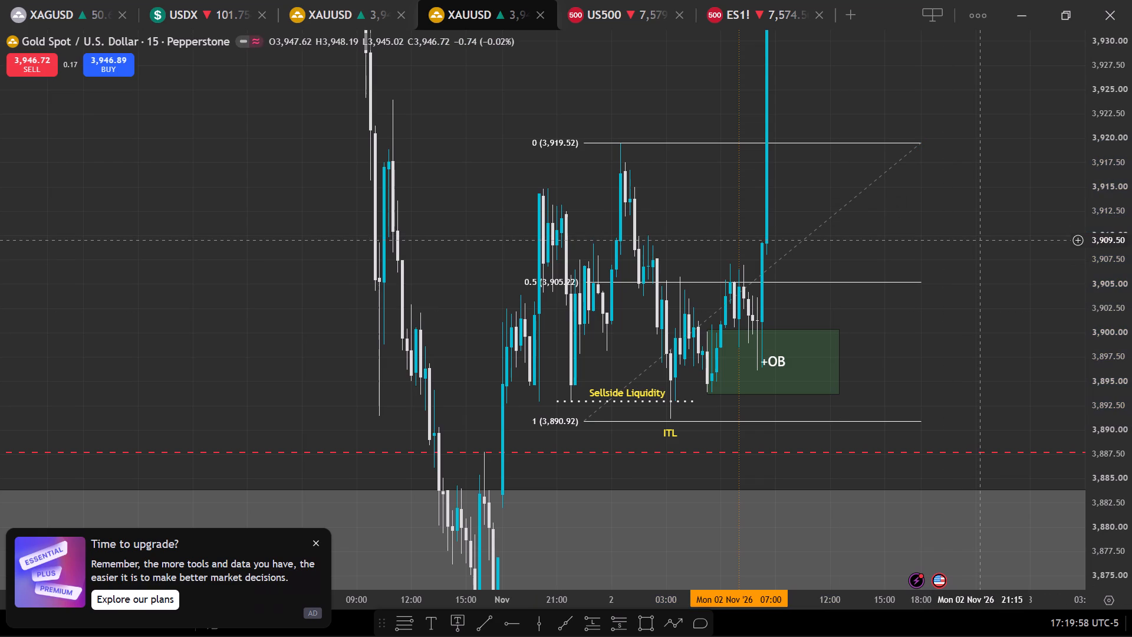
Examine the retracement and +OB box against the preceding decline and the full 2 November rally.
{"action": "left_click_drag", "start_coordinate": [978, 239], "coordinate": [906, 338]}
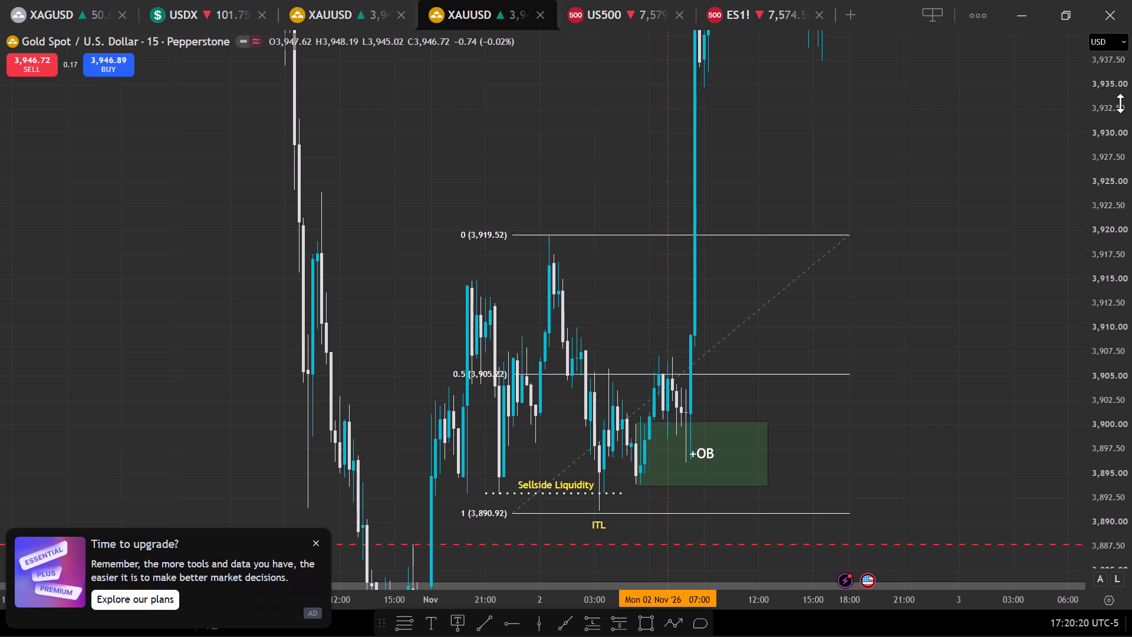
{"action": "scroll", "coordinate": [1121, 103], "scroll_direction": "down", "scroll_amount": 5}
{"action": "scroll", "coordinate": [1121, 103], "scroll_direction": "up", "scroll_amount": 2}
{"action": "scroll", "coordinate": [1121, 103], "scroll_direction": "down", "scroll_amount": 14}
{"action": "scroll", "coordinate": [1119, 104], "scroll_direction": "down", "scroll_amount": 12}
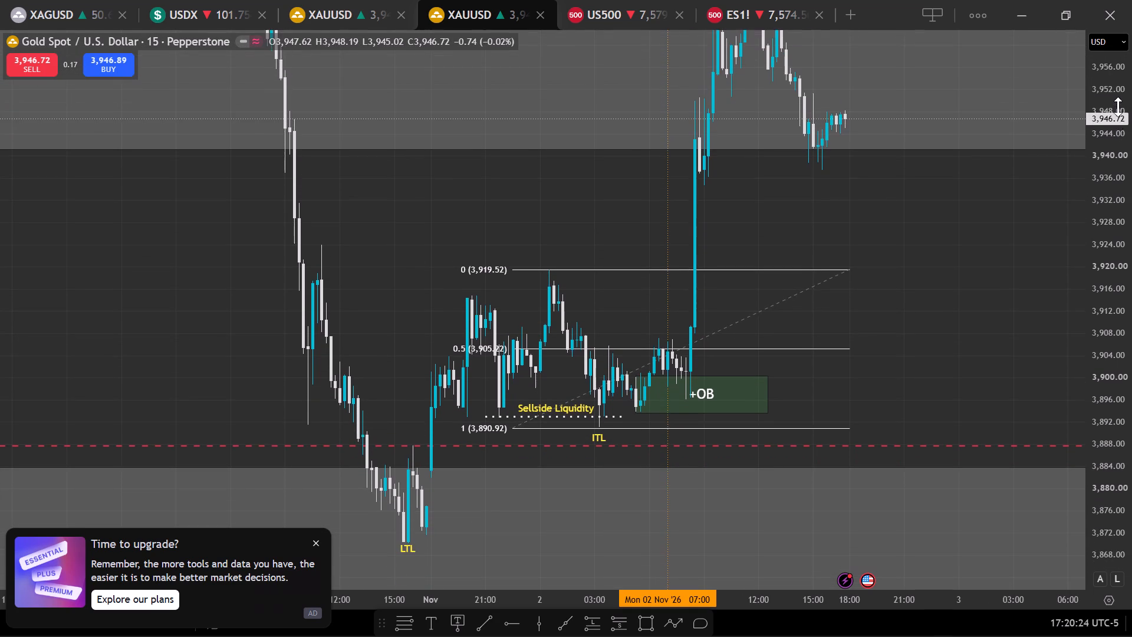
{"action": "scroll", "coordinate": [1118, 107], "scroll_direction": "down", "scroll_amount": 9}
{"action": "scroll", "coordinate": [41, 250], "scroll_direction": "down", "scroll_amount": 5}
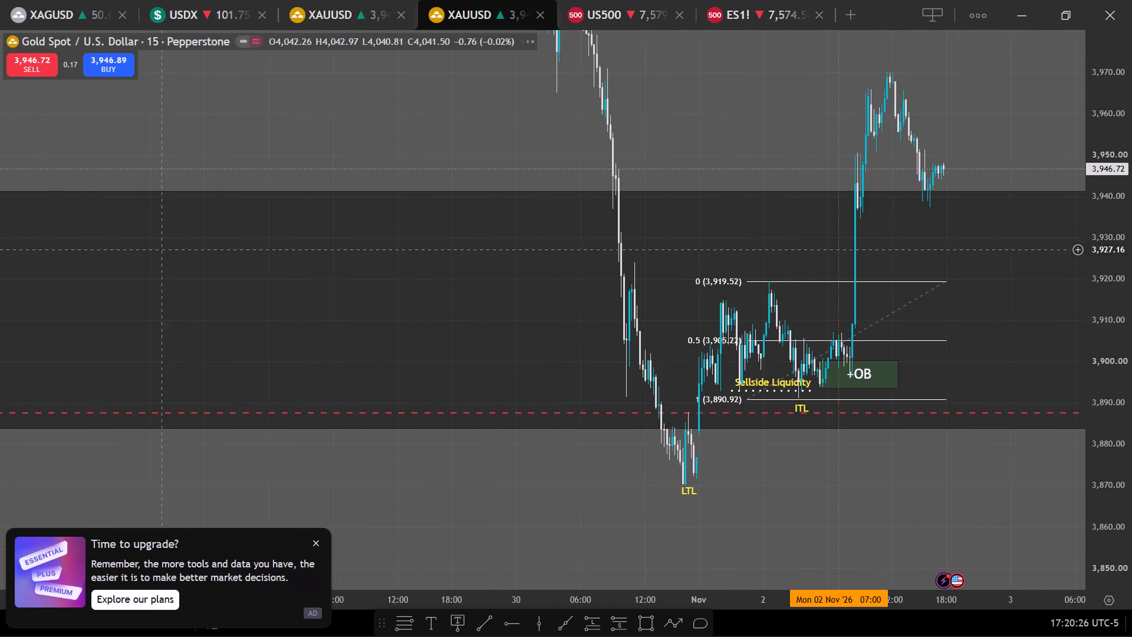
{"action": "scroll", "coordinate": [1116, 107], "scroll_direction": "down", "scroll_amount": 11}
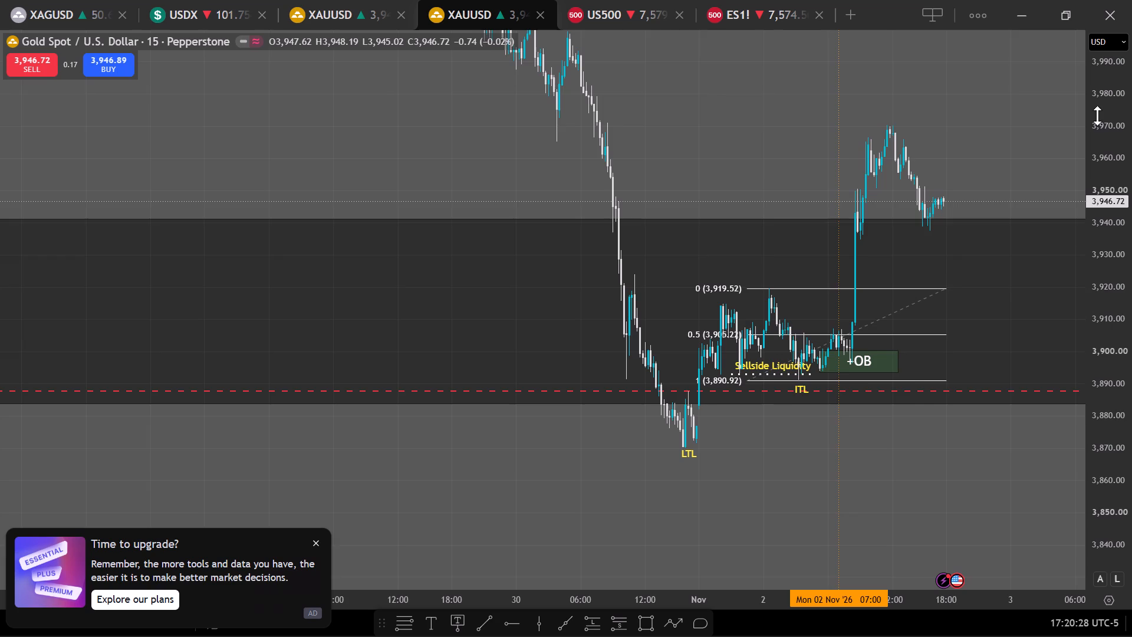
{"action": "scroll", "coordinate": [1091, 119], "scroll_direction": "down", "scroll_amount": 5}
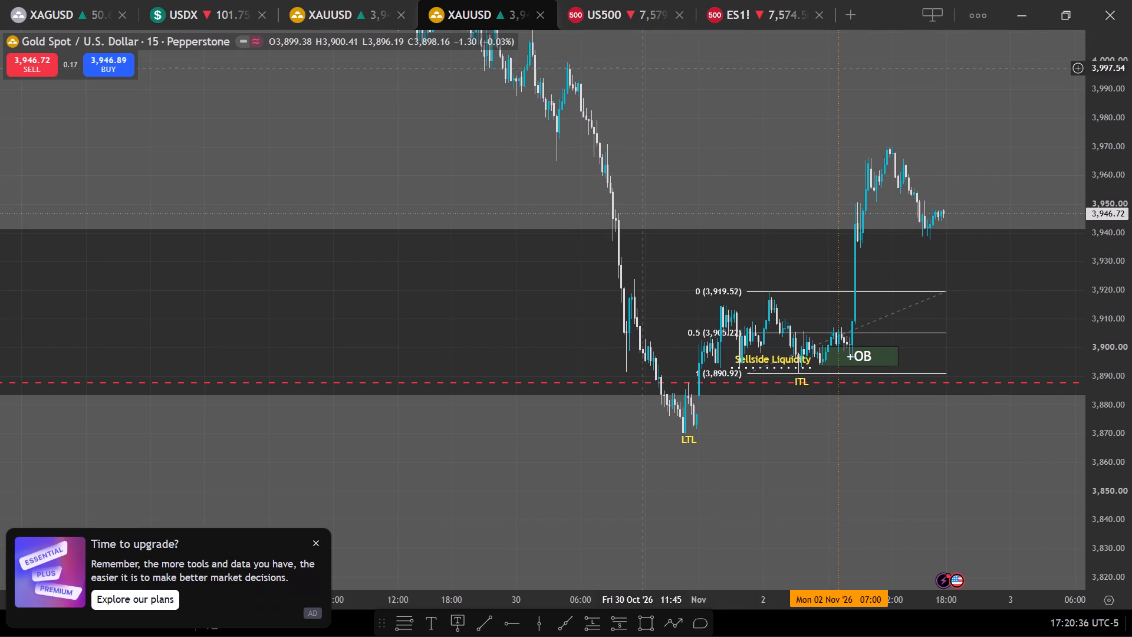
{"action": "scroll", "coordinate": [1127, 103], "scroll_direction": "down", "scroll_amount": 6}
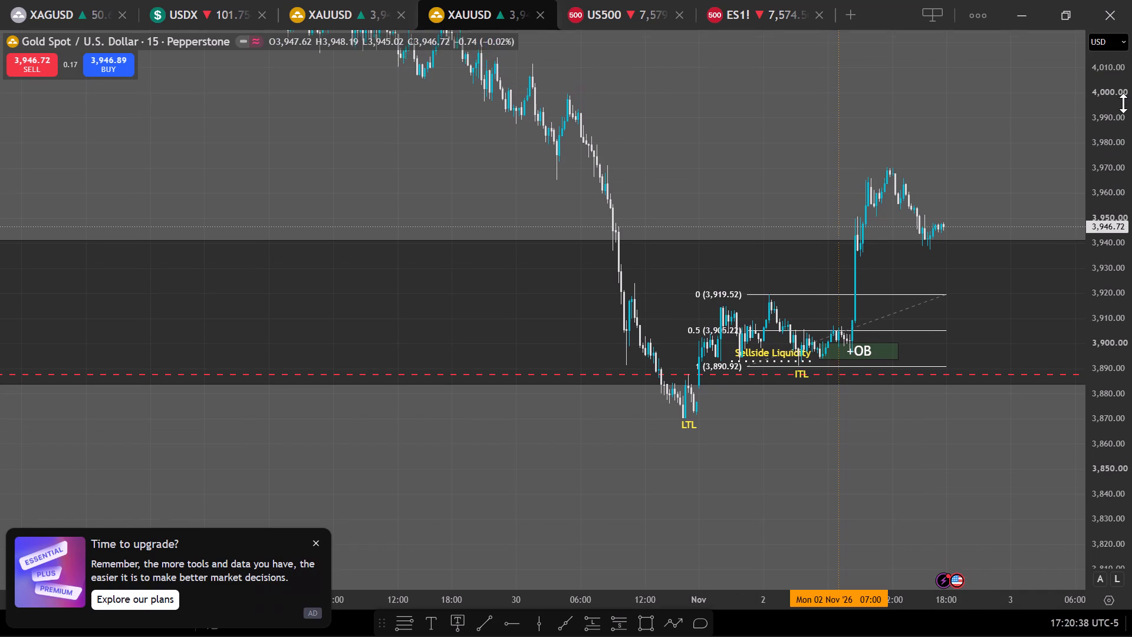
Examine the retracement, LTL, ITL, Sellside Liquidity and +OB markings against the late-October decline and the 2 November rally.
{"action": "scroll", "coordinate": [660, 197], "scroll_direction": "down", "scroll_amount": 4}
{"action": "scroll", "coordinate": [1103, 107], "scroll_direction": "down", "scroll_amount": 2}
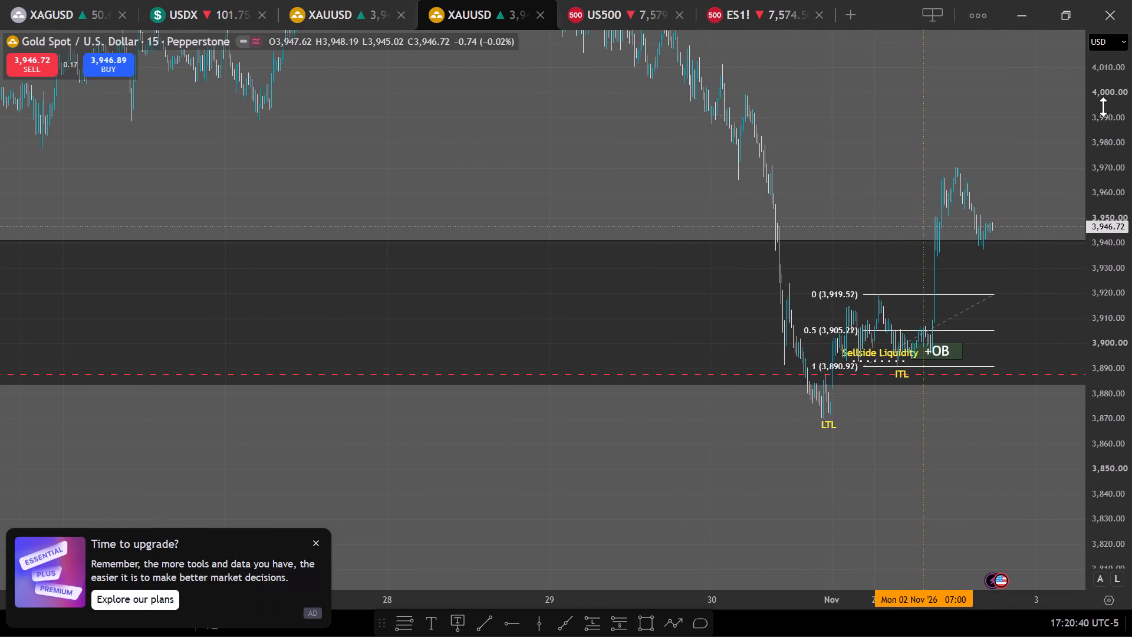
{"action": "scroll", "coordinate": [1103, 107], "scroll_direction": "down", "scroll_amount": 19}
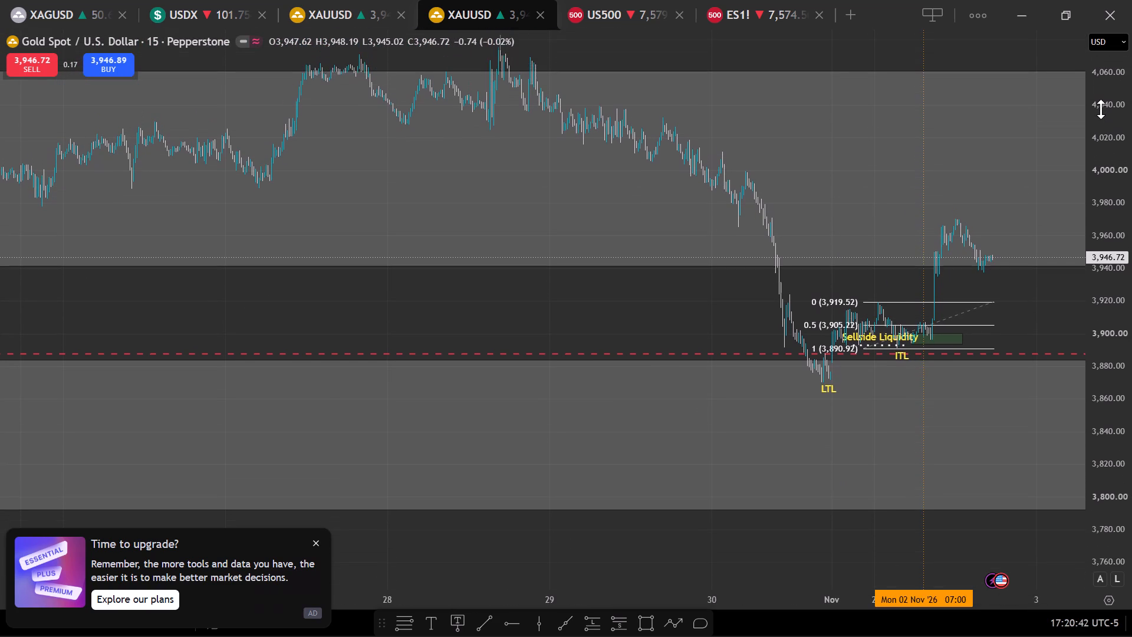
{"action": "scroll", "coordinate": [1101, 109], "scroll_direction": "down", "scroll_amount": 2}
{"action": "scroll", "coordinate": [1101, 109], "scroll_direction": "up", "scroll_amount": 6}
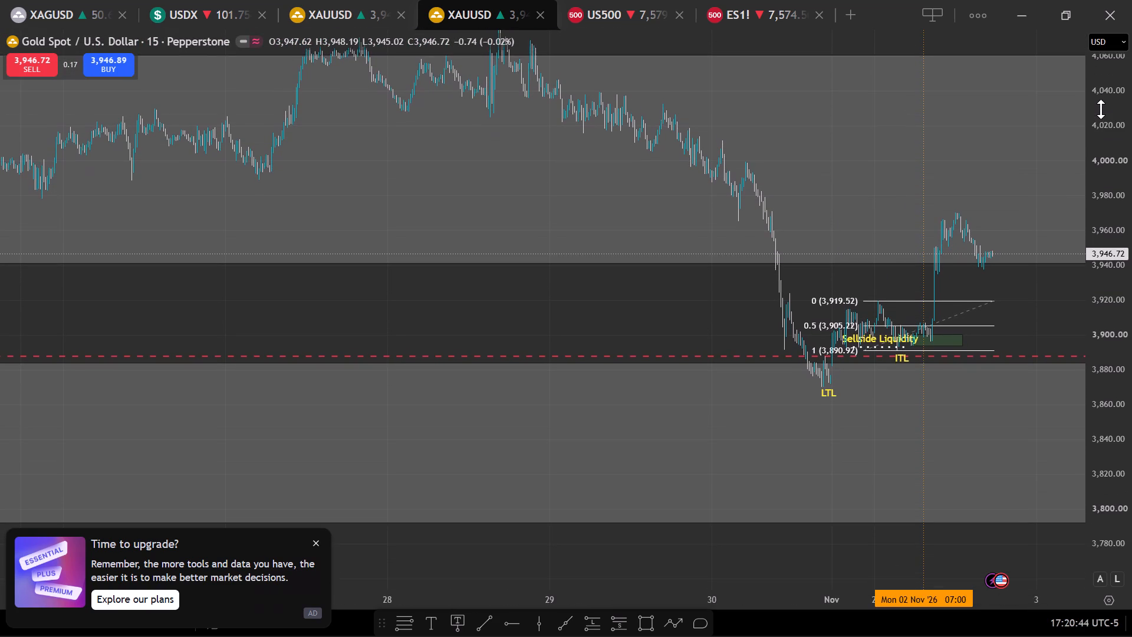
{"action": "scroll", "coordinate": [1101, 109], "scroll_direction": "up", "scroll_amount": 20}
{"action": "scroll", "coordinate": [1101, 109], "scroll_direction": "up", "scroll_amount": 5}
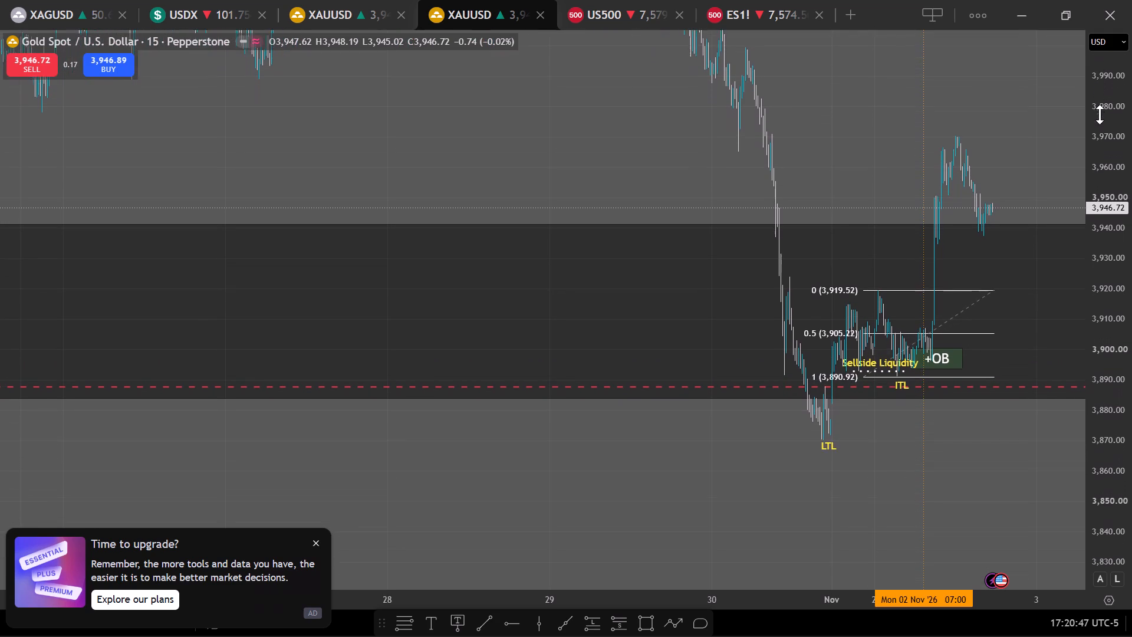
{"action": "scroll", "coordinate": [1100, 114], "scroll_direction": "up", "scroll_amount": 11}
{"action": "scroll", "coordinate": [1009, 249], "scroll_direction": "up", "scroll_amount": 5}
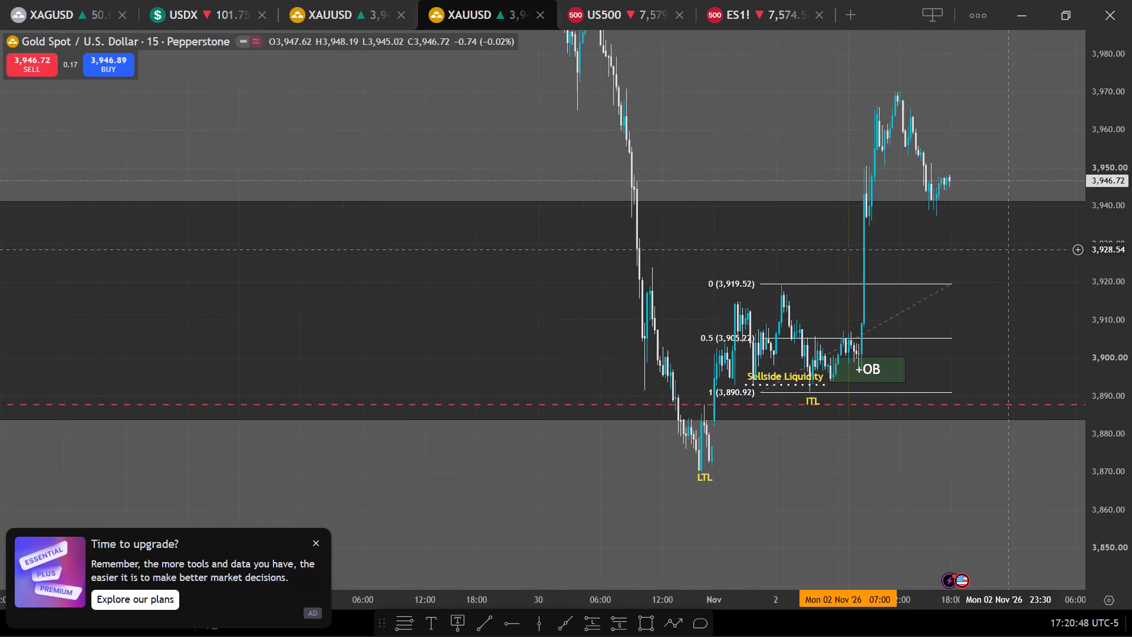
{"action": "scroll", "coordinate": [1009, 249], "scroll_direction": "up", "scroll_amount": 2}
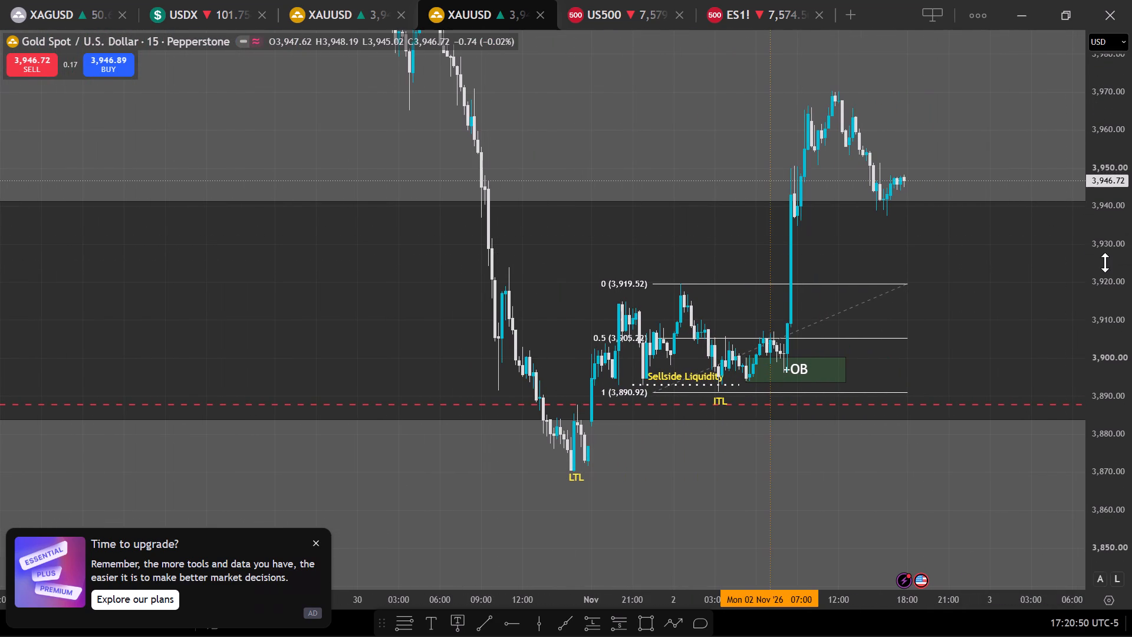
{"action": "scroll", "coordinate": [1105, 262], "scroll_direction": "up", "scroll_amount": 11}
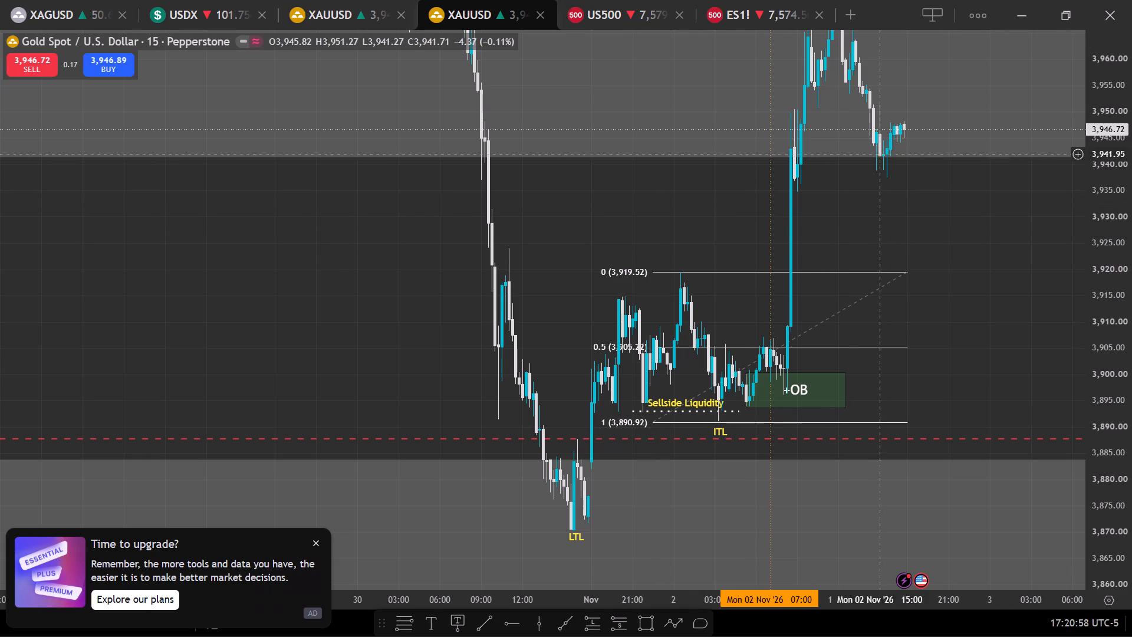
{"action": "scroll", "coordinate": [1117, 137], "scroll_direction": "down", "scroll_amount": 11}
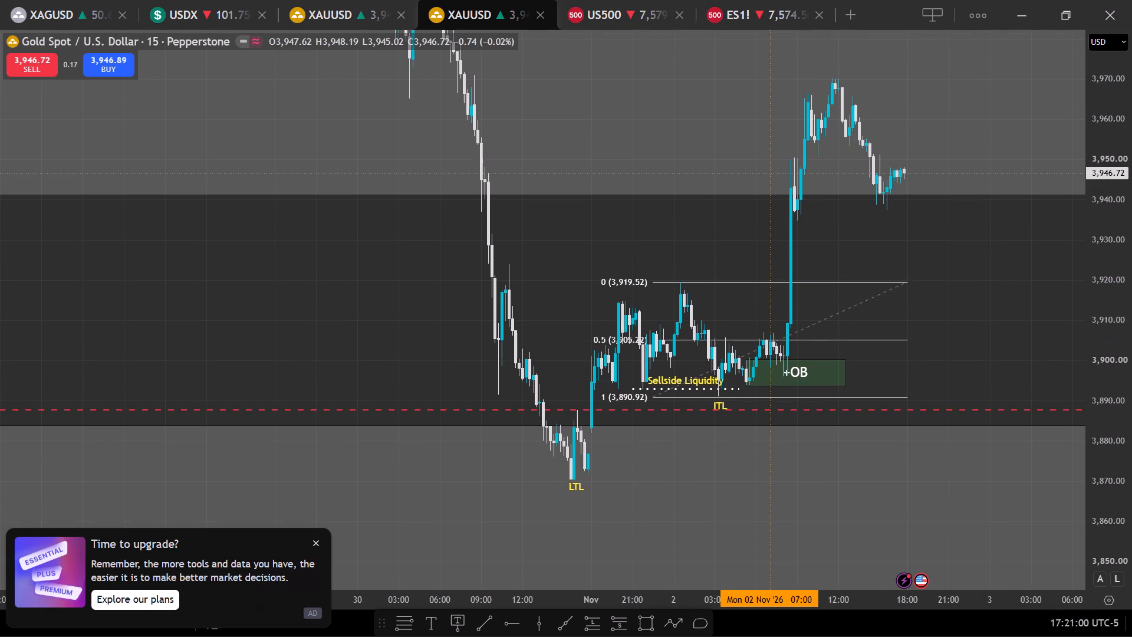
{"action": "scroll", "coordinate": [907, 257], "scroll_direction": "up", "scroll_amount": 1}
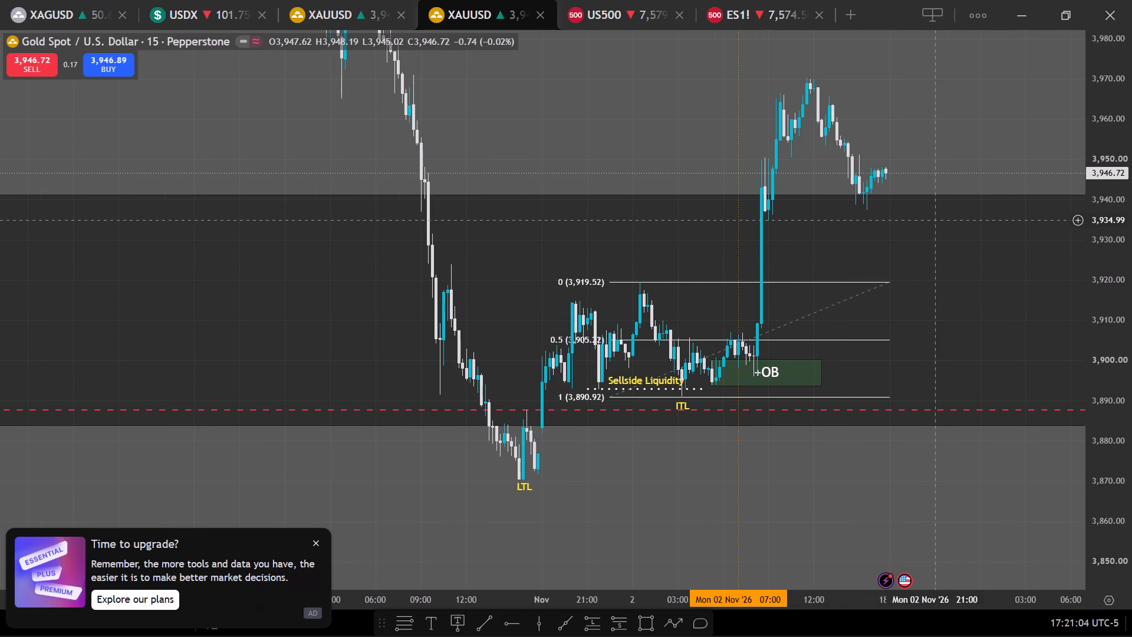
{"action": "scroll", "coordinate": [915, 232], "scroll_direction": "up", "scroll_amount": 2}
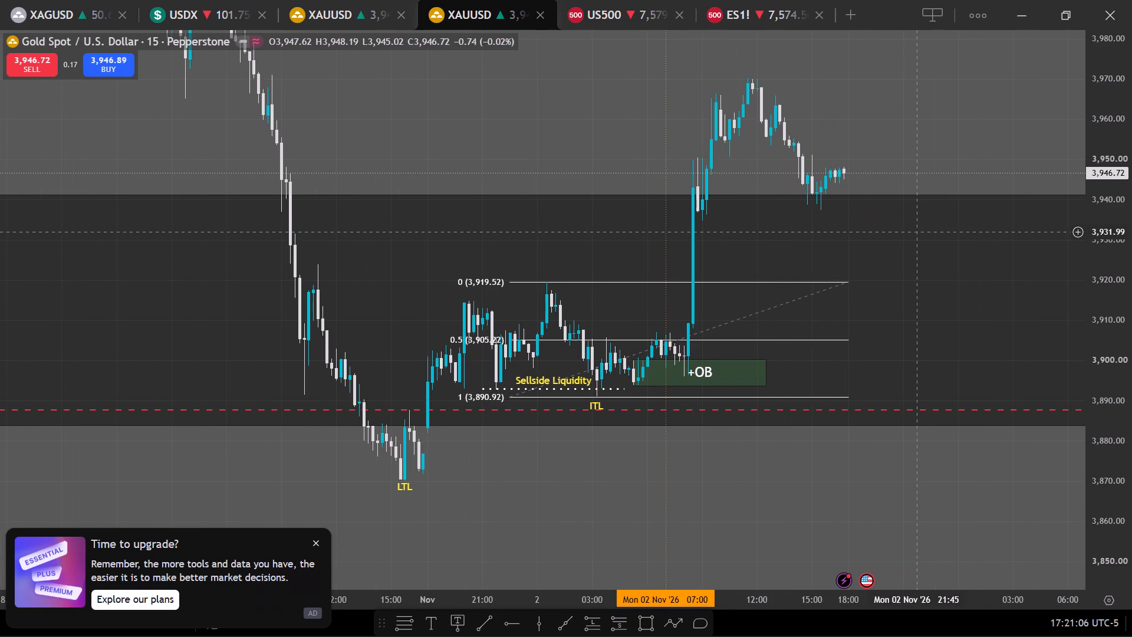
{"action": "scroll", "coordinate": [915, 232], "scroll_direction": "up", "scroll_amount": 1}
Delete the Fib retracement drawn between the ITL low at 3,890.92 and the swing high at 3,919.52.
{"action": "left_click", "coordinate": [890, 254]}
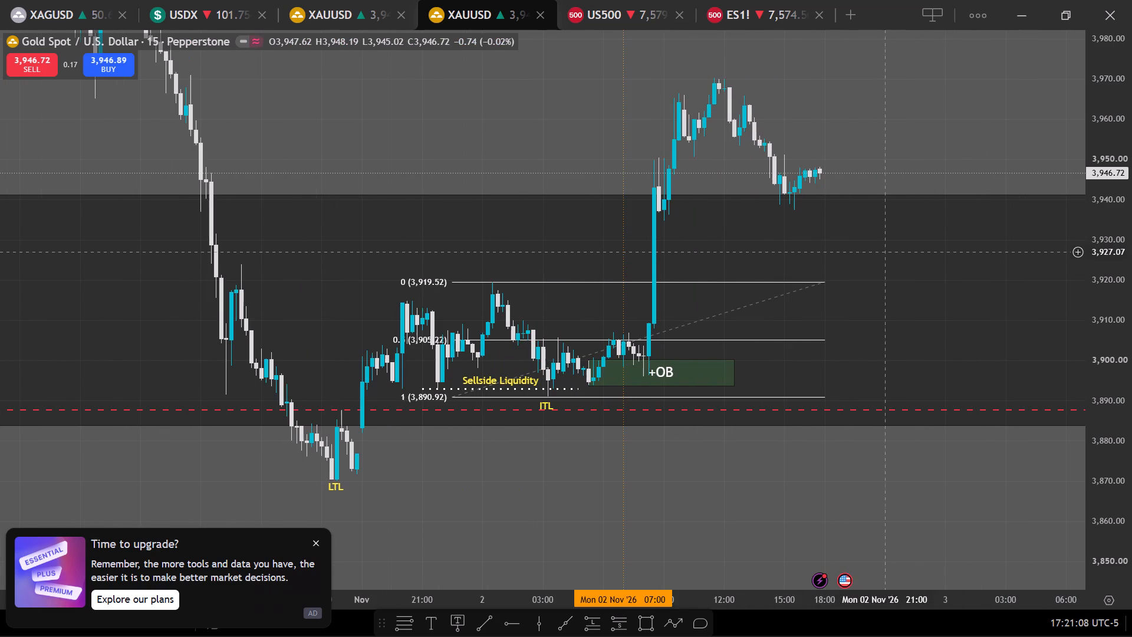
{"action": "left_click", "coordinate": [817, 281]}
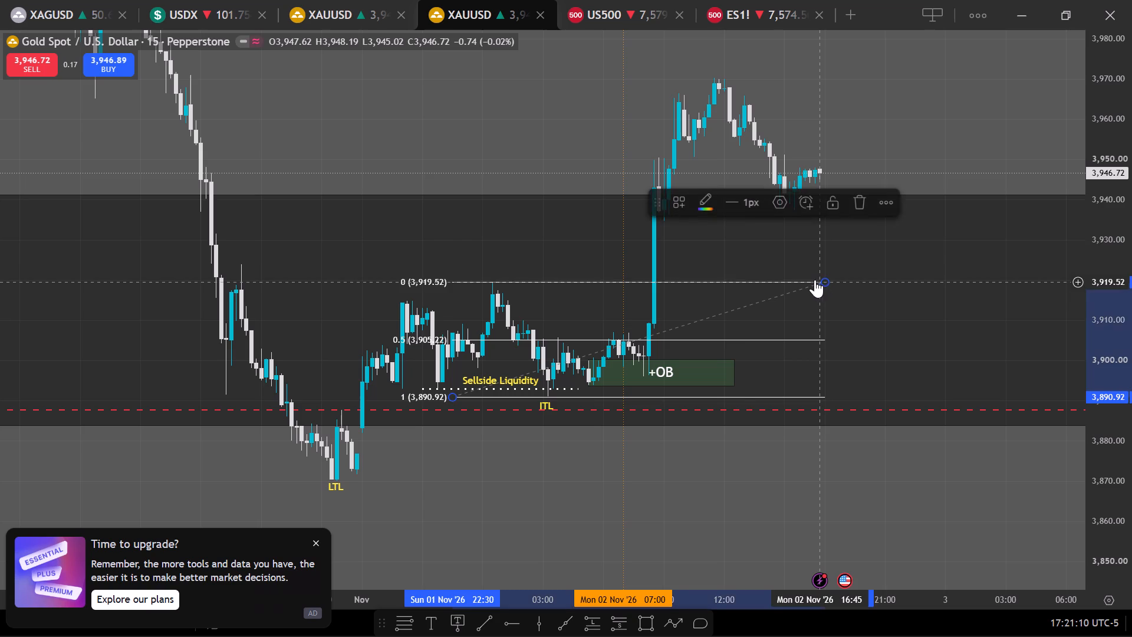
{"action": "left_click", "coordinate": [860, 202]}
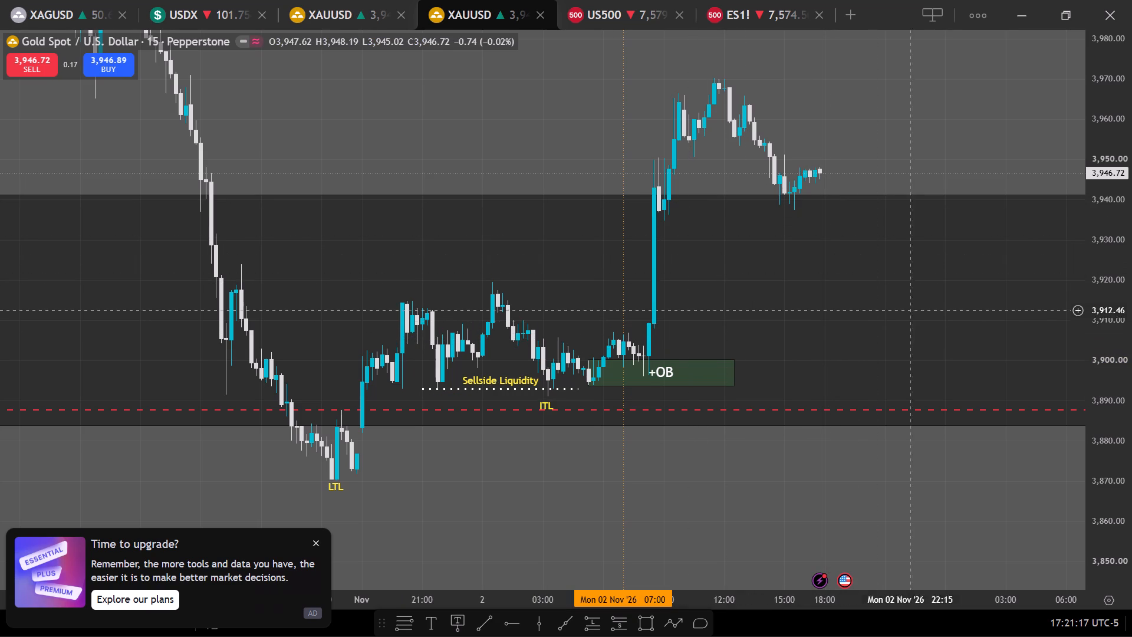
Dismiss the upgrade advertisement covering the lower part of the 15-minute gold chart.
{"action": "scroll", "coordinate": [1111, 317], "scroll_direction": "up", "scroll_amount": 12}
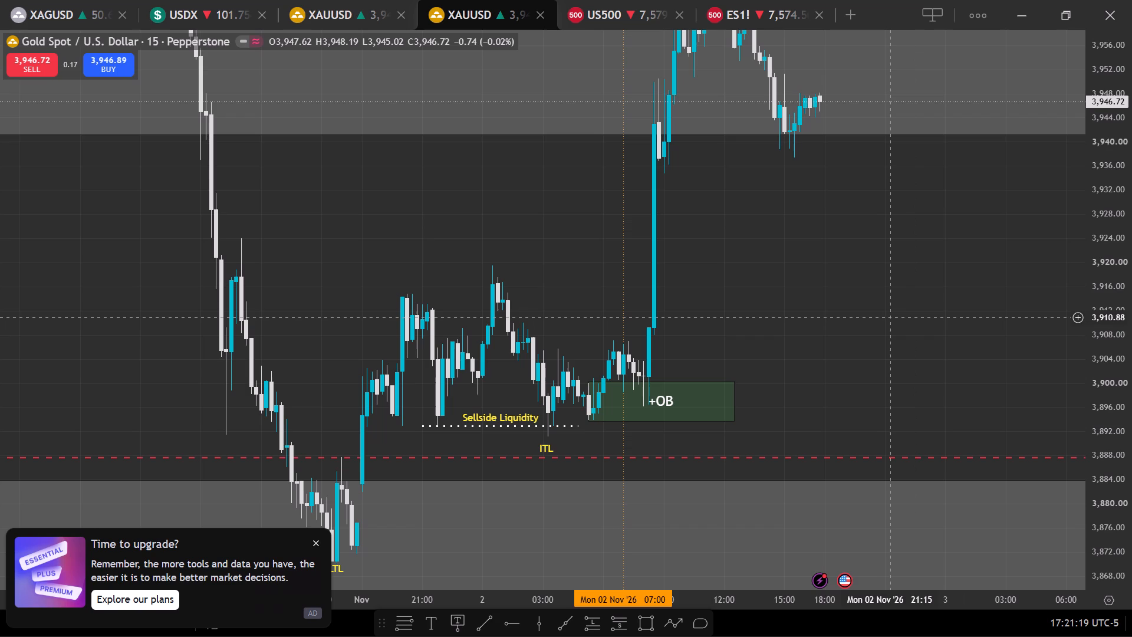
{"action": "left_click_drag", "start_coordinate": [837, 323], "coordinate": [879, 304]}
{"action": "left_click_drag", "start_coordinate": [843, 303], "coordinate": [874, 295]}
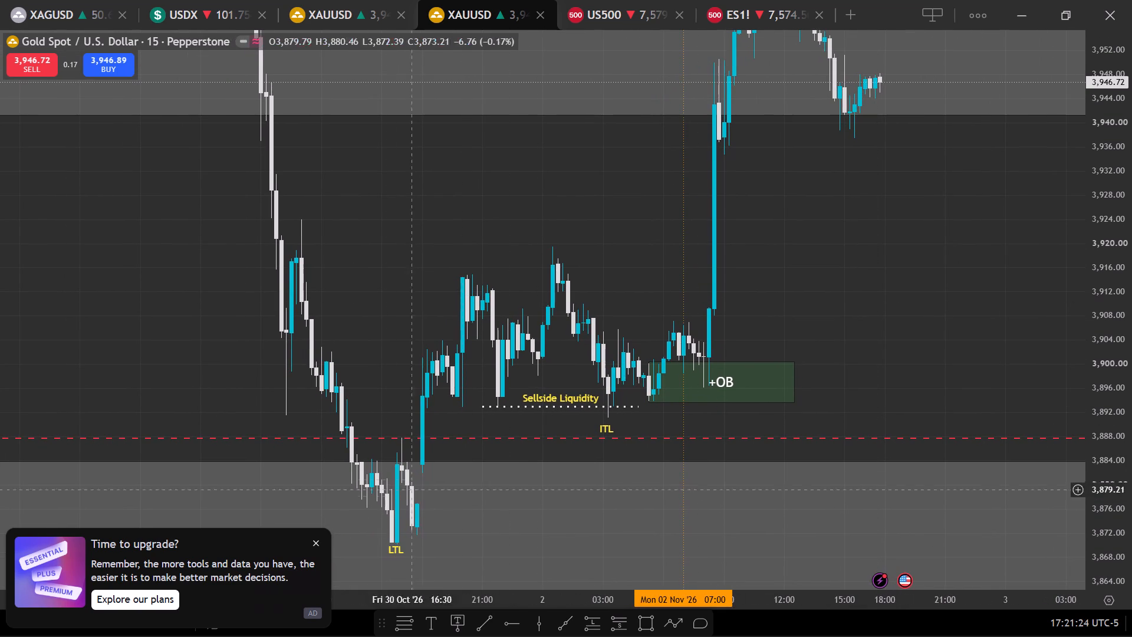
{"action": "left_click", "coordinate": [314, 539]}
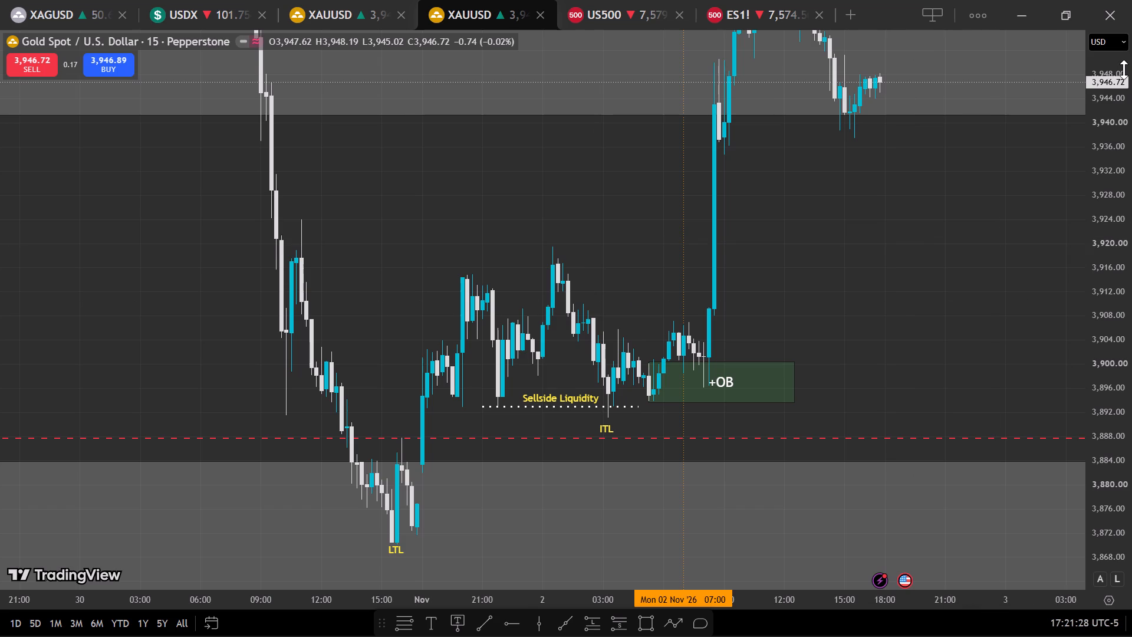
Snip nearly the whole screen with Snipping Tool, including the LTL, ITL, Sellside Liquidity and +OB markings, and open the capture options.
{"action": "key", "text": "shift+super+s"}
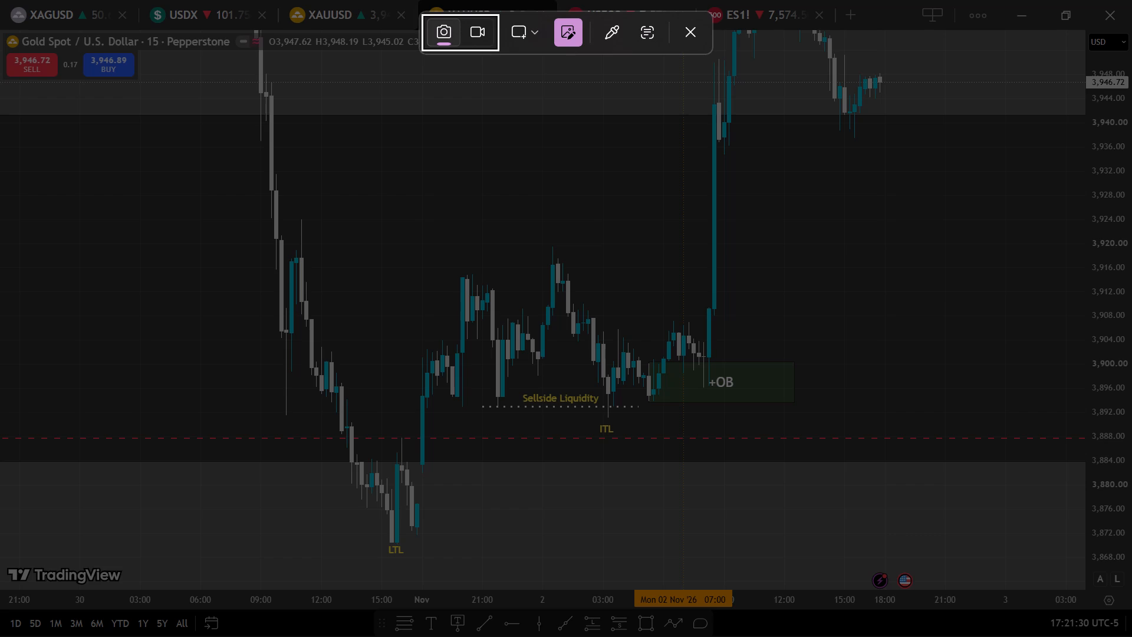
{"action": "left_click_drag", "start_coordinate": [10, 0], "coordinate": [1131, 631]}
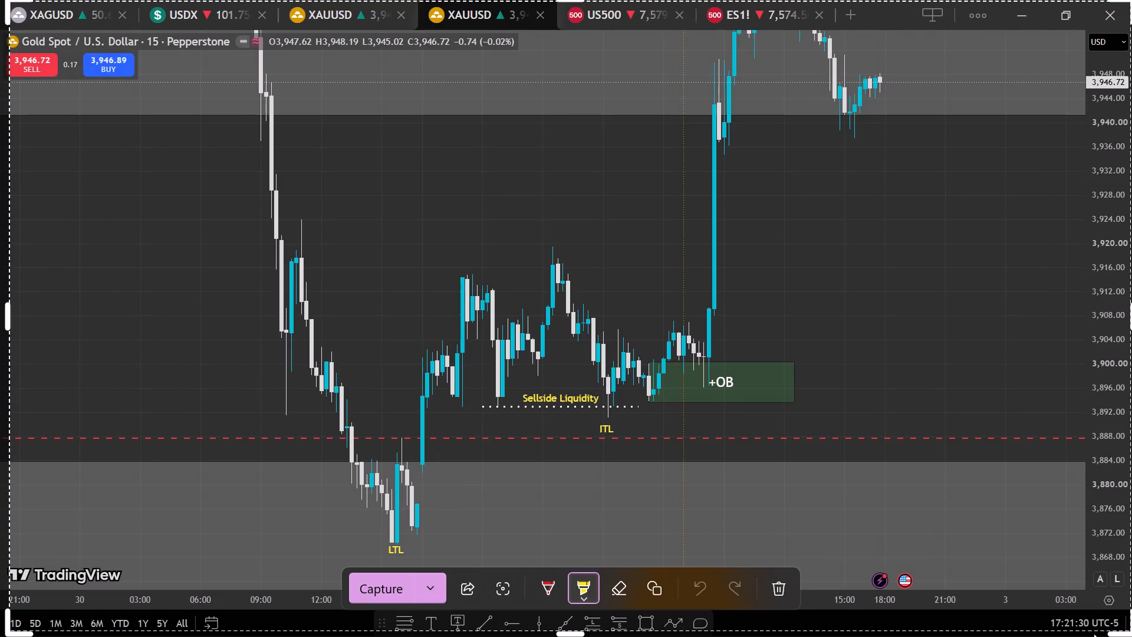
{"action": "left_click_drag", "start_coordinate": [1126, 636], "coordinate": [1131, 636]}
{"action": "left_click", "coordinate": [435, 596]}
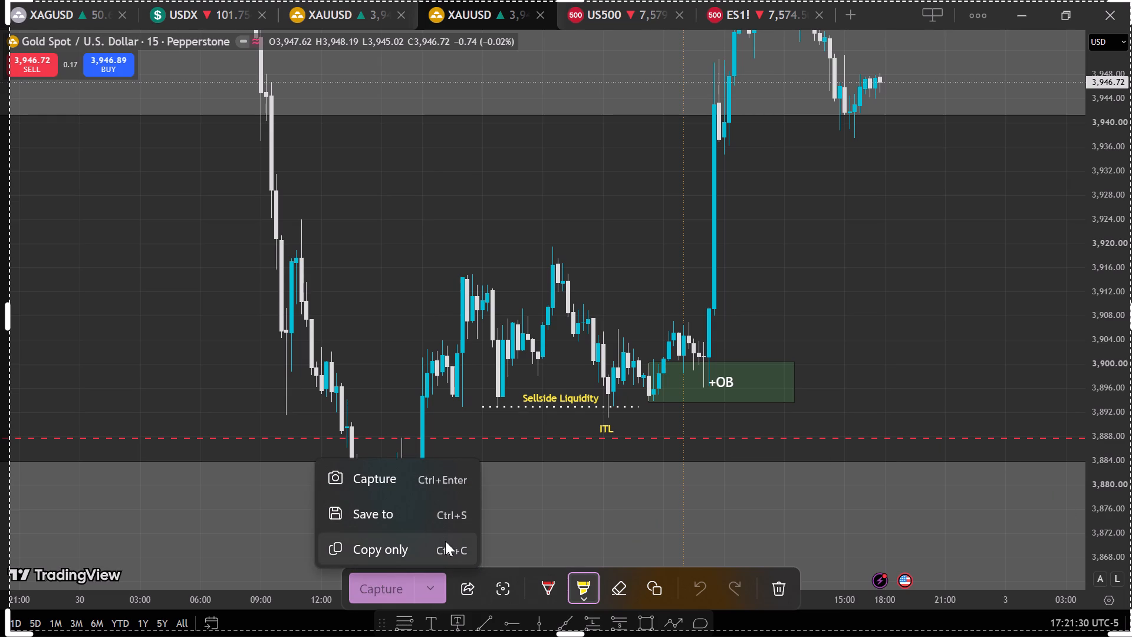
Copy the snip of the marked-up 15-minute gold chart to the clipboard only, without saving a file.
{"action": "left_click", "coordinate": [445, 543]}
{"action": "left_click", "coordinate": [828, 304]}
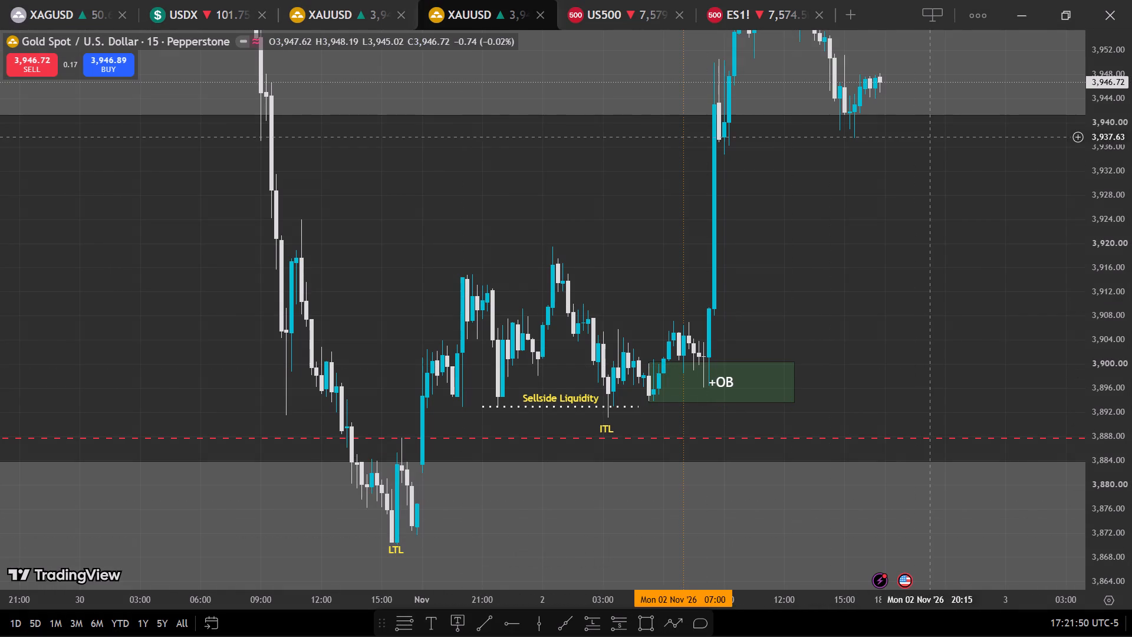
Minimize the TradingView chart window to return to the Trading Journal document in Word.
{"action": "left_click", "coordinate": [1018, 31]}
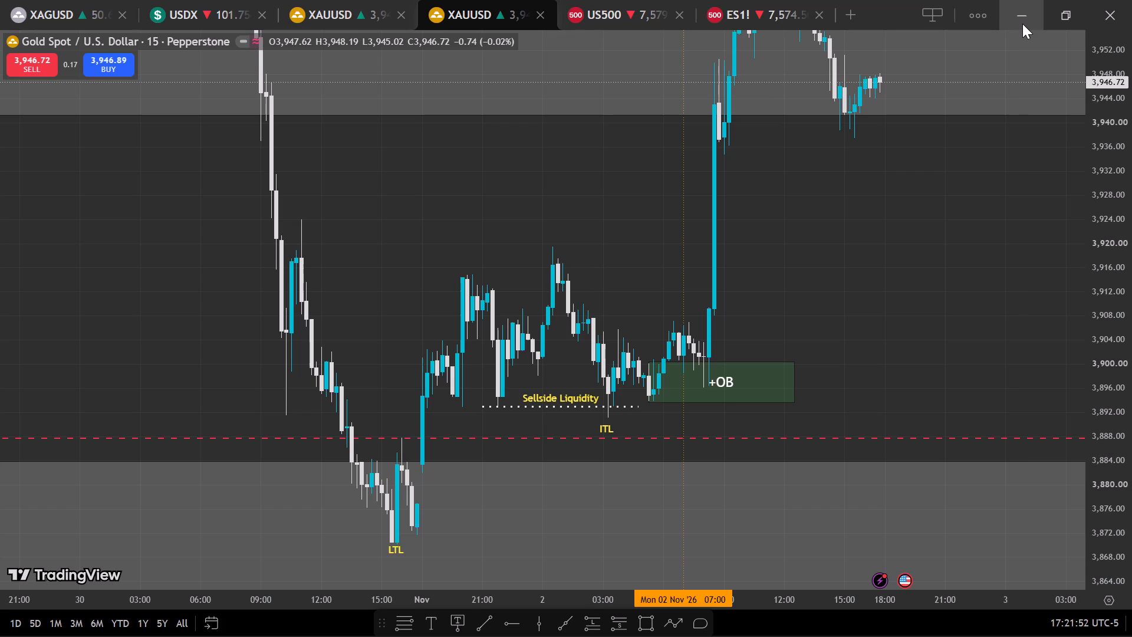
{"action": "left_click", "coordinate": [1023, 21]}
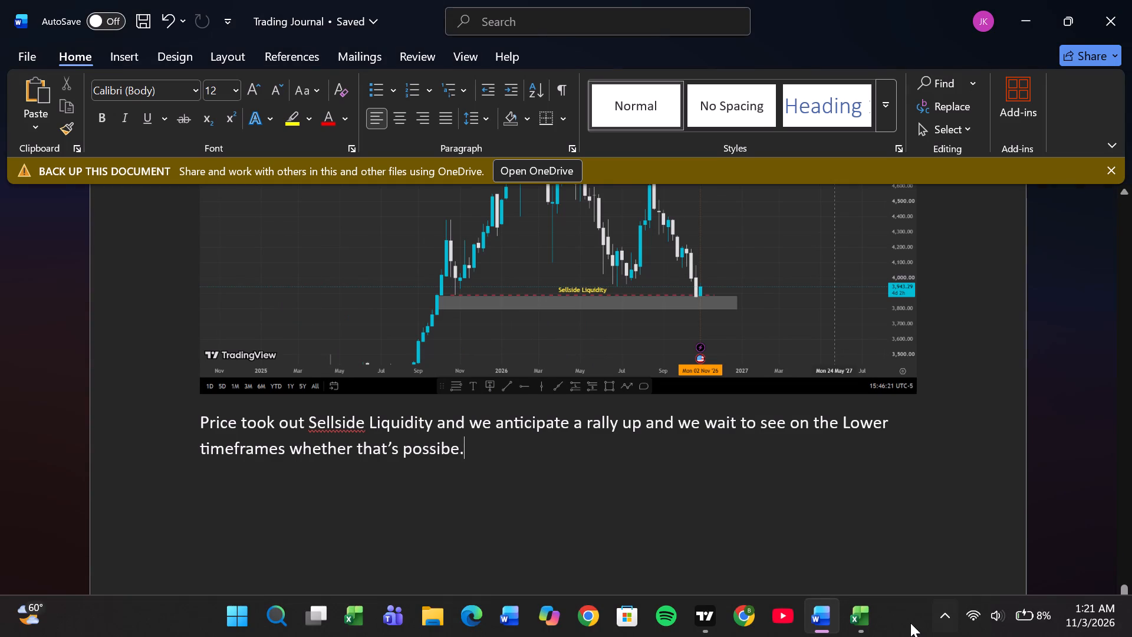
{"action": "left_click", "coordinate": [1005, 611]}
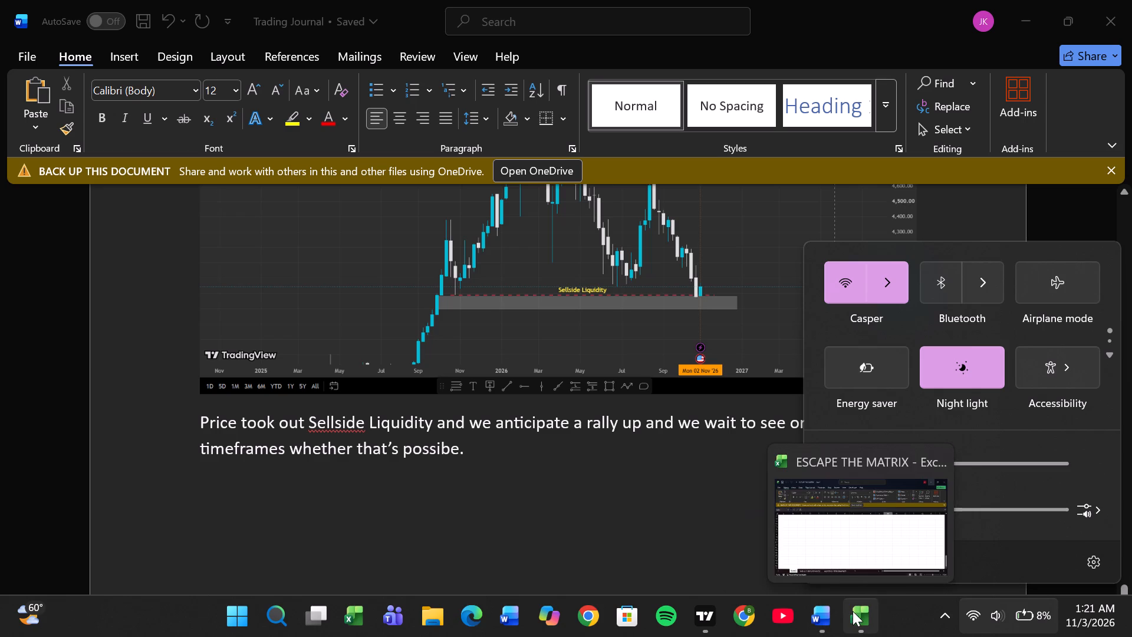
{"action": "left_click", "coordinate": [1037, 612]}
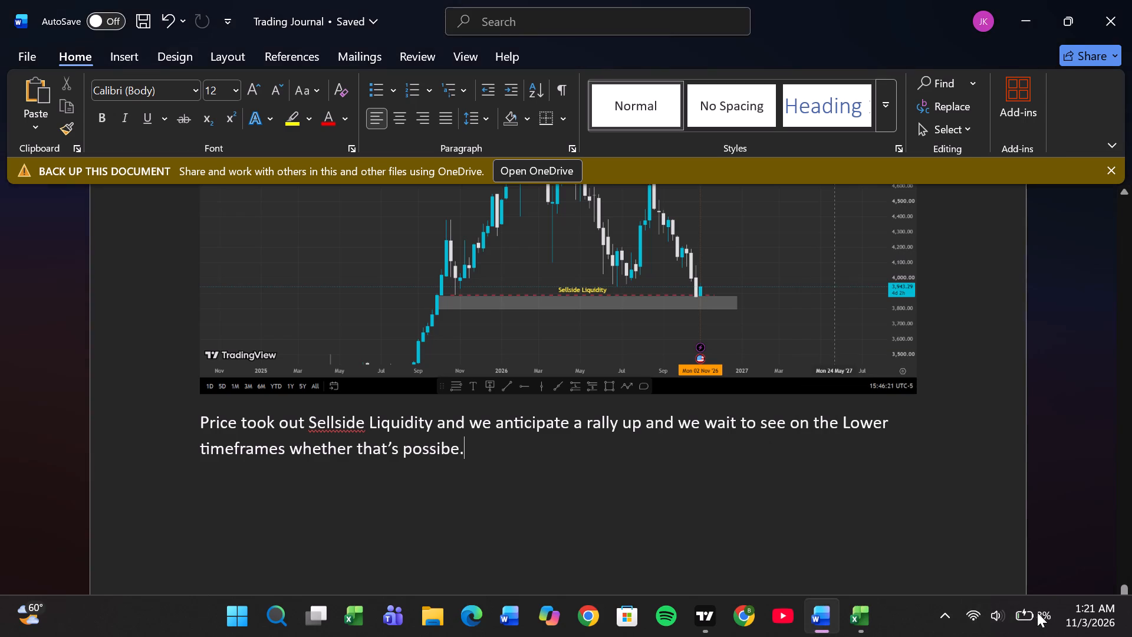
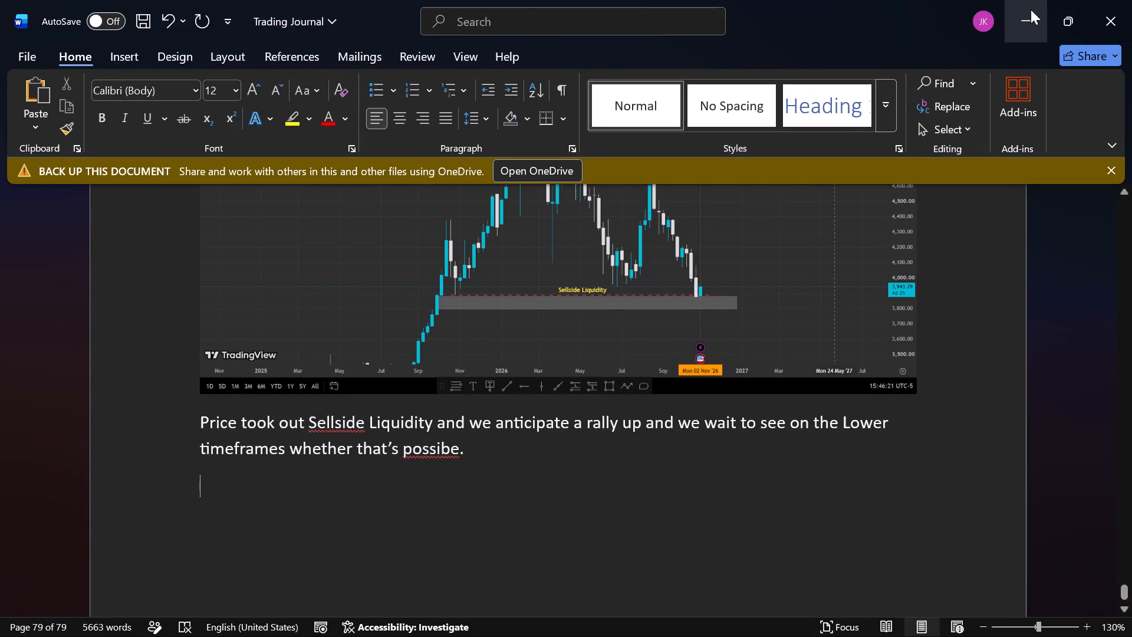
Paste the annotated 15-minute gold chart capture into the Trading Journal, below the note about price taking out Sellside Liquidity.
{"action": "key", "text": "ctrl+v"}
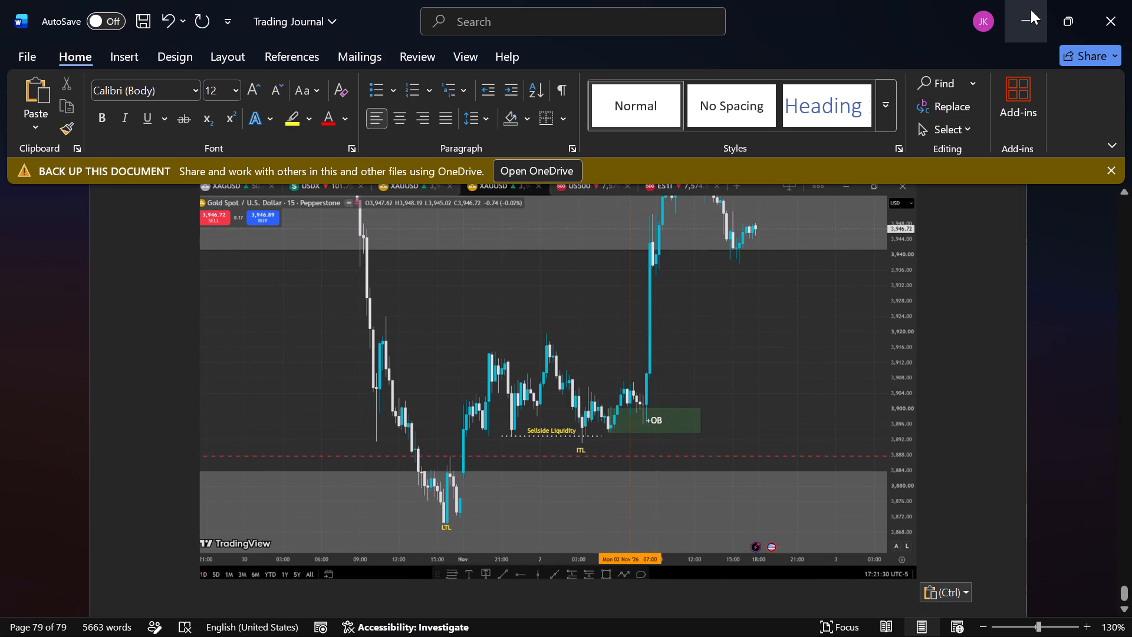
Begin a caption on a new line below the pasted 15-minute chart with the text "Set up on the".
{"action": "key", "text": "Return"}
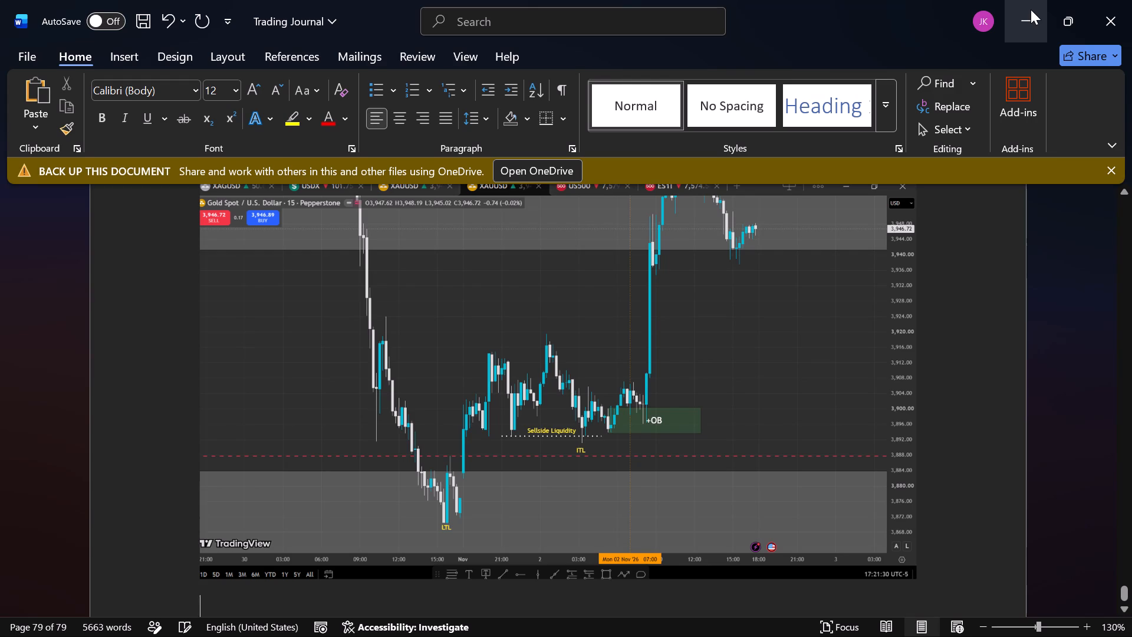
{"action": "type", "text": "et up on the"}
{"action": "key", "text": "space"}
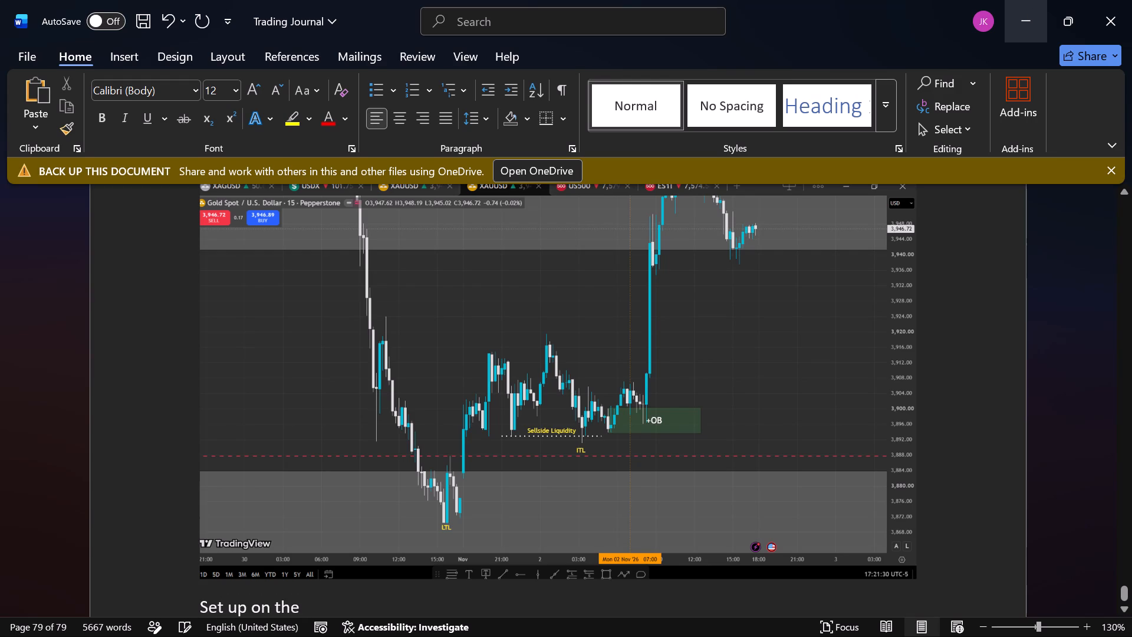
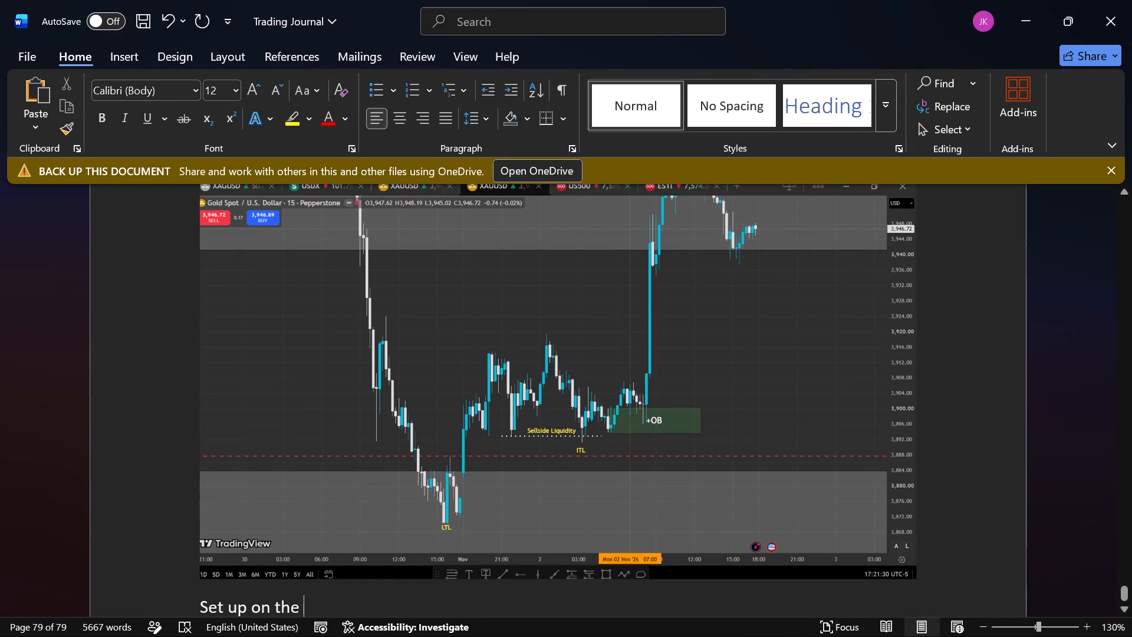
Review the pasted 15-minute gold chart and the Sellside Liquidity note above the unfinished "Set up on the" caption.
{"action": "scroll", "coordinate": [750, 375], "scroll_direction": "up", "scroll_amount": 2}
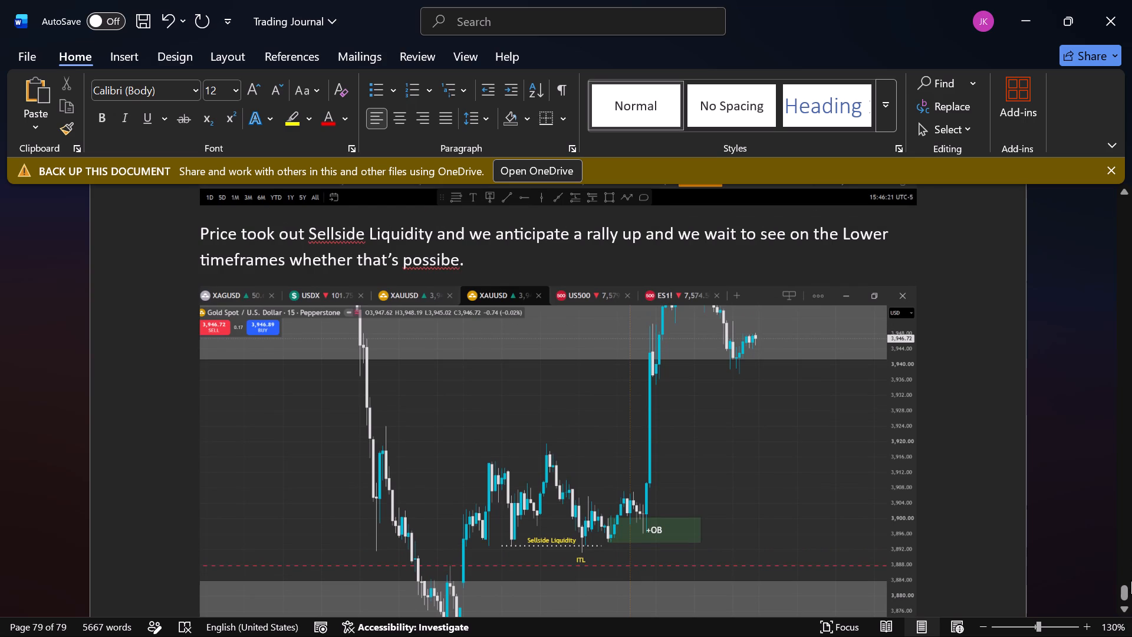
{"action": "left_click_drag", "start_coordinate": [1126, 587], "coordinate": [1118, 632]}
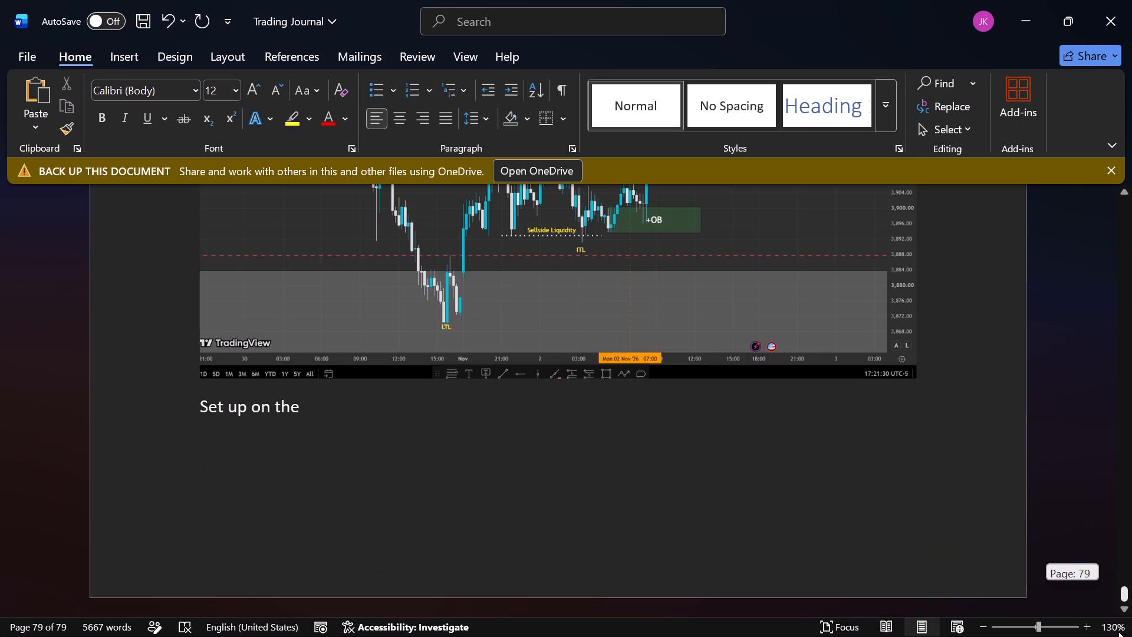
{"action": "left_click_drag", "start_coordinate": [1118, 632], "coordinate": [1117, 631]}
{"action": "scroll", "coordinate": [641, 471], "scroll_direction": "up", "scroll_amount": 4}
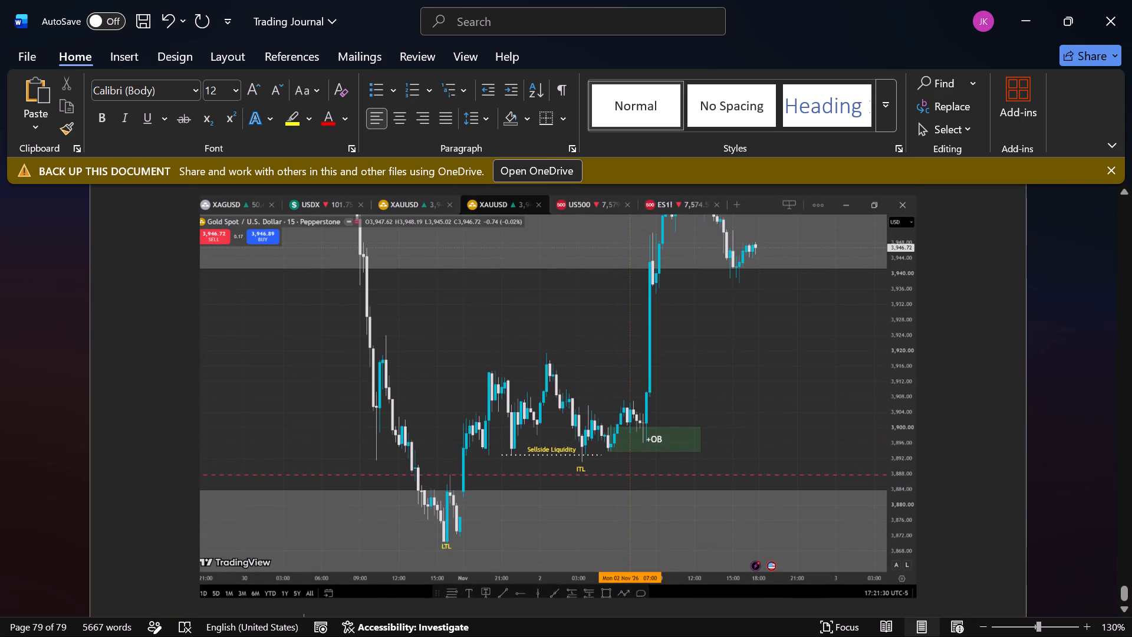
{"action": "scroll", "coordinate": [641, 471], "scroll_direction": "down", "scroll_amount": 3}
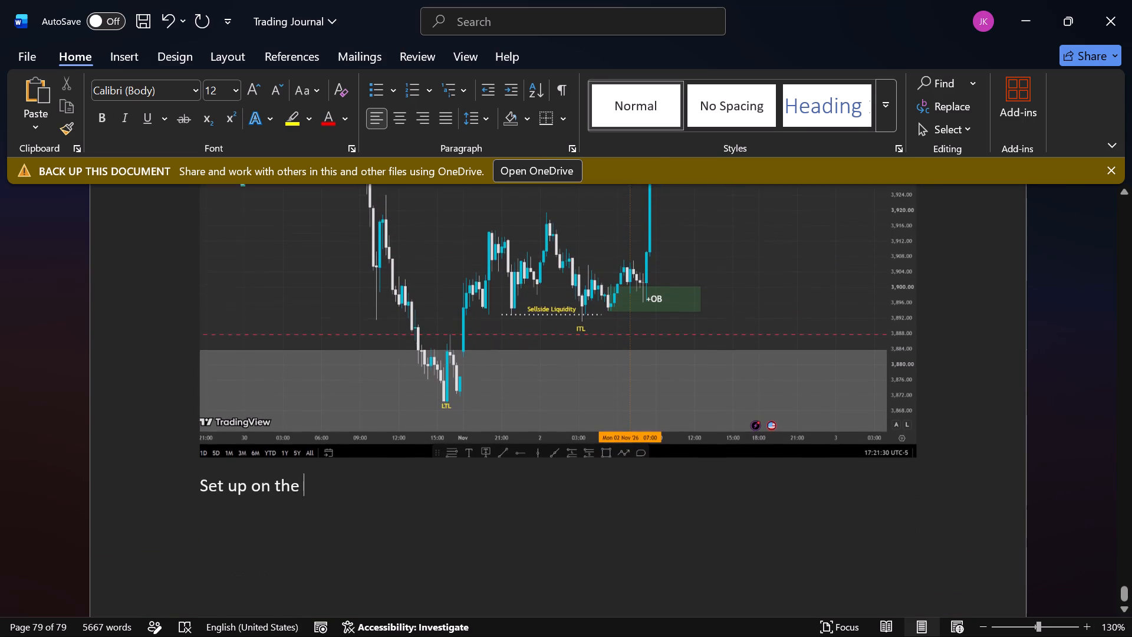
{"action": "scroll", "coordinate": [641, 471], "scroll_direction": "up", "scroll_amount": 1}
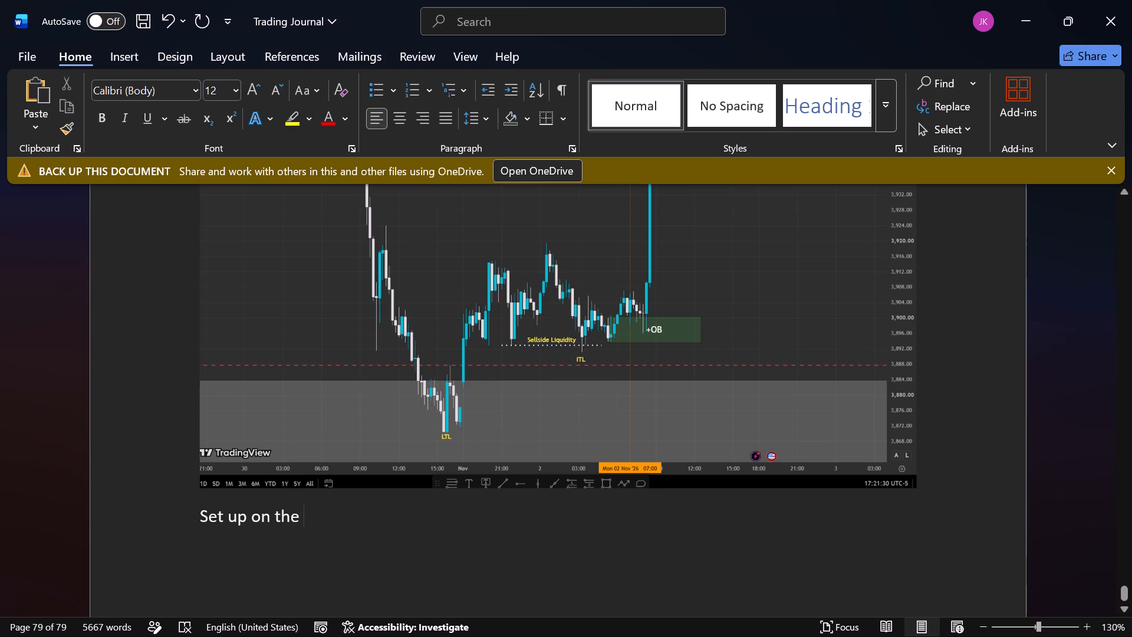
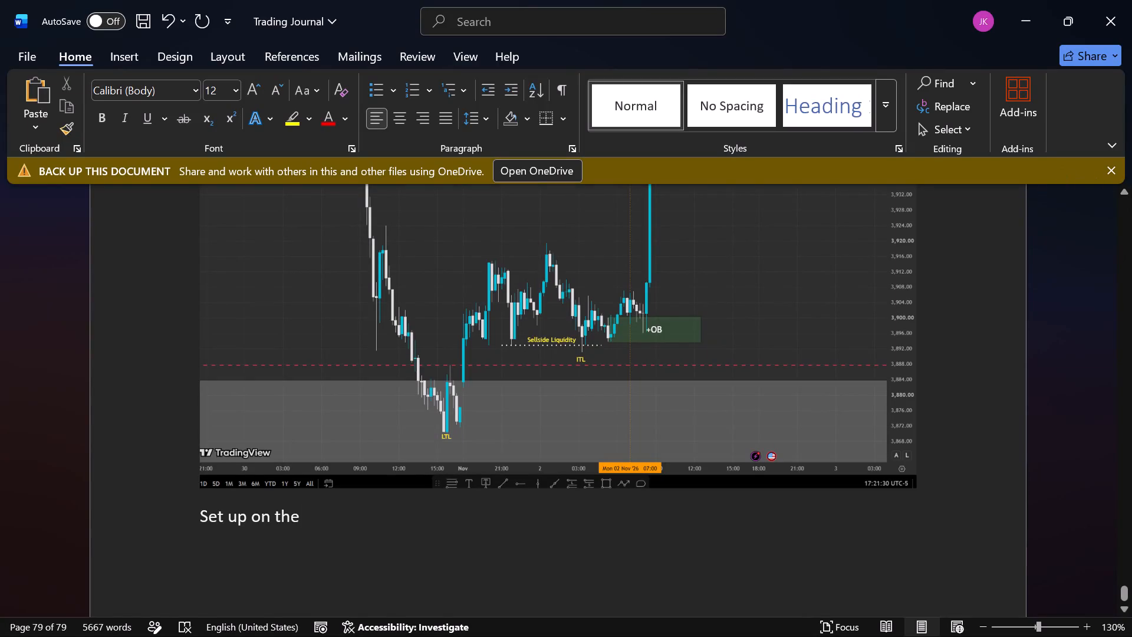
Continue the "Set up on the" caption below the last pasted gold chart with "15 Minute".
{"action": "left_click_drag", "start_coordinate": [1123, 596], "coordinate": [1119, 566]}
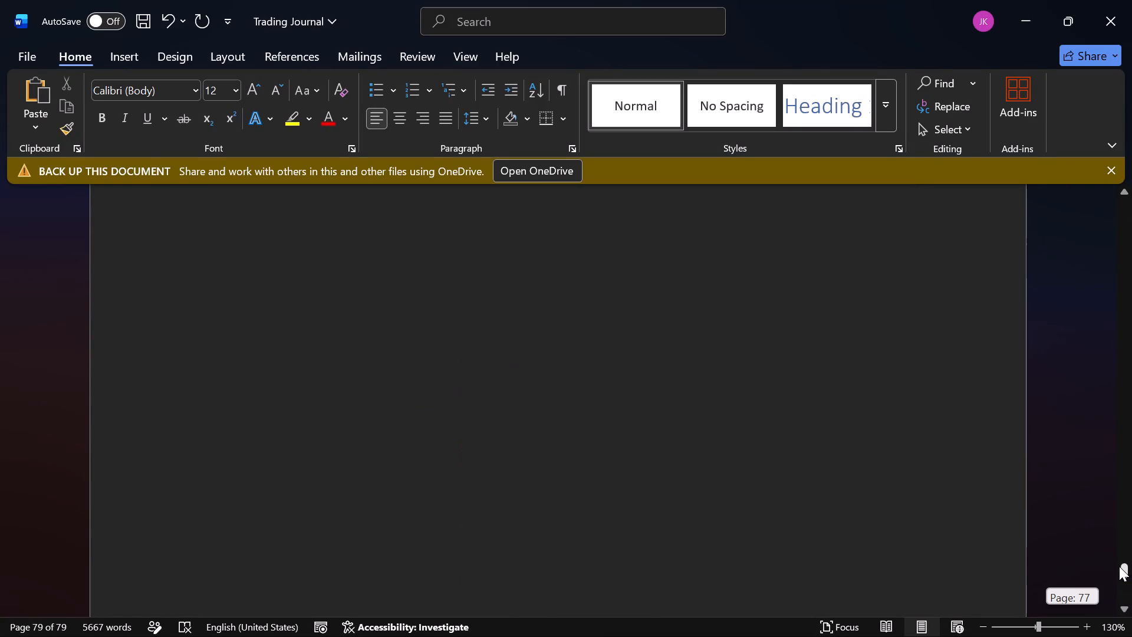
{"action": "left_click_drag", "start_coordinate": [1119, 566], "coordinate": [1118, 613]}
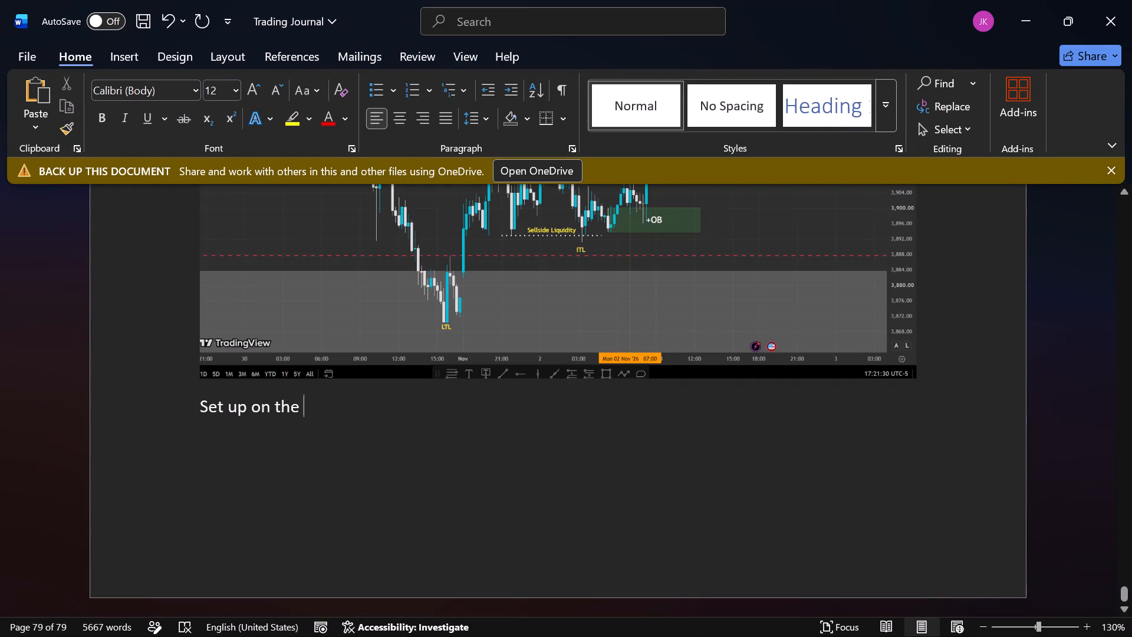
{"action": "scroll", "coordinate": [473, 453], "scroll_direction": "up", "scroll_amount": 1}
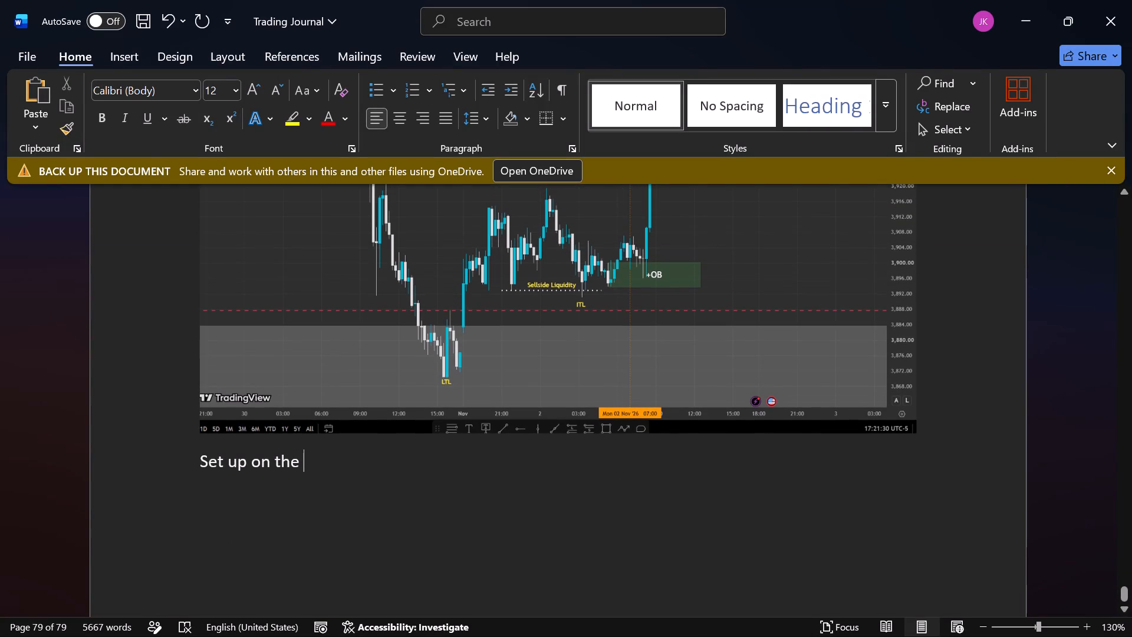
{"action": "type", "text": "15"}
{"action": "key", "text": "space"}
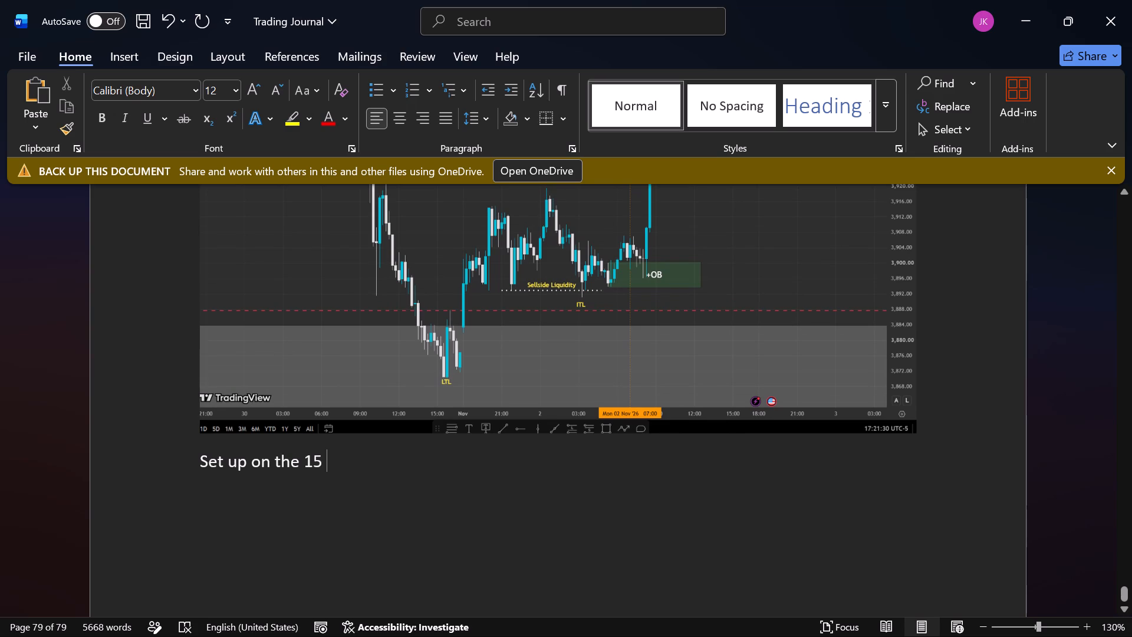
{"action": "key", "text": "i"}
{"action": "key", "text": "BackSpace"}
{"action": "type", "text": "inu"}
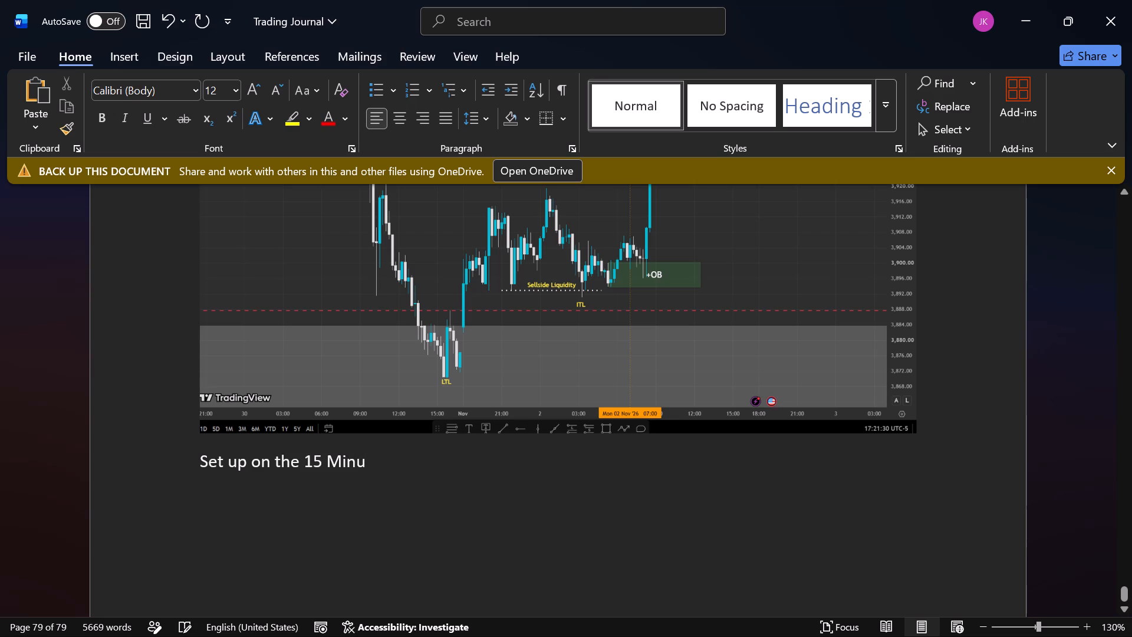
{"action": "type", "text": "te"}
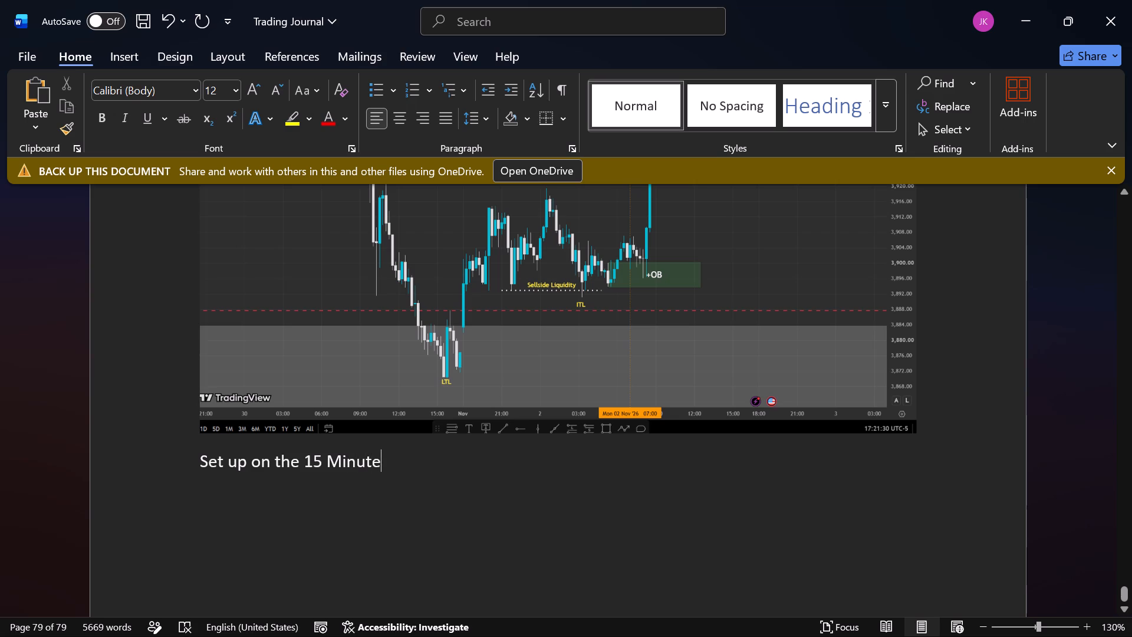
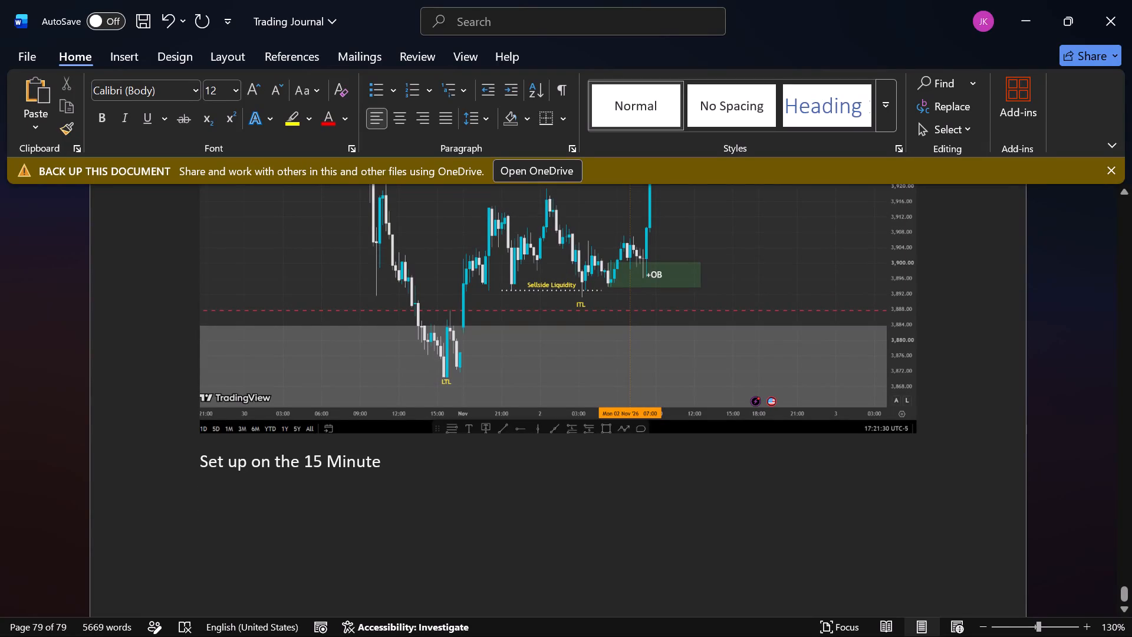
Complete the caption's first sentence so it reads "Set up on the 15 Minutes Timeframe.".
{"action": "key", "text": "BackSpace"}
{"action": "type", "text": "s"}
{"action": "key", "text": "space"}
{"action": "type", "text": "ie"}
{"action": "key", "text": "BackSpace"}
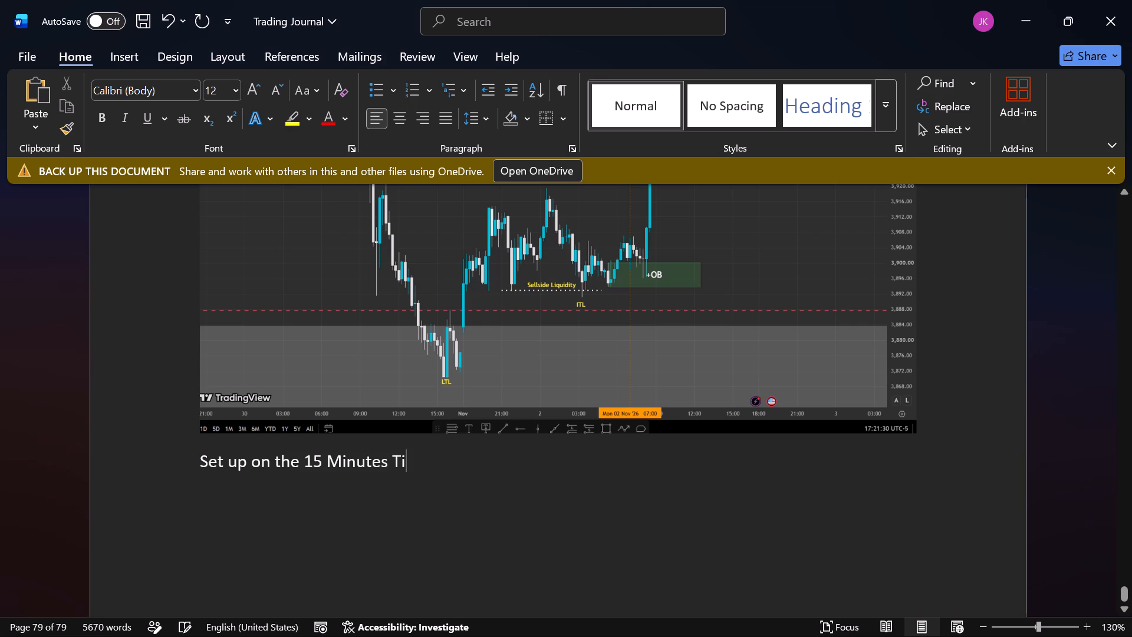
{"action": "key", "text": "BackSpace"}
{"action": "type", "text": "imeframe"}
{"action": "key", "text": "period"}
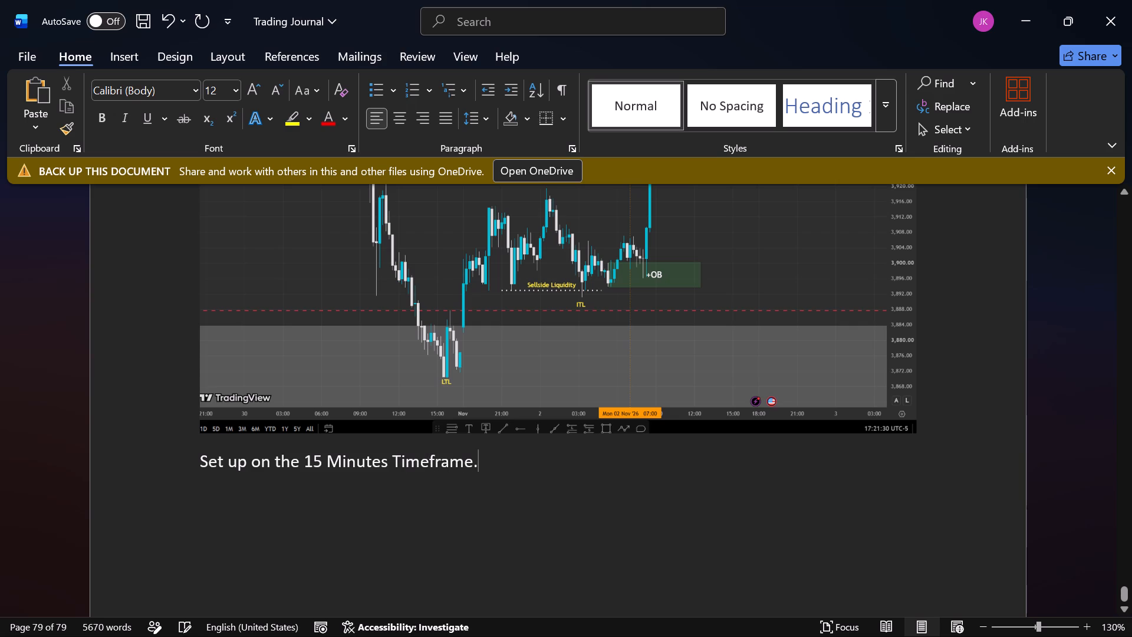
Continue the caption on the same line with a second sentence beginning "Sellside Liquidity was Taken".
{"action": "key", "text": "space"}
{"action": "type", "text": "ellside"}
{"action": "key", "text": "space"}
{"action": "key", "text": "BackSpace"}
{"action": "type", "text": "quidity was"}
{"action": "key", "text": "space"}
{"action": "key", "text": "a"}
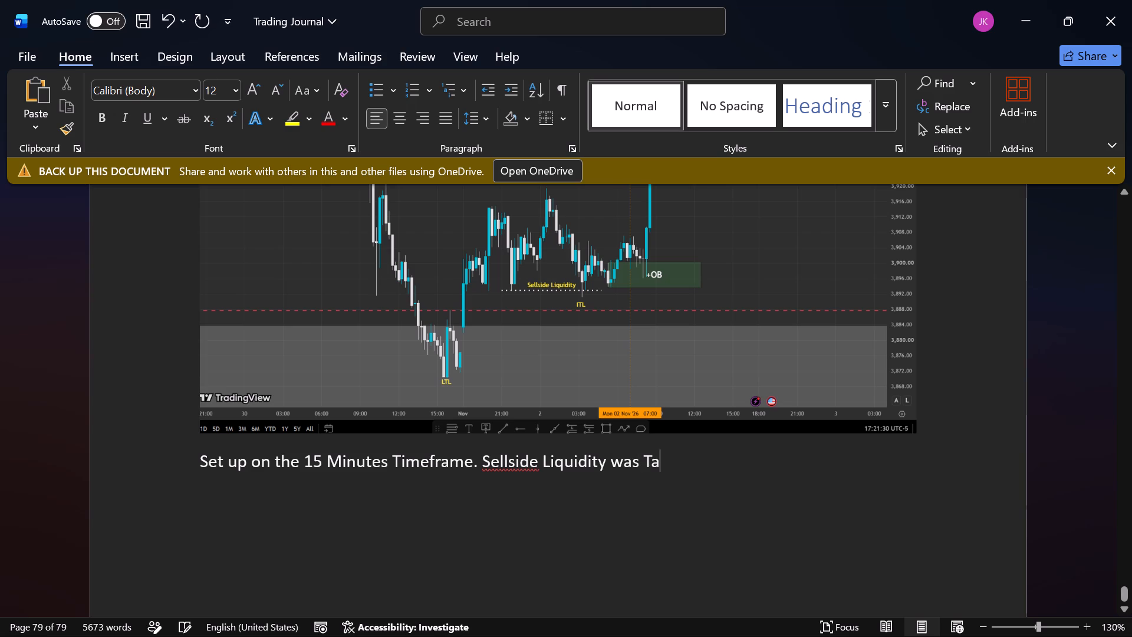
{"action": "type", "text": "kw"}
{"action": "key", "text": "BackSpace"}
{"action": "type", "text": "en"}
{"action": "key", "text": "space"}
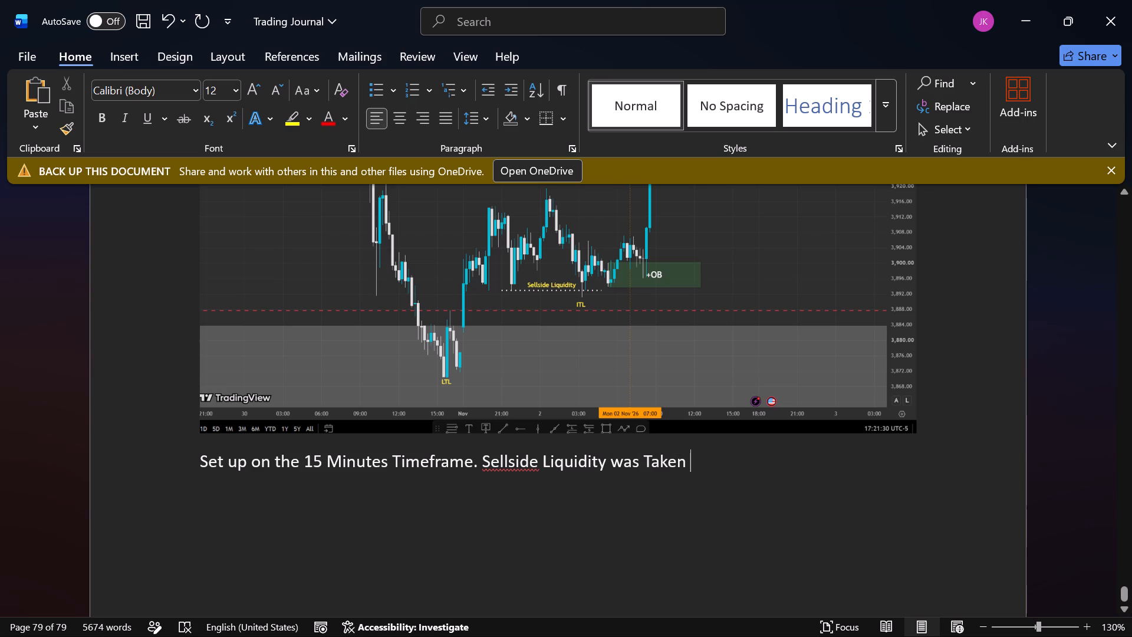
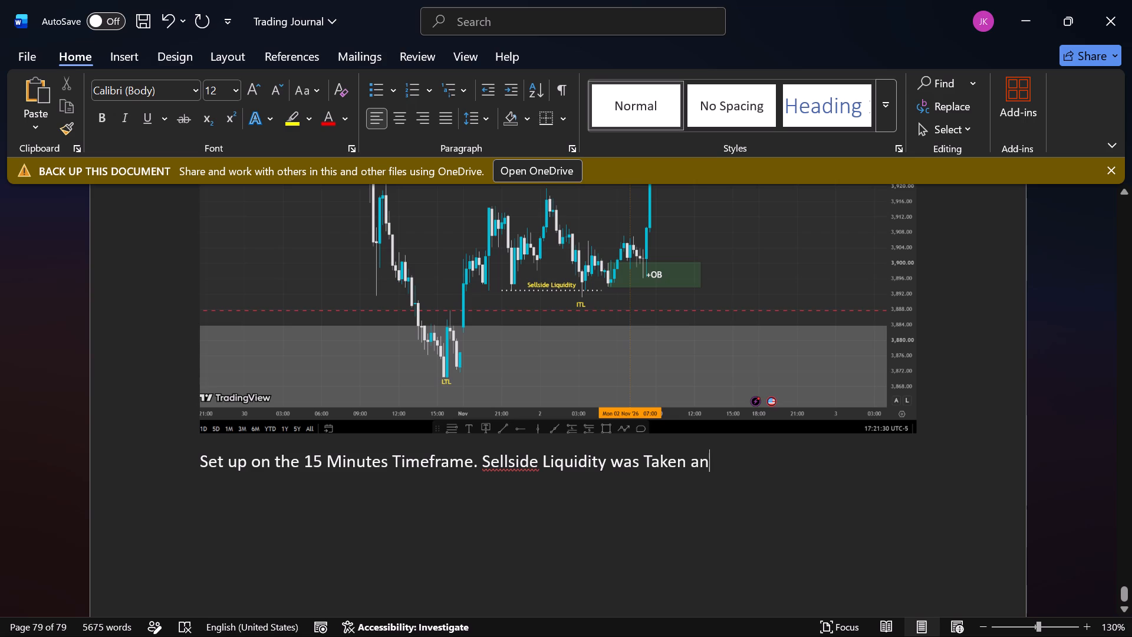
Continue the caption's second sentence with "and there was Market Structure Shift".
{"action": "type", "text": "d th"}
{"action": "key", "text": "e"}
{"action": "type", "text": "re"}
{"action": "key", "text": "space"}
{"action": "type", "text": "was"}
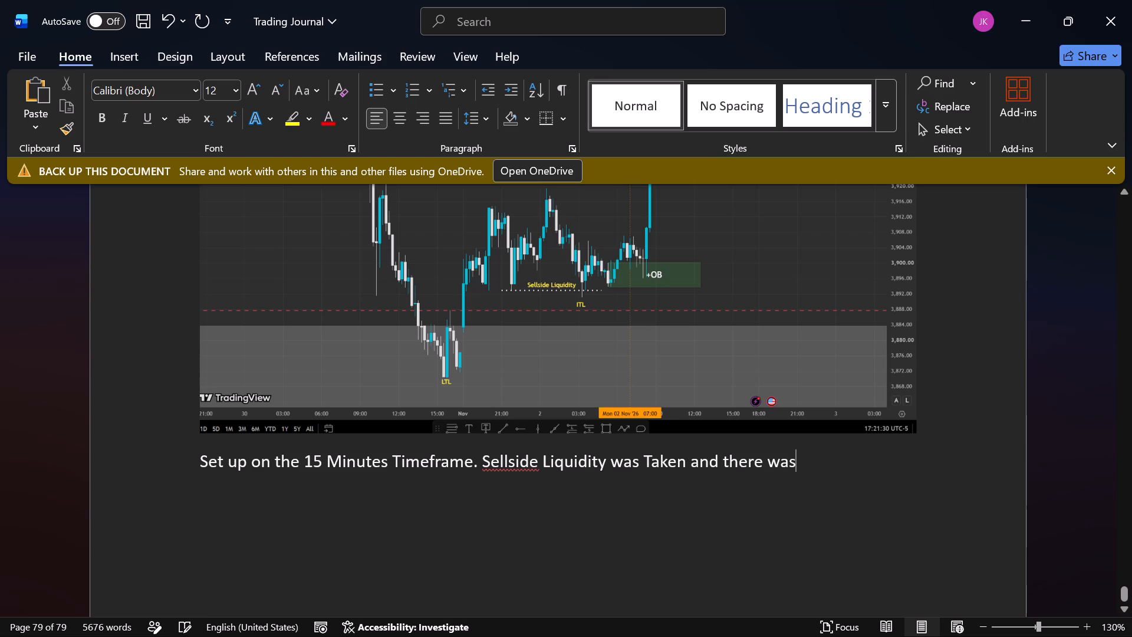
{"action": "key", "text": "space"}
{"action": "key", "text": "BackSpace"}
{"action": "type", "text": "arket"}
{"action": "key", "text": "space"}
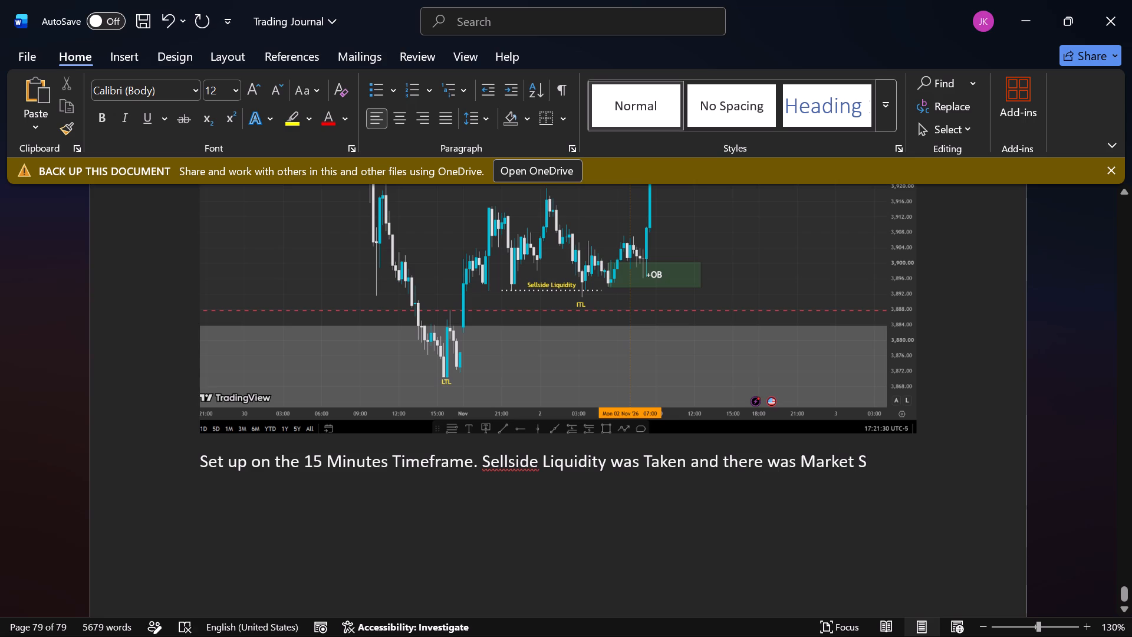
{"action": "type", "text": "tructure"}
{"action": "key", "text": "space"}
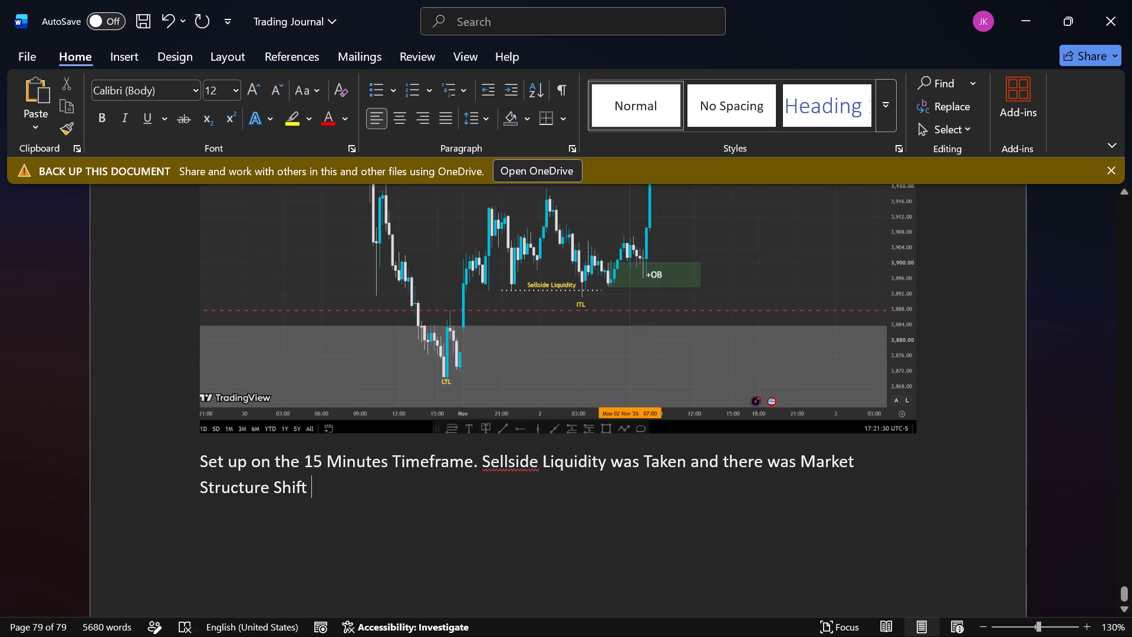
Extend the caption's second sentence with "ahead of New York session".
{"action": "type", "text": "ahead"}
{"action": "key", "text": "space"}
{"action": "type", "text": "of"}
{"action": "key", "text": "space"}
{"action": "type", "text": "ew"}
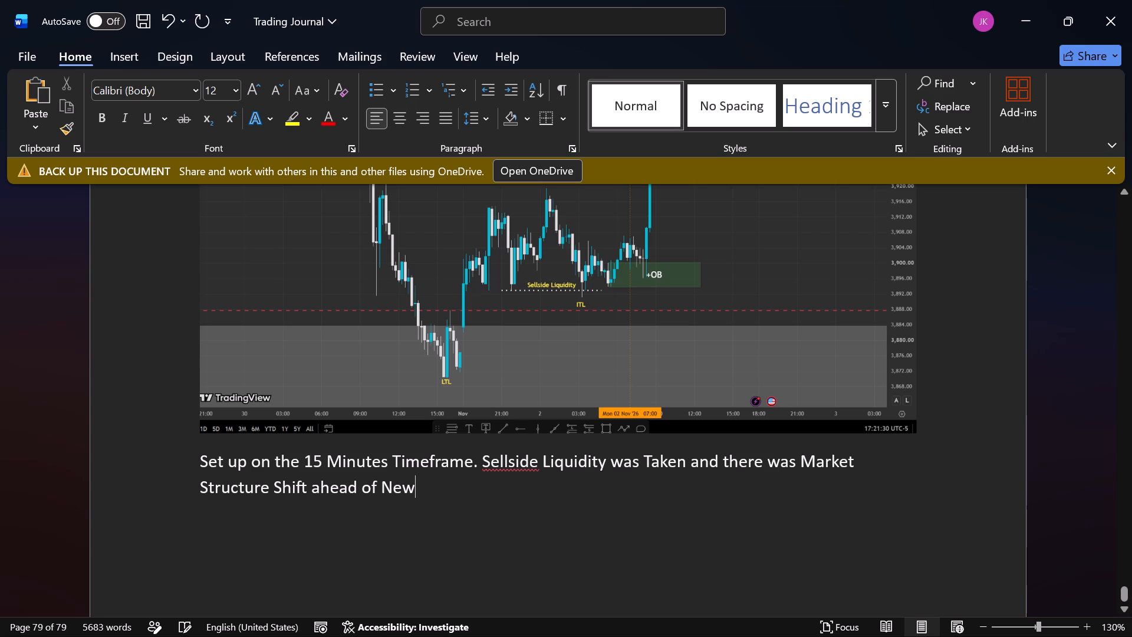
{"action": "key", "text": "space"}
{"action": "type", "text": "yo"}
{"action": "key", "text": "r"}
{"action": "type", "text": "k session"}
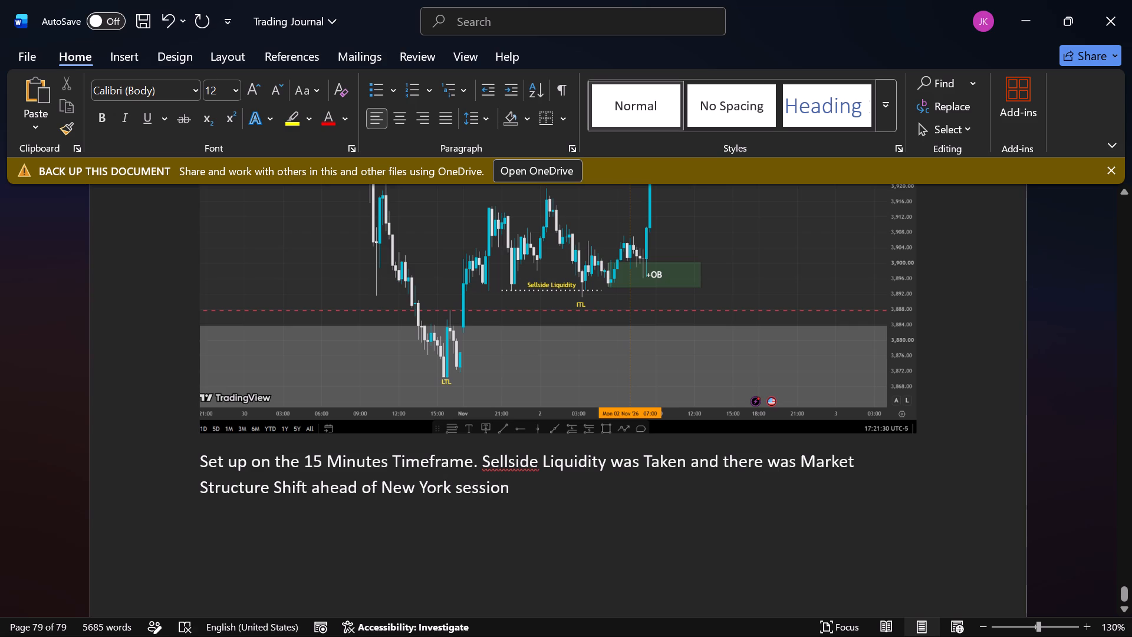
Replace the word "session" at the end of the caption with "Killzone".
{"action": "key", "text": "BackSpace"}
{"action": "key", "text": "BackSpace"}
{"action": "key", "text": "BackSpace"}
{"action": "key", "text": "BackSpace"}
{"action": "key", "text": "BackSpace"}
{"action": "key", "text": "BackSpace"}
{"action": "key", "text": "BackSpace"}
{"action": "key", "text": "space"}
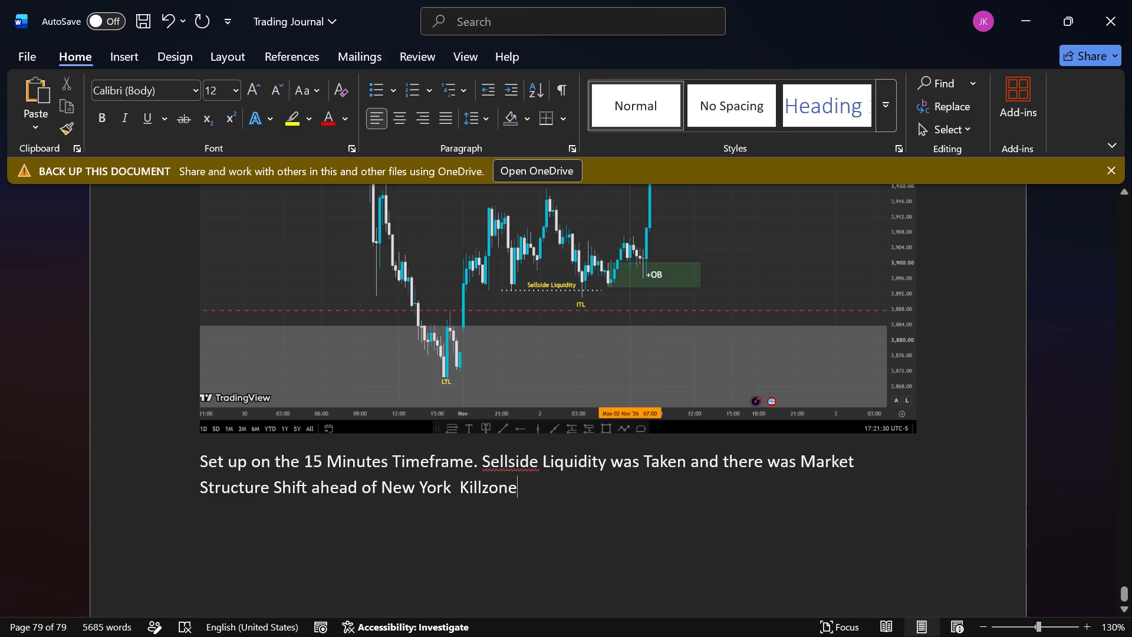
Start a new paragraph below the 15 Minutes Timeframe caption.
{"action": "scroll", "coordinate": [777, 515], "scroll_direction": "down", "scroll_amount": 1}
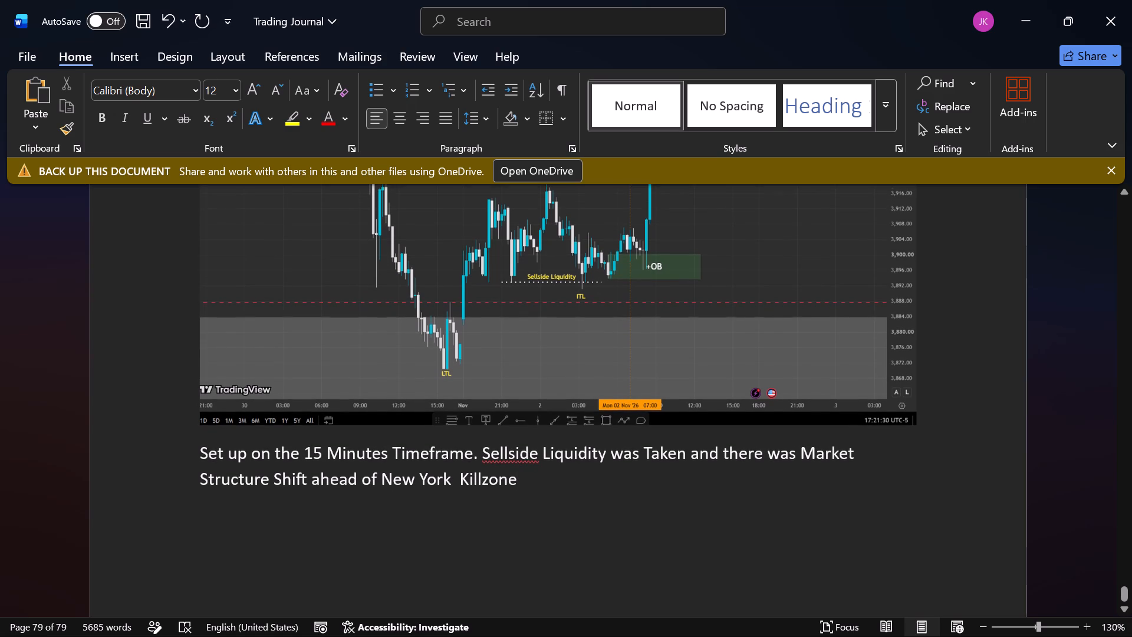
{"action": "key", "text": "Return"}
{"action": "left_click", "coordinate": [1039, 1]}
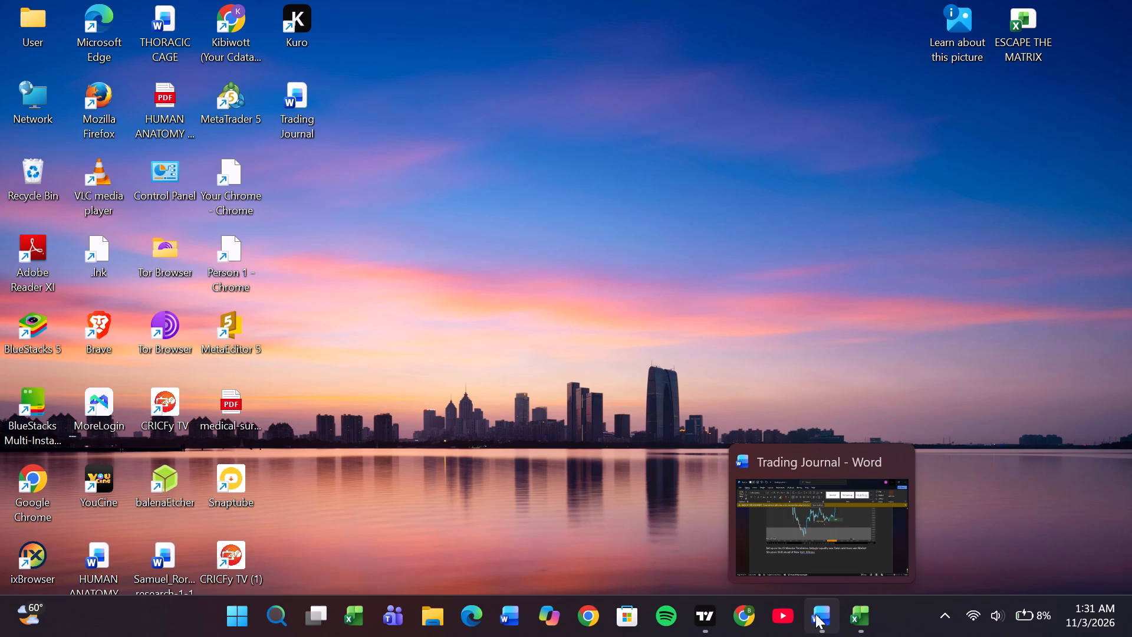
{"action": "left_click", "coordinate": [815, 614]}
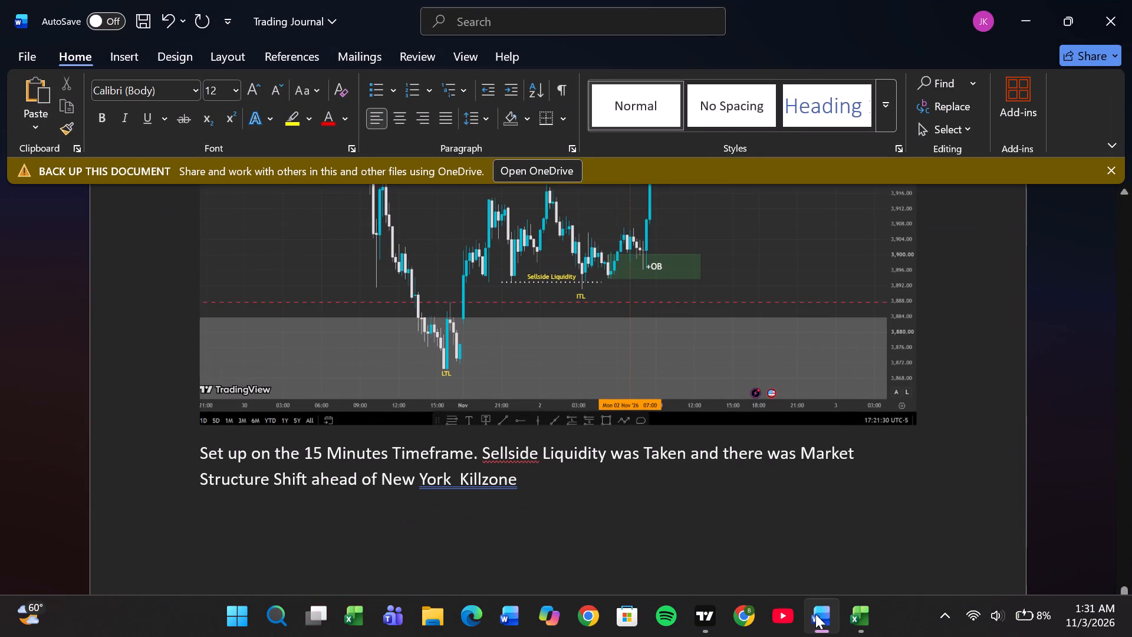
{"action": "left_click", "coordinate": [705, 492]}
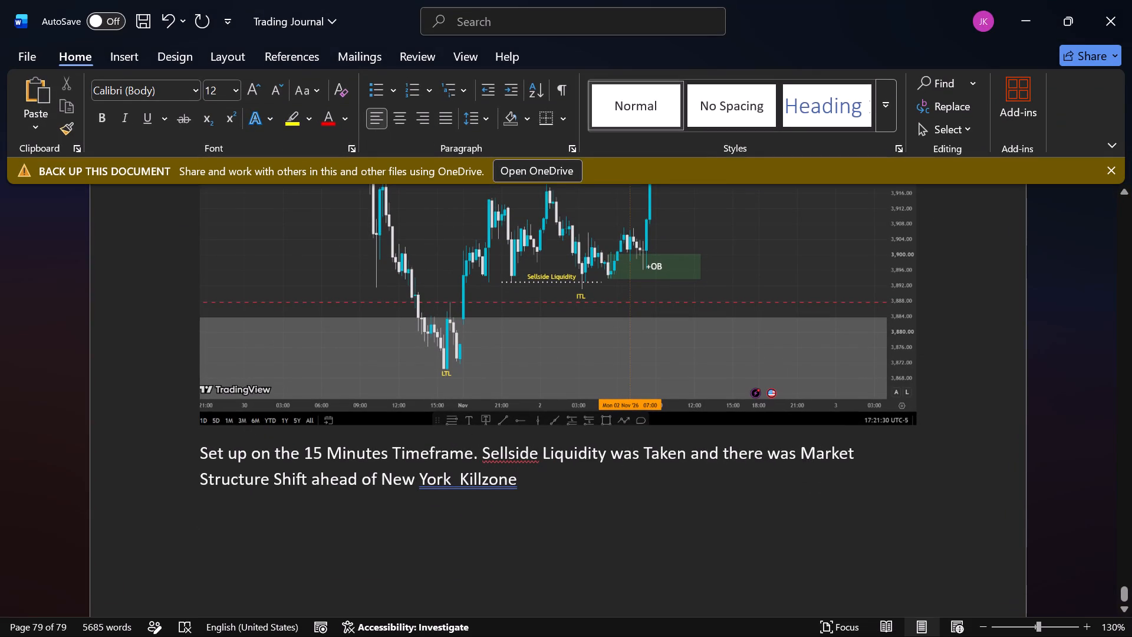
{"action": "key", "text": "Return"}
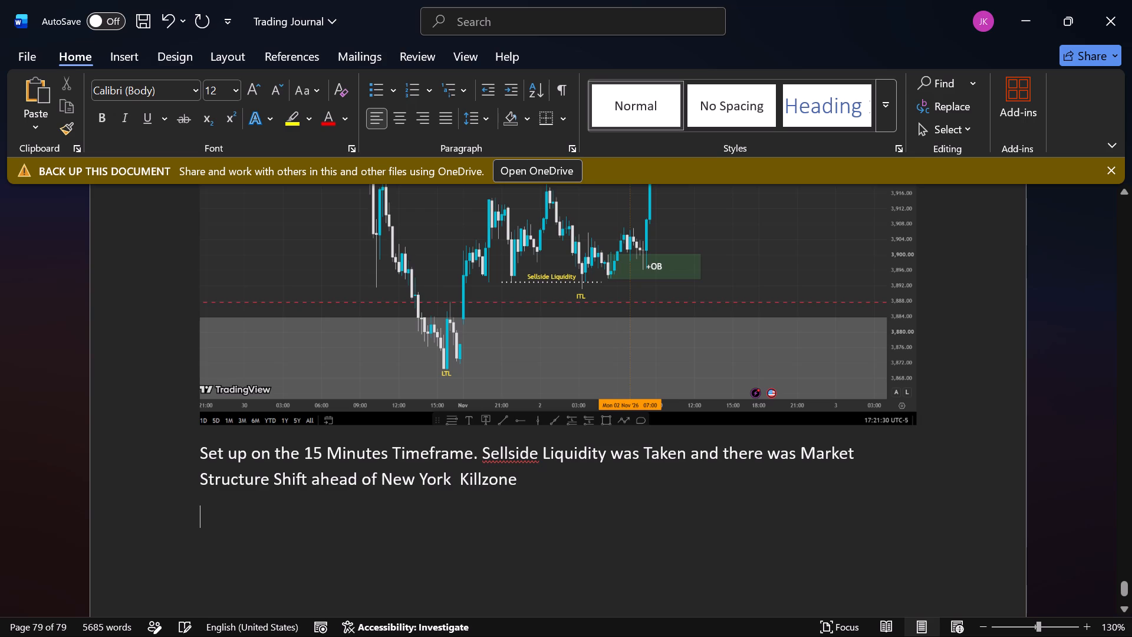
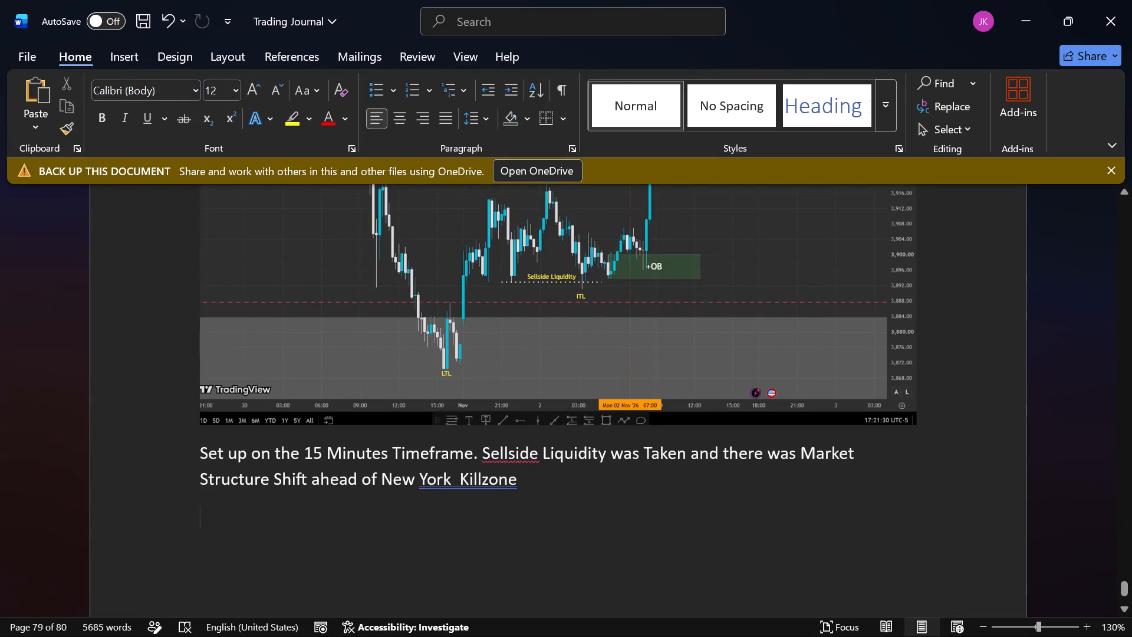
Switch to TradingView and examine gold's 15-minute price action around the Sellside Liquidity line and the +OB zone.
{"action": "left_click", "coordinate": [655, 477]}
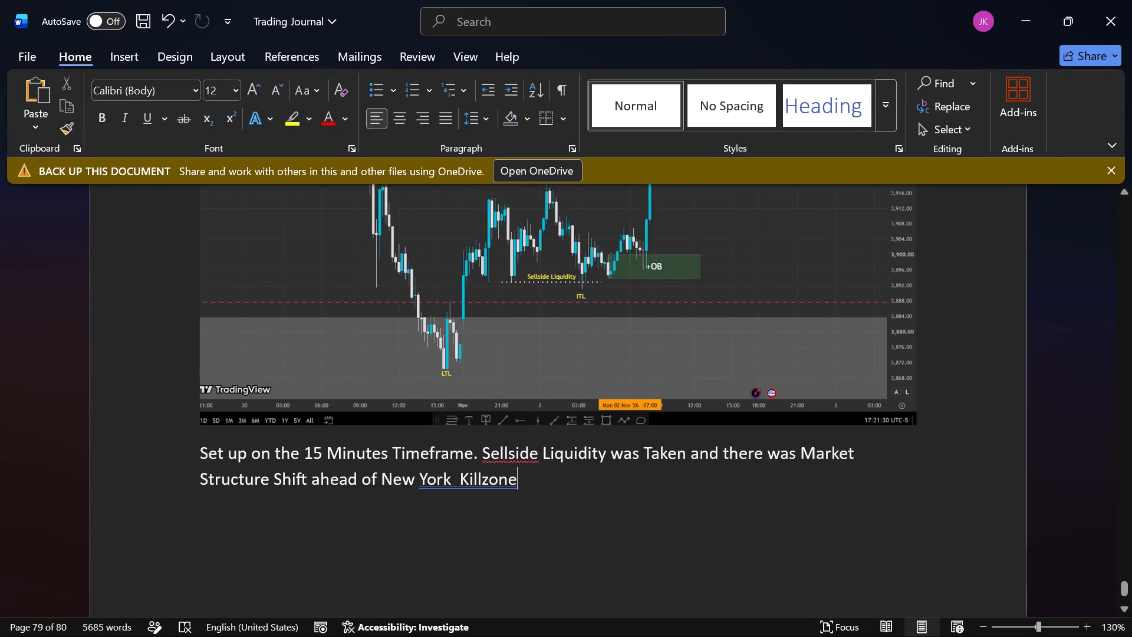
{"action": "left_click", "coordinate": [698, 632]}
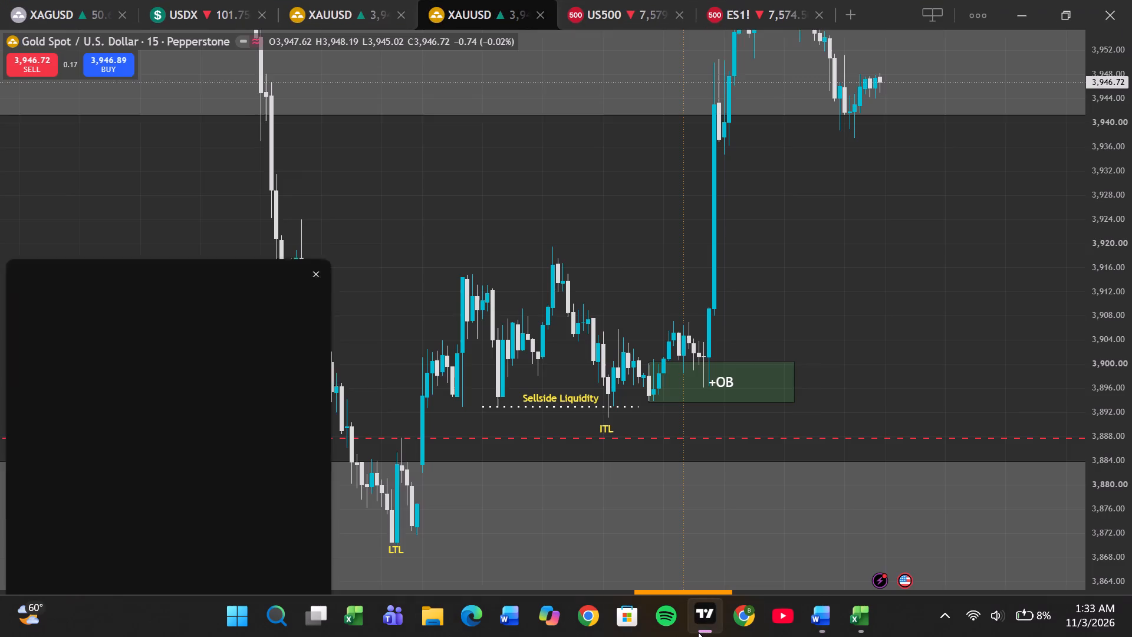
{"action": "left_click_drag", "start_coordinate": [698, 632], "coordinate": [792, 447]}
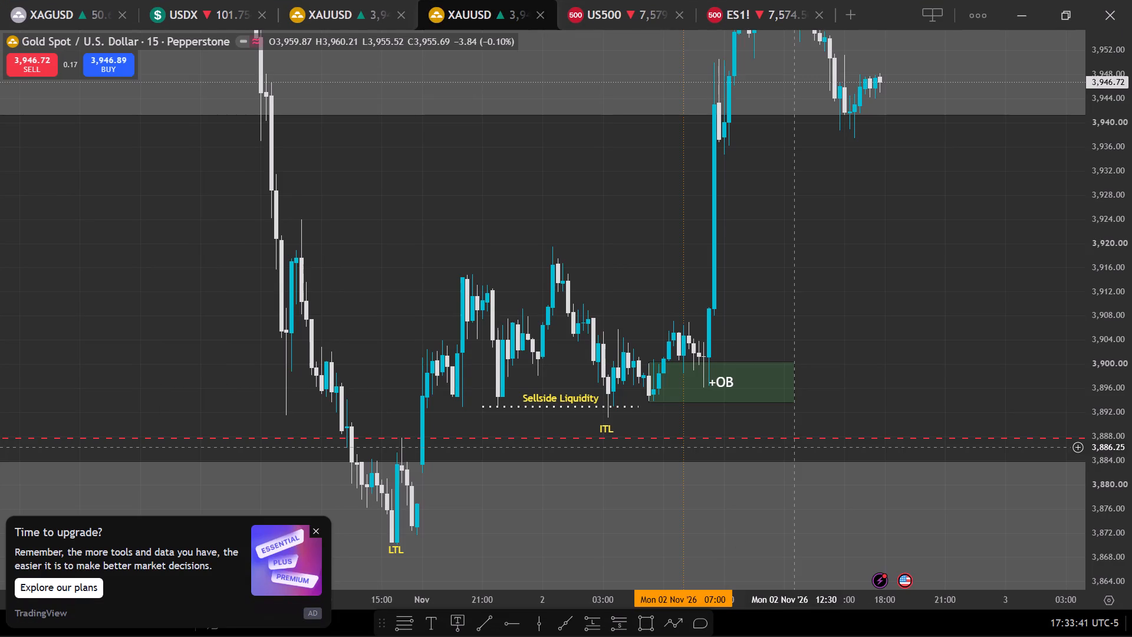
{"action": "scroll", "coordinate": [814, 377], "scroll_direction": "up", "scroll_amount": 1}
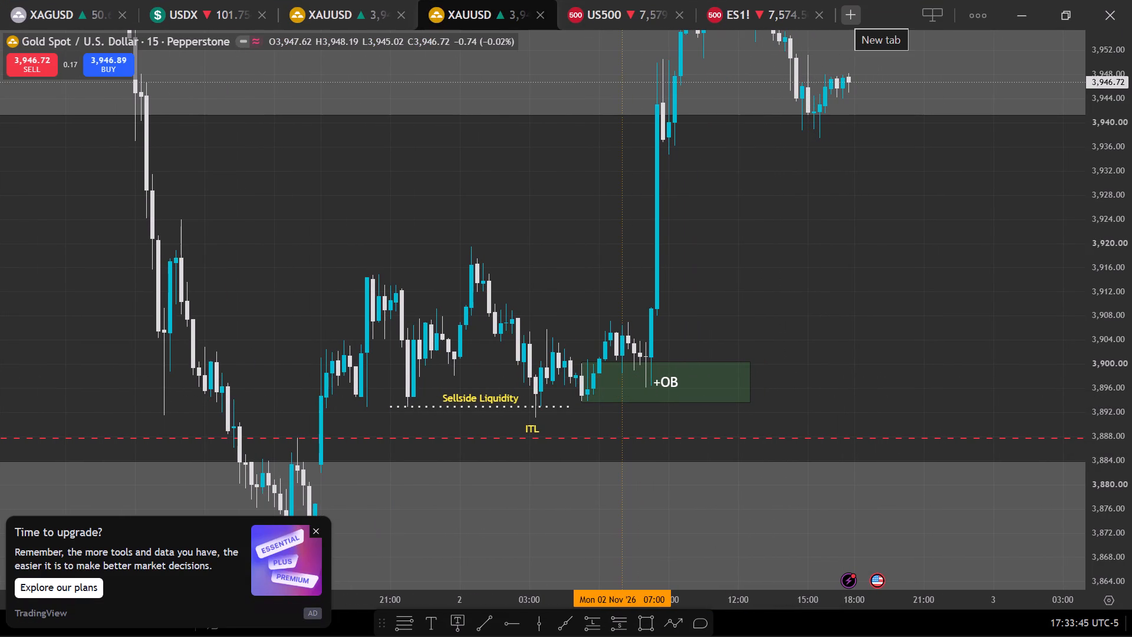
{"action": "scroll", "coordinate": [809, 165], "scroll_direction": "up", "scroll_amount": 2}
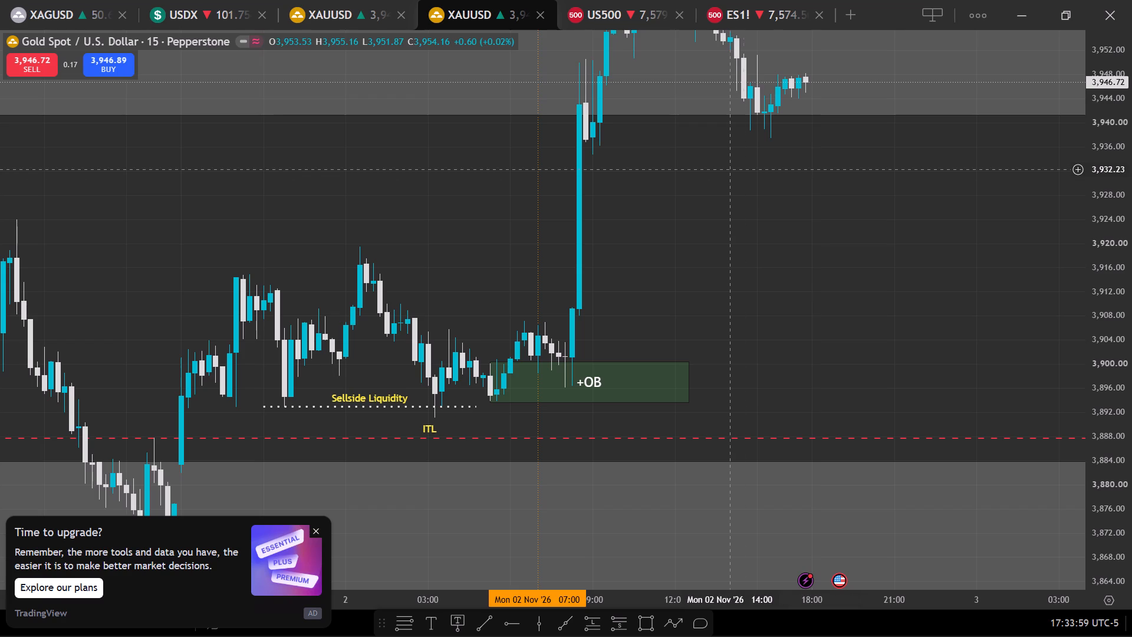
{"action": "left_click_drag", "start_coordinate": [733, 170], "coordinate": [863, 222]}
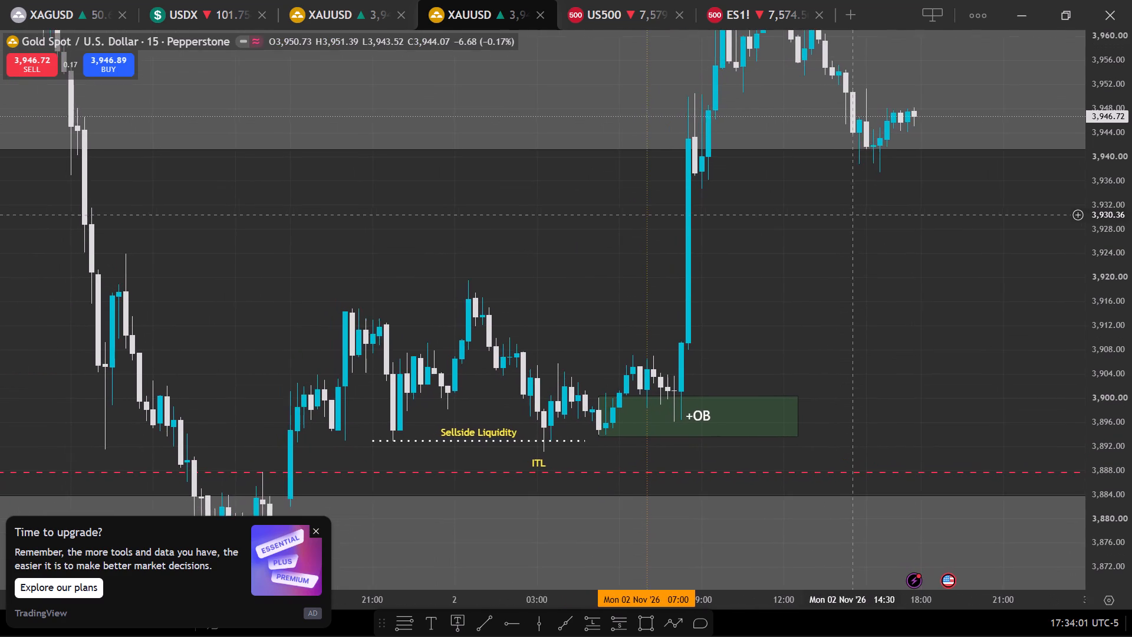
{"action": "left_click_drag", "start_coordinate": [863, 222], "coordinate": [866, 216]}
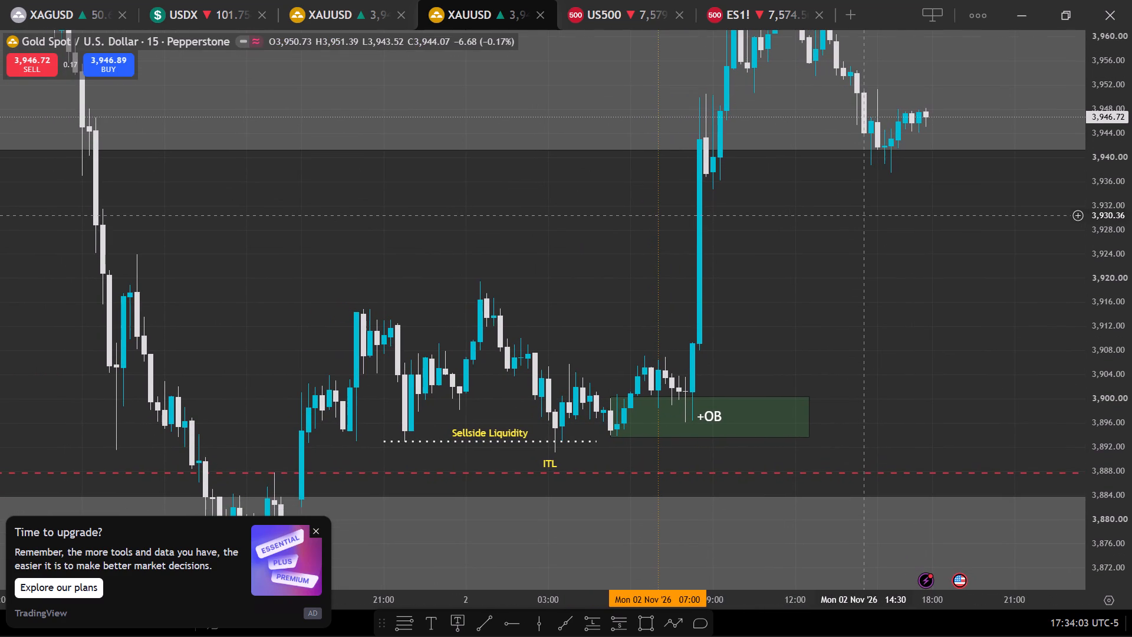
{"action": "scroll", "coordinate": [866, 216], "scroll_direction": "down", "scroll_amount": 1}
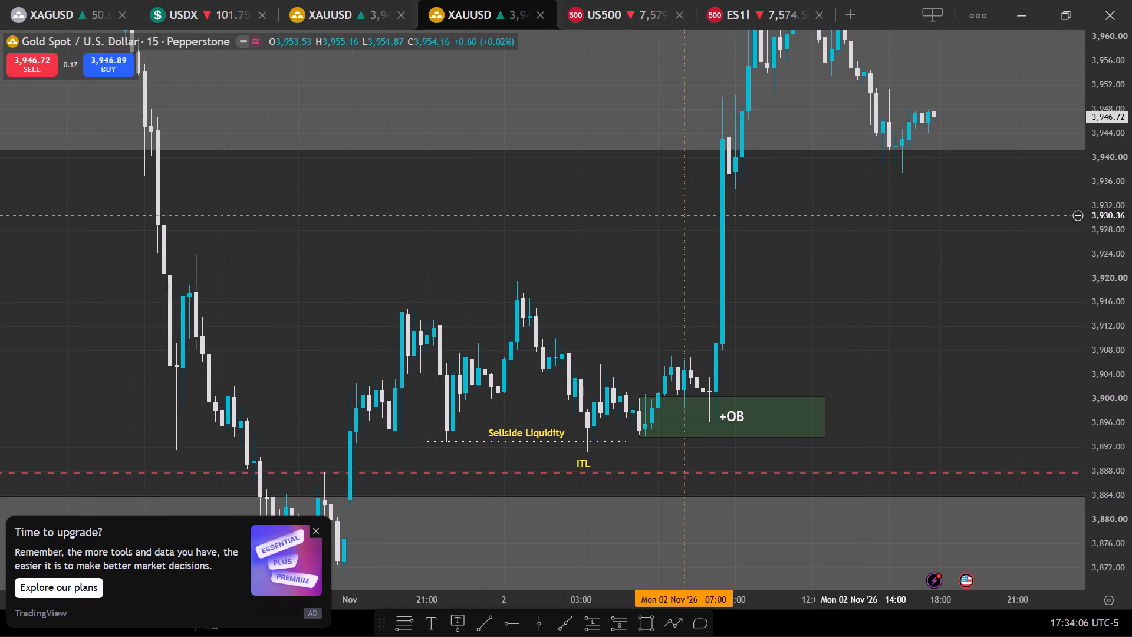
{"action": "scroll", "coordinate": [866, 216], "scroll_direction": "down", "scroll_amount": 1}
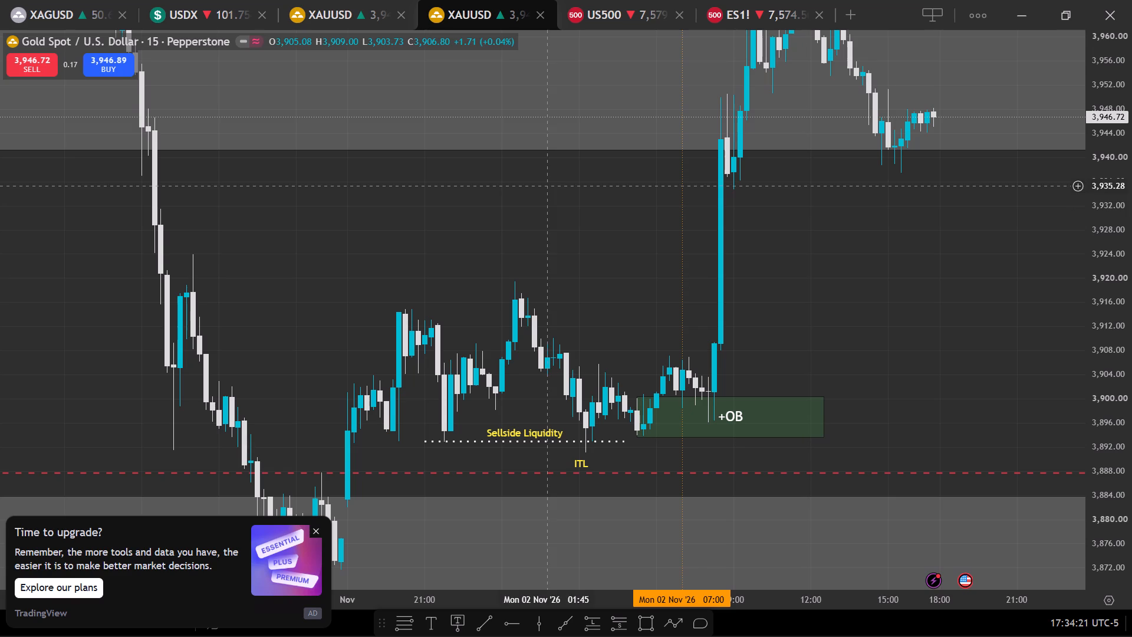
Set the gold chart's interval to 5 minutes.
{"action": "left_click", "coordinate": [151, 41]}
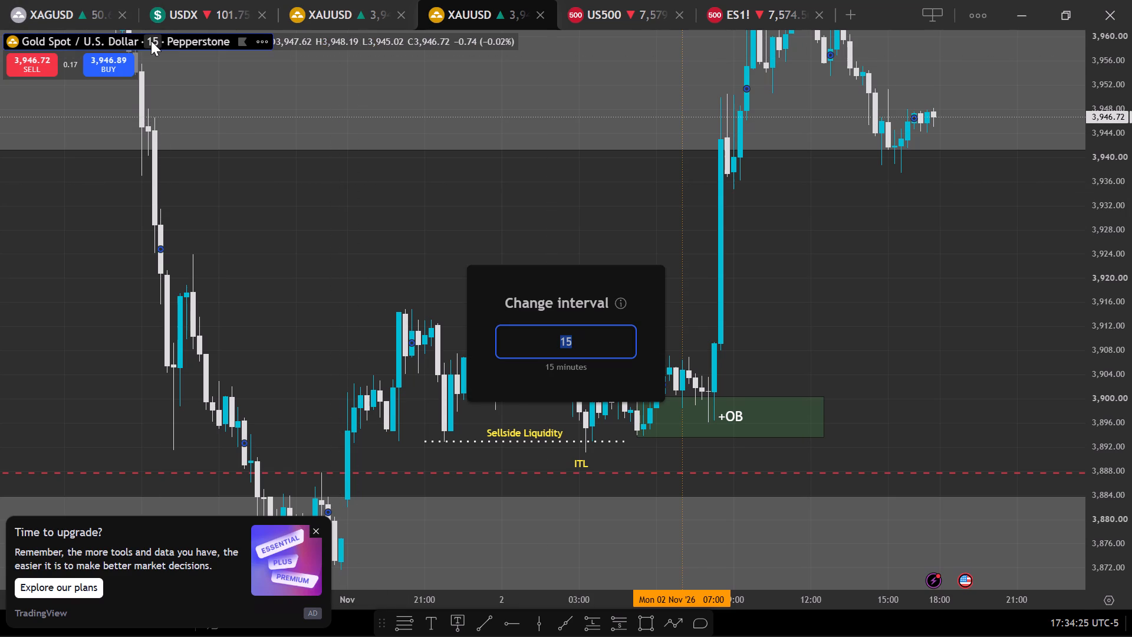
{"action": "key", "text": "5"}
{"action": "key", "text": "Return"}
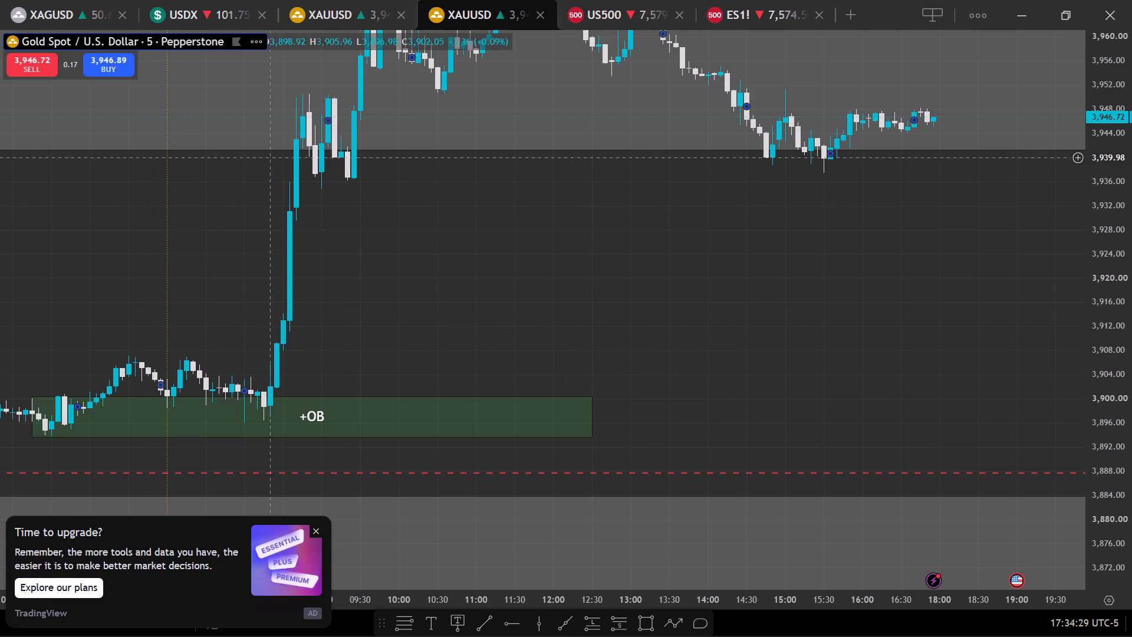
Examine the 5-minute price action from the Sellside Liquidity line through the +OB zone and the rally after 08:00.
{"action": "left_click", "coordinate": [410, 263]}
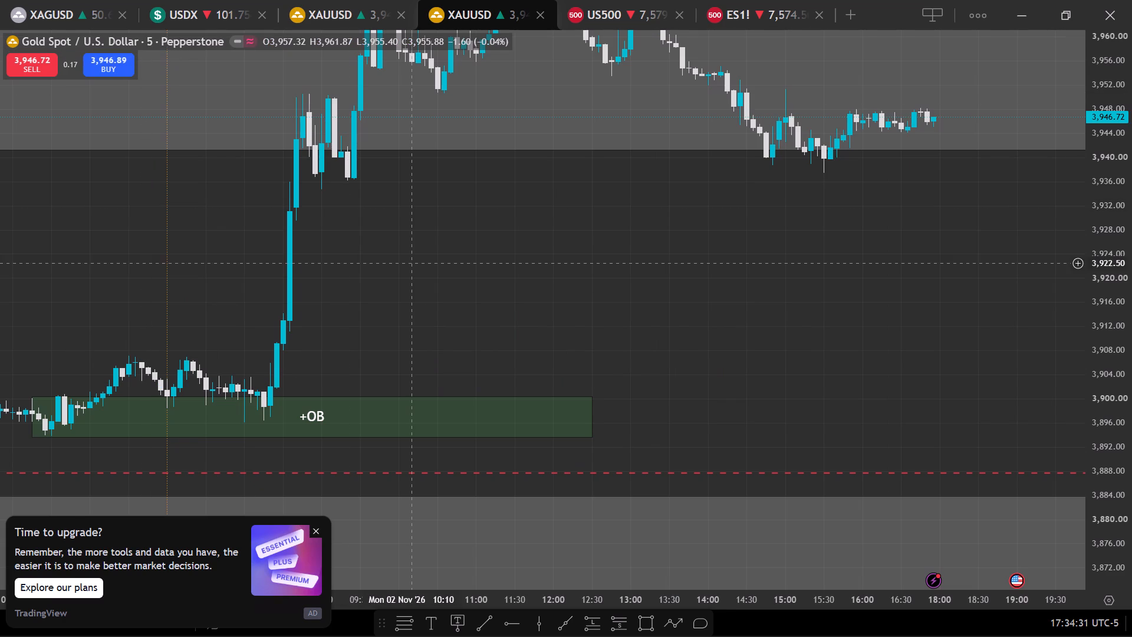
{"action": "scroll", "coordinate": [406, 262], "scroll_direction": "down", "scroll_amount": 5}
{"action": "scroll", "coordinate": [405, 264], "scroll_direction": "up", "scroll_amount": 1}
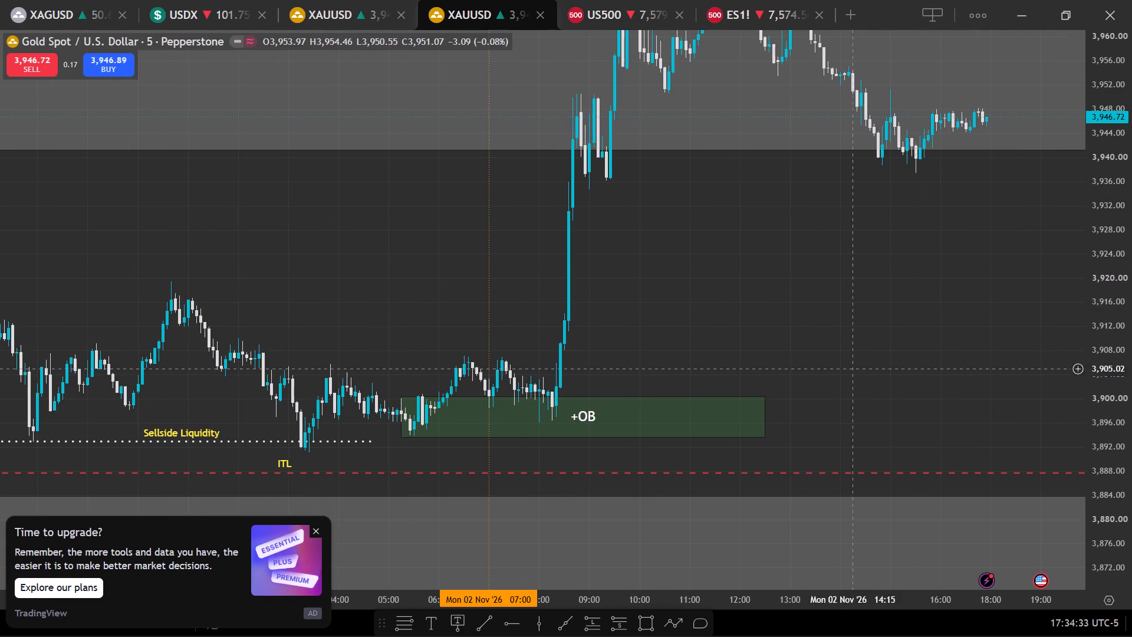
{"action": "scroll", "coordinate": [1100, 393], "scroll_direction": "down", "scroll_amount": 1}
{"action": "scroll", "coordinate": [1100, 392], "scroll_direction": "up", "scroll_amount": 7}
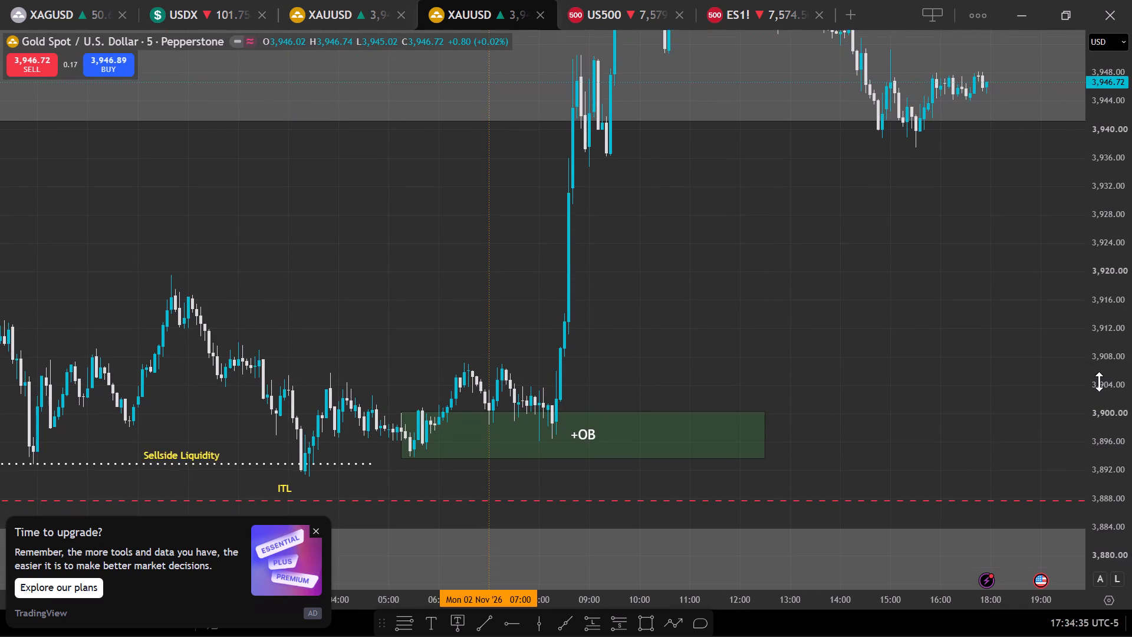
{"action": "scroll", "coordinate": [1099, 382], "scroll_direction": "up", "scroll_amount": 12}
{"action": "left_click_drag", "start_coordinate": [820, 341], "coordinate": [1002, 269]}
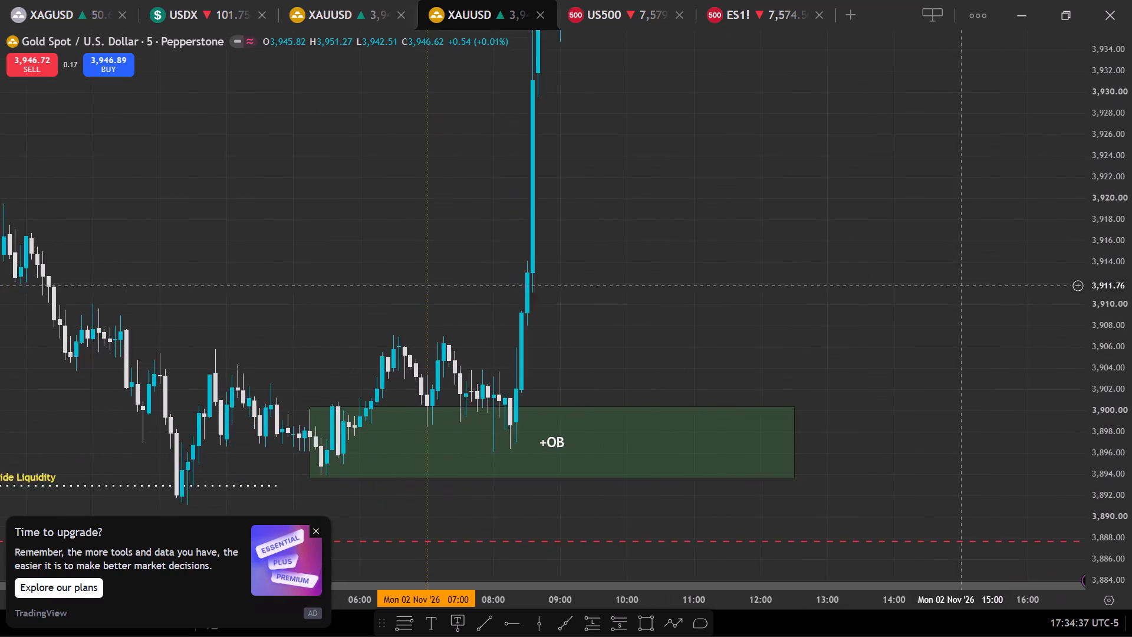
{"action": "left_click_drag", "start_coordinate": [1002, 269], "coordinate": [1009, 261]}
{"action": "left_click_drag", "start_coordinate": [890, 287], "coordinate": [966, 241]}
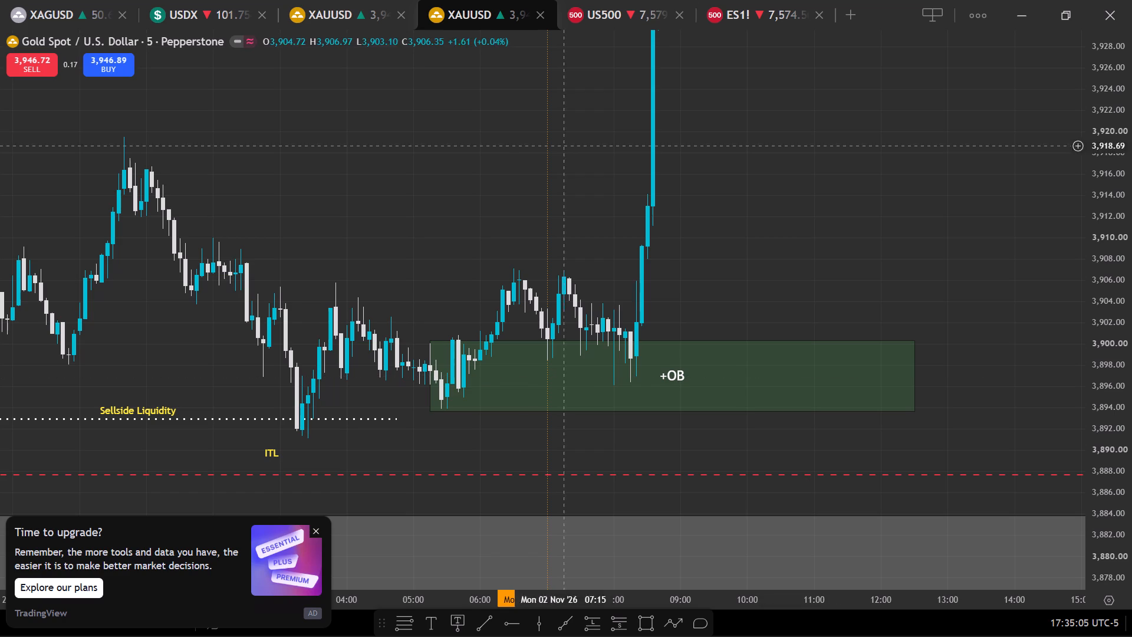
{"action": "left_click", "coordinate": [400, 623]}
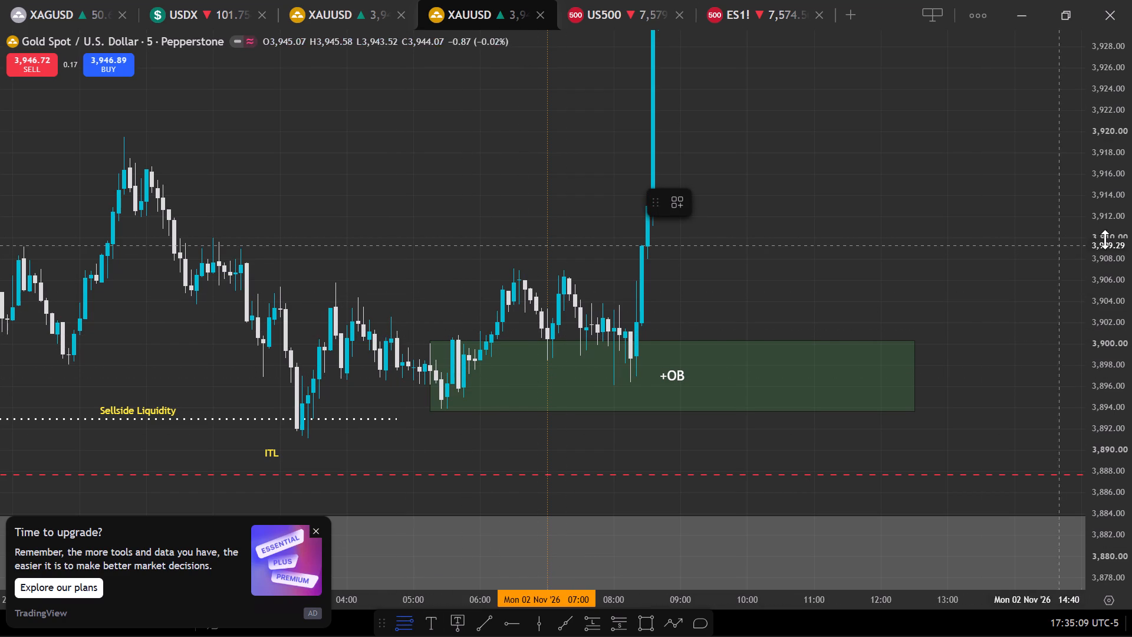
{"action": "right_click", "coordinate": [873, 237]}
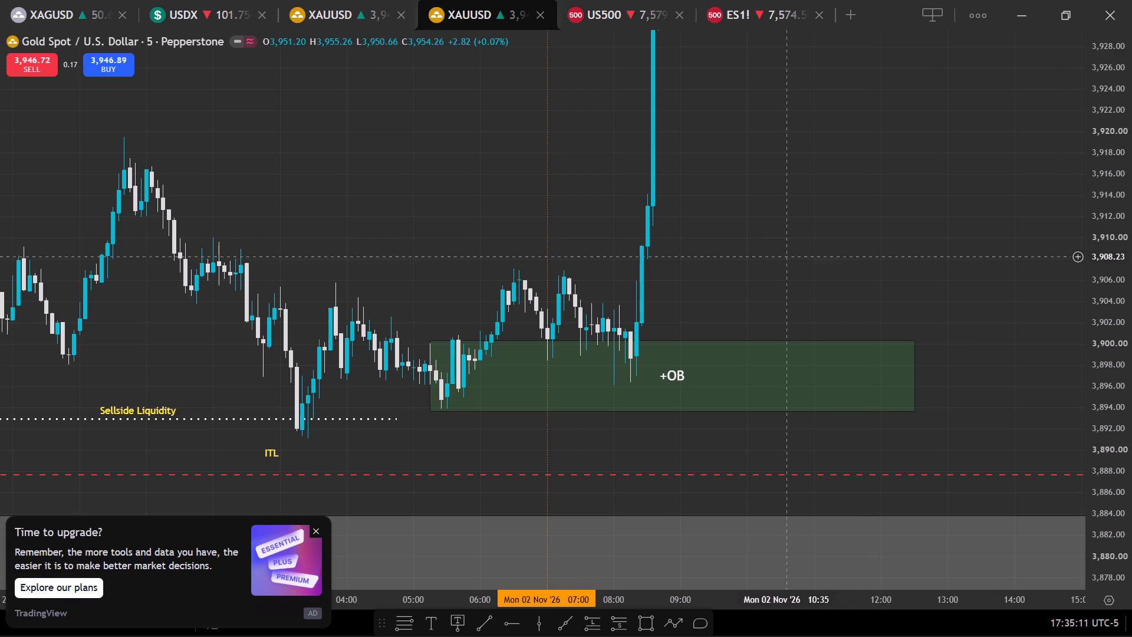
{"action": "scroll", "coordinate": [1117, 274], "scroll_direction": "up", "scroll_amount": 7}
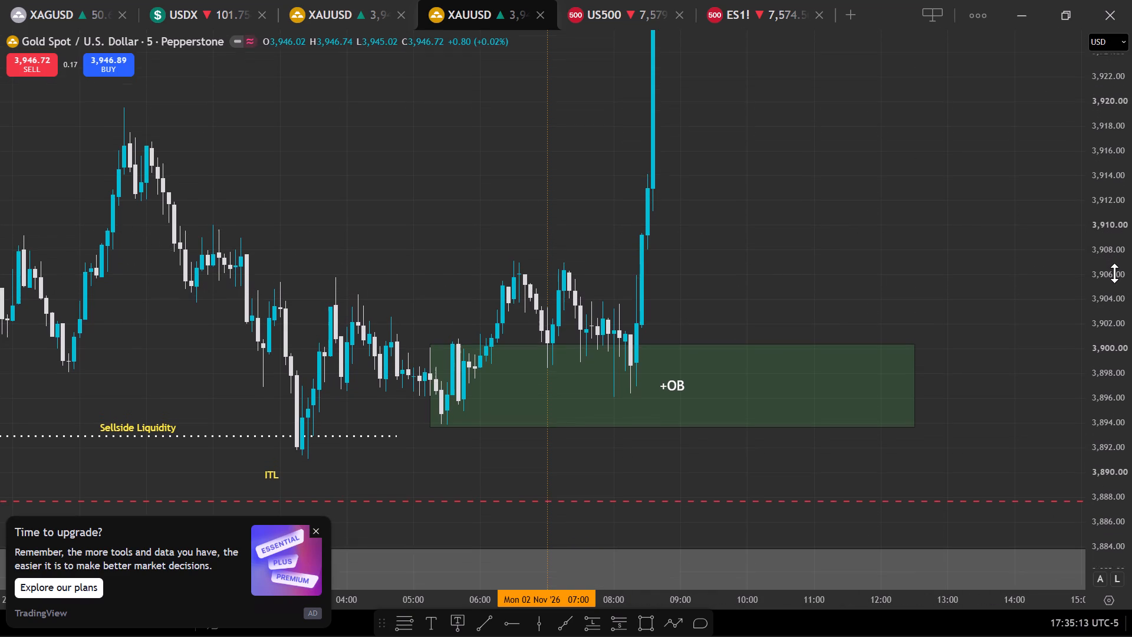
{"action": "scroll", "coordinate": [868, 241], "scroll_direction": "up", "scroll_amount": 4}
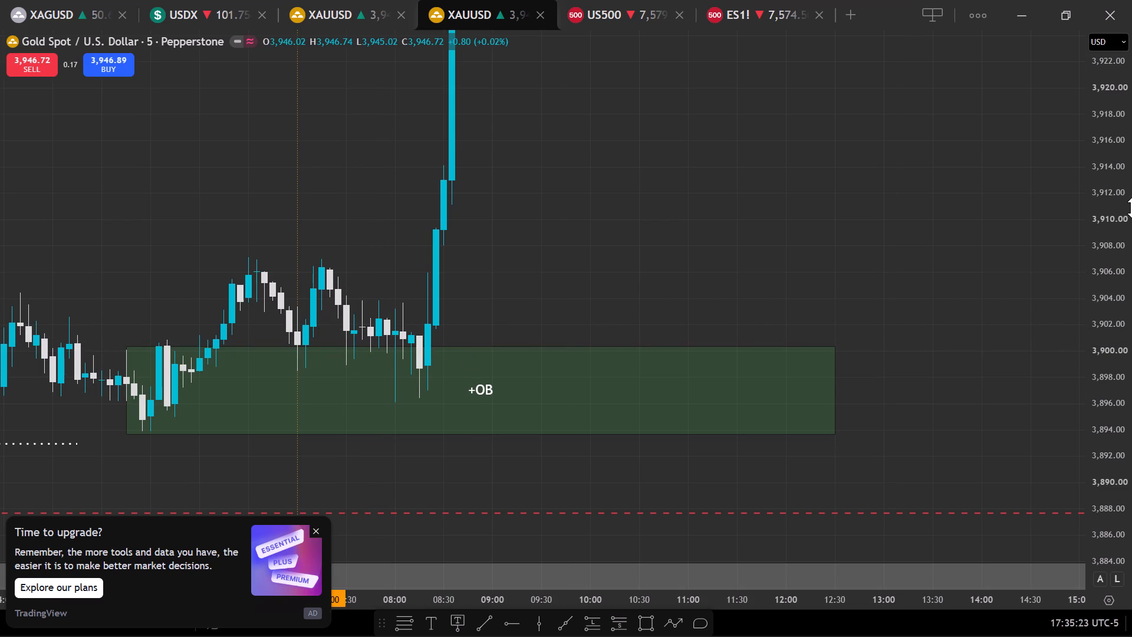
{"action": "scroll", "coordinate": [569, 215], "scroll_direction": "down", "scroll_amount": 3}
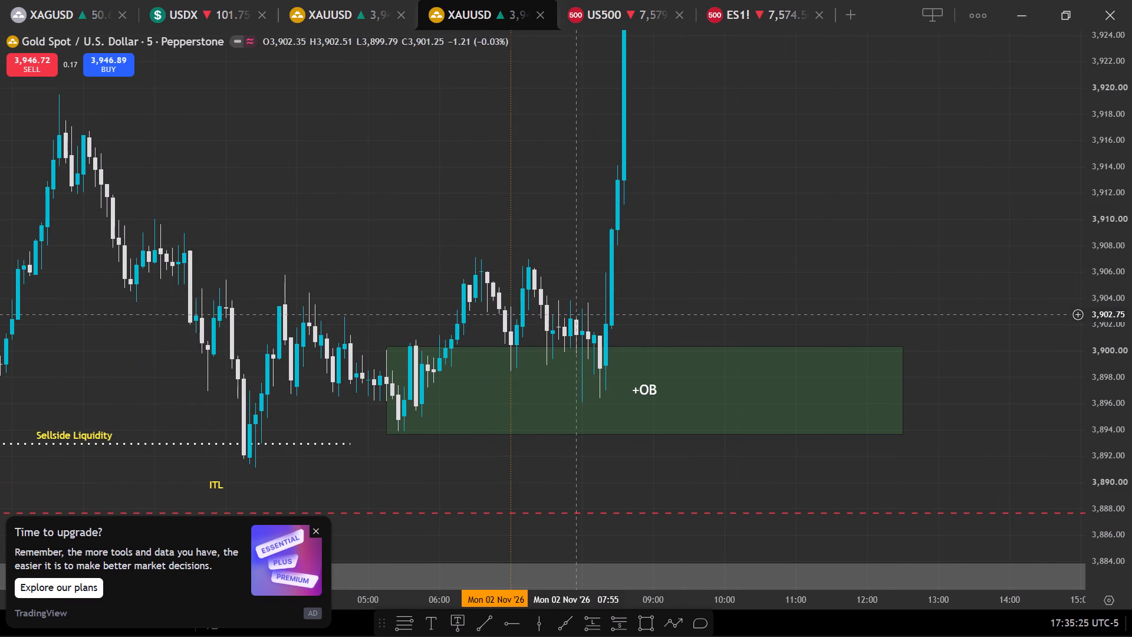
{"action": "scroll", "coordinate": [577, 317], "scroll_direction": "up", "scroll_amount": 1}
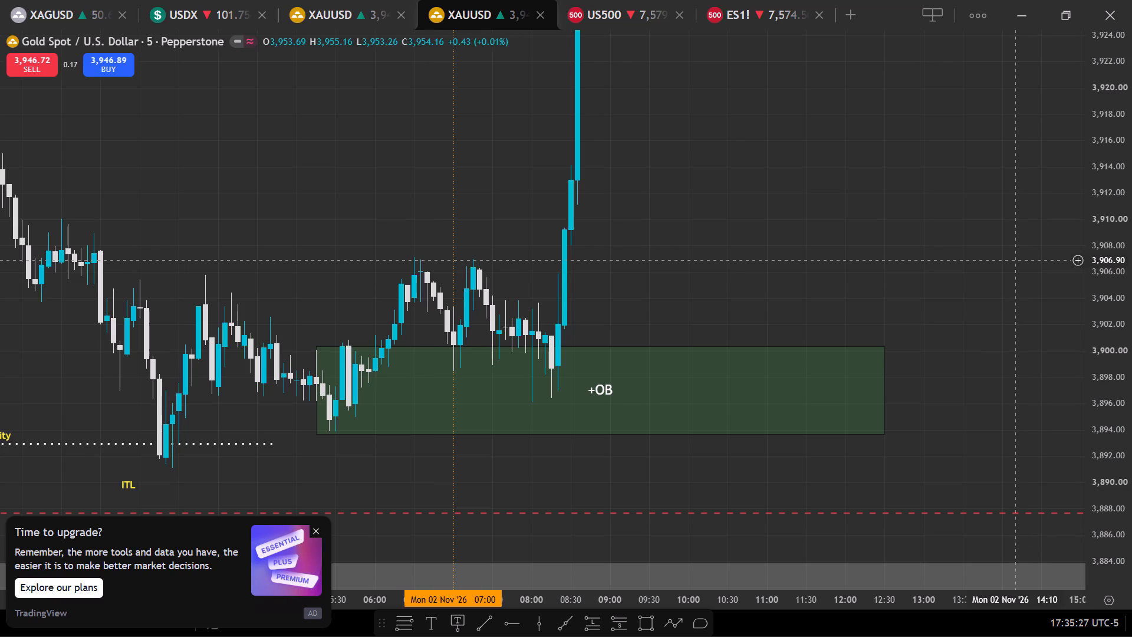
{"action": "scroll", "coordinate": [1015, 261], "scroll_direction": "up", "scroll_amount": 1}
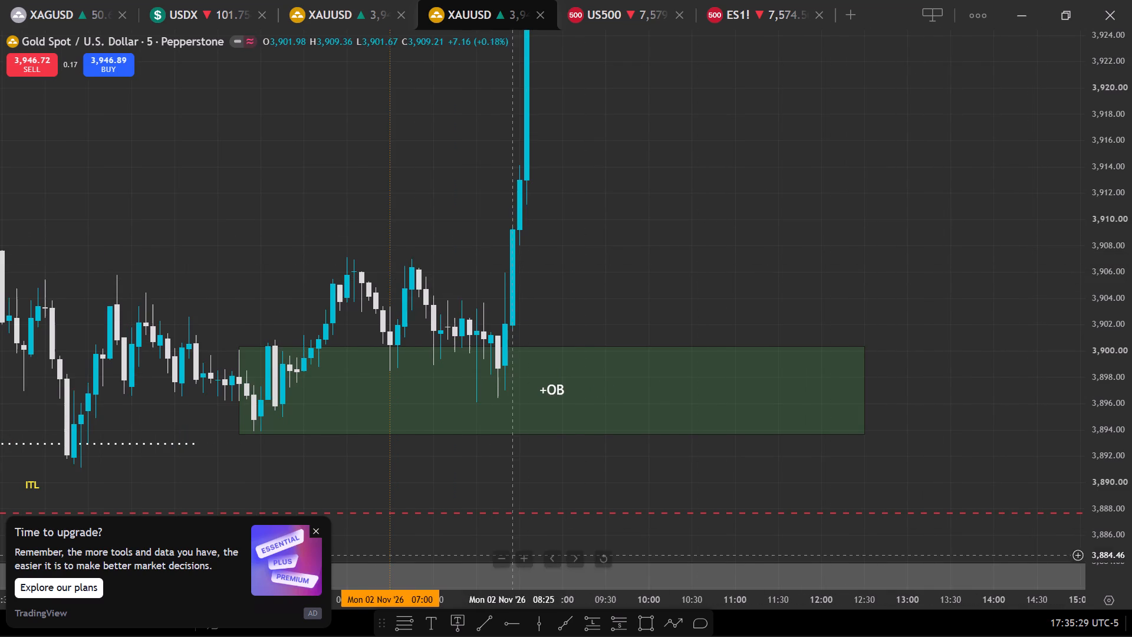
Set the gold chart's interval to 1 minute.
{"action": "left_click", "coordinate": [485, 620]}
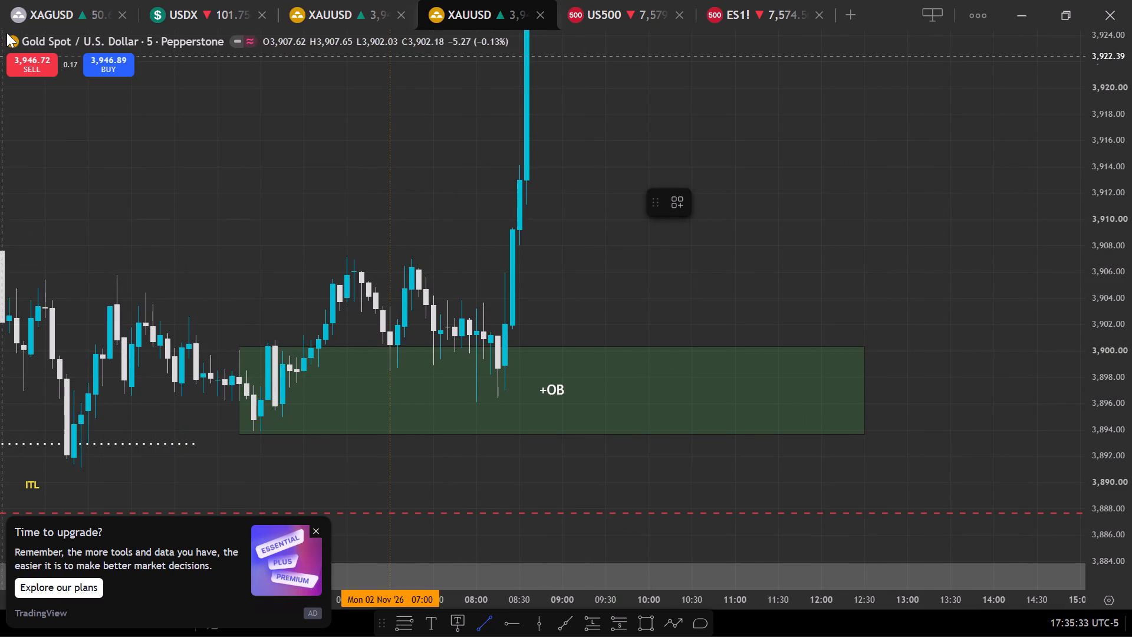
{"action": "left_click", "coordinate": [146, 38]}
{"action": "key", "text": "BackSpace"}
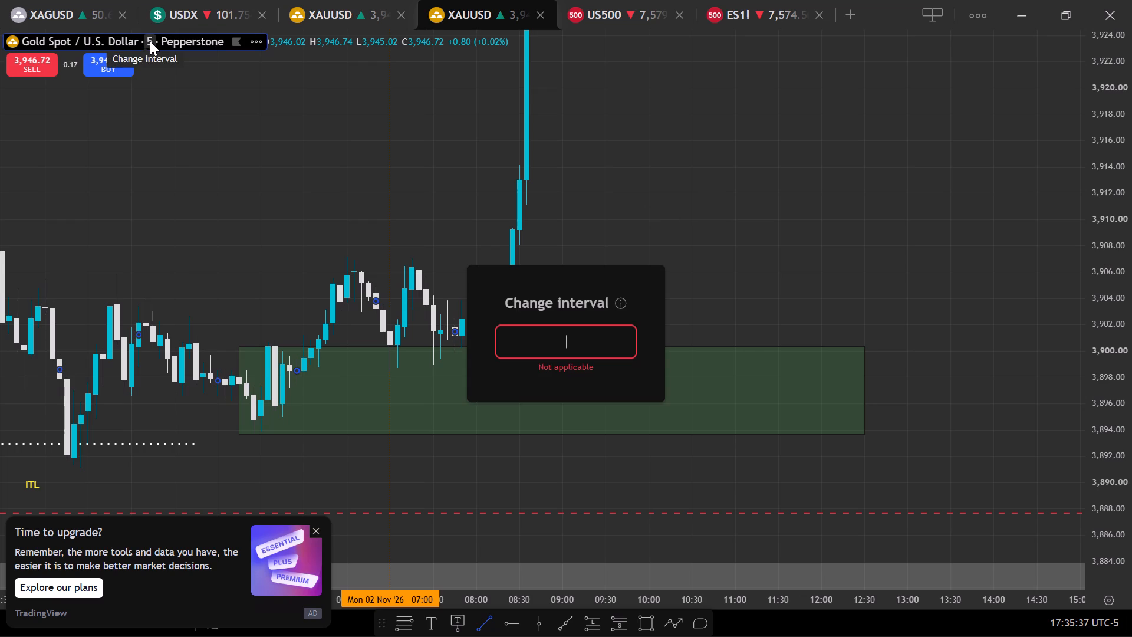
{"action": "key", "text": "1"}
{"action": "key", "text": "Return"}
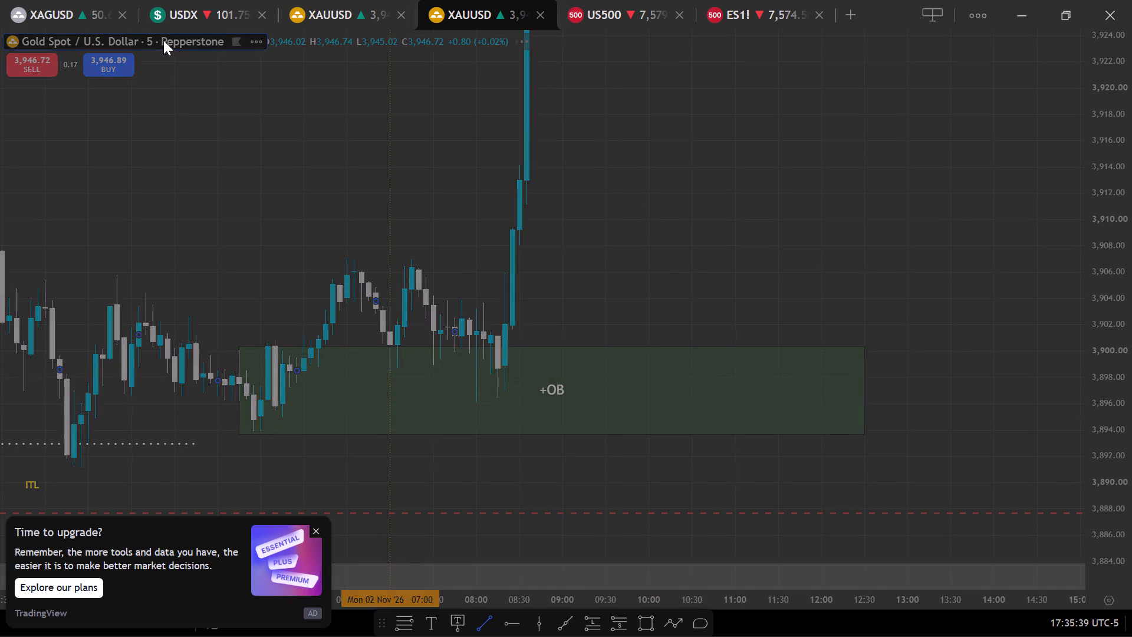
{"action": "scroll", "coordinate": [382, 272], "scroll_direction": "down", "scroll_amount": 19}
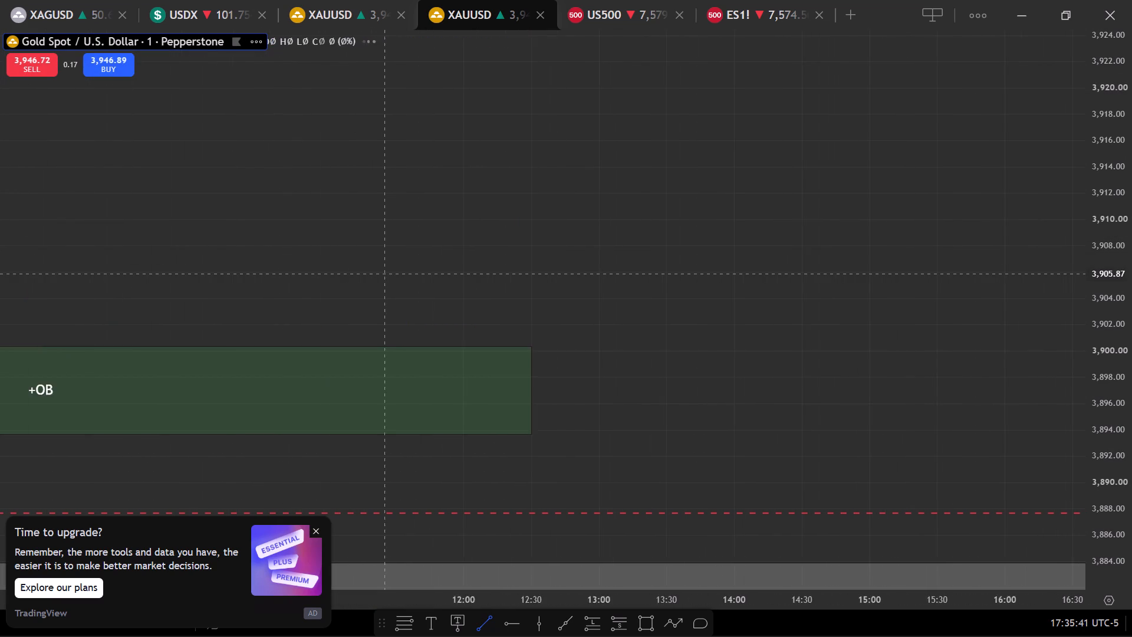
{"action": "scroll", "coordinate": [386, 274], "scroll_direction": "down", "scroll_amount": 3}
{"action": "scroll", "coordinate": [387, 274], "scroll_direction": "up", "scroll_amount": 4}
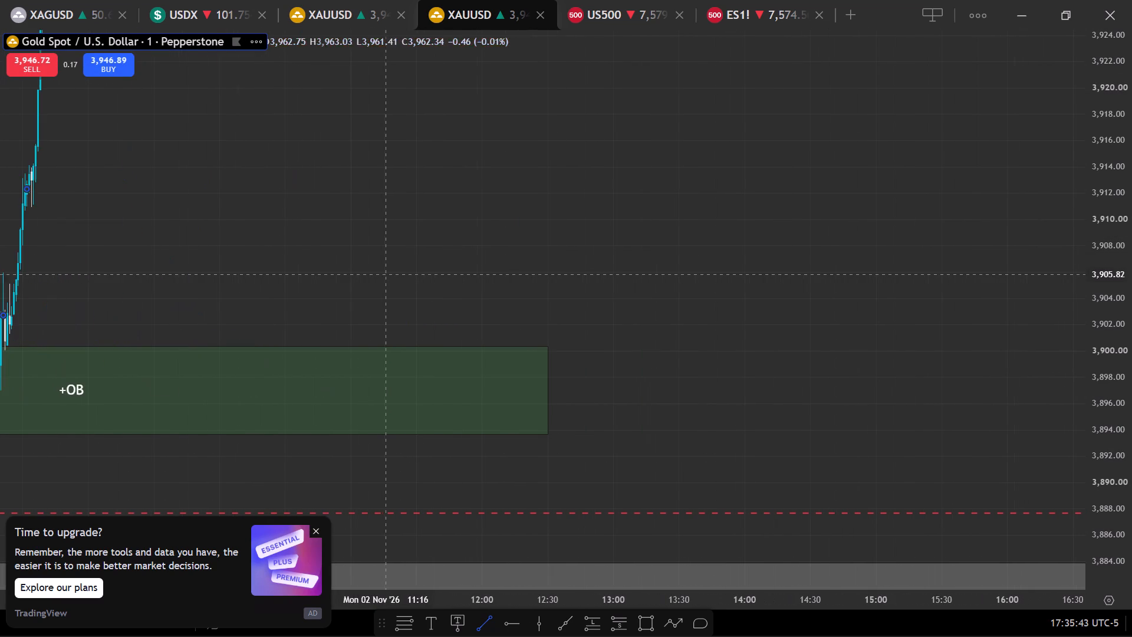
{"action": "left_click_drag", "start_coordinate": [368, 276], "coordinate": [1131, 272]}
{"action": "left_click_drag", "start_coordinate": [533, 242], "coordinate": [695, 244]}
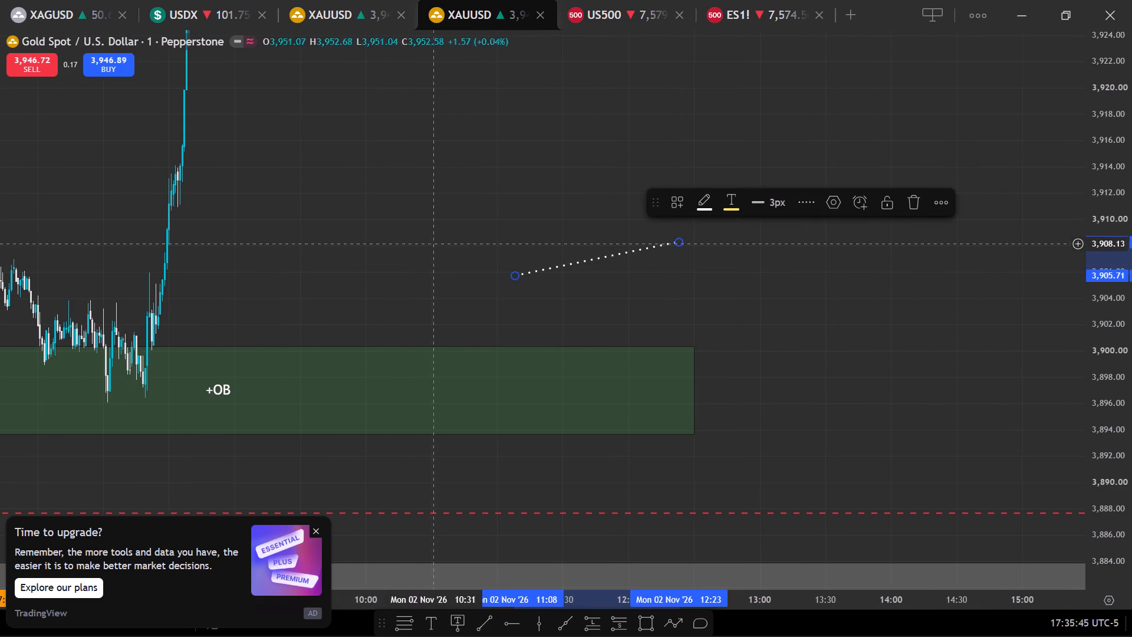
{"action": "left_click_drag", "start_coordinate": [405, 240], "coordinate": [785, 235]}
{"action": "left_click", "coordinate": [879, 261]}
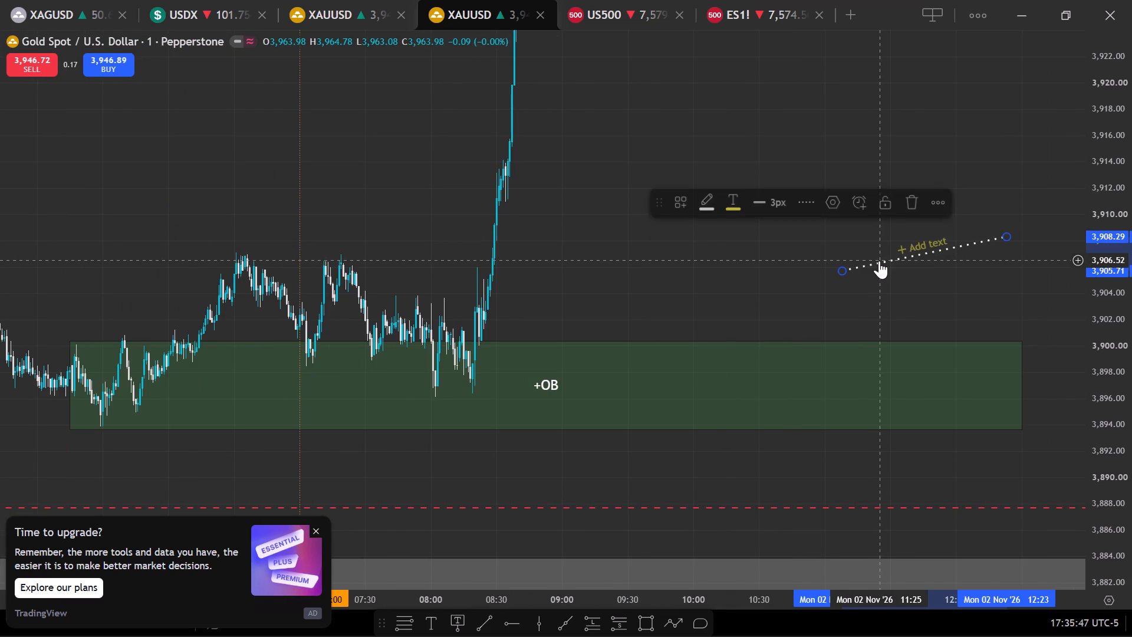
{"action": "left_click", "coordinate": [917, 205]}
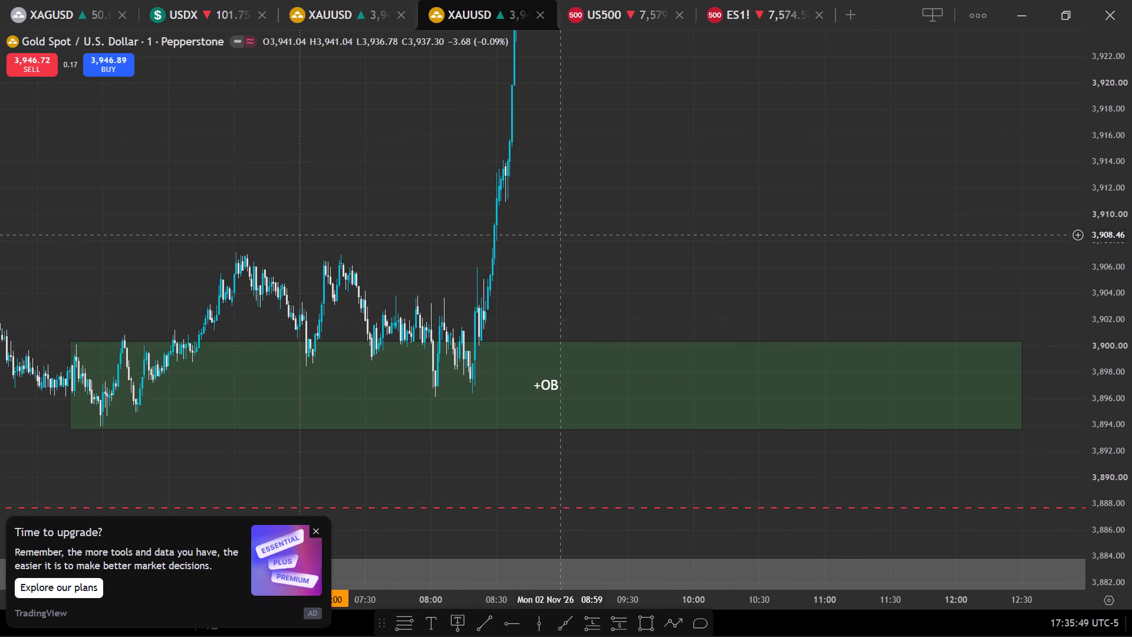
Examine the 1-minute price action inside and above the +OB zone around 07:00 to 08:30 on 2 November.
{"action": "left_click_drag", "start_coordinate": [565, 246], "coordinate": [878, 188]}
{"action": "scroll", "coordinate": [881, 189], "scroll_direction": "up", "scroll_amount": 10}
{"action": "scroll", "coordinate": [837, 211], "scroll_direction": "down", "scroll_amount": 1}
{"action": "left_click_drag", "start_coordinate": [597, 175], "coordinate": [605, 175]}
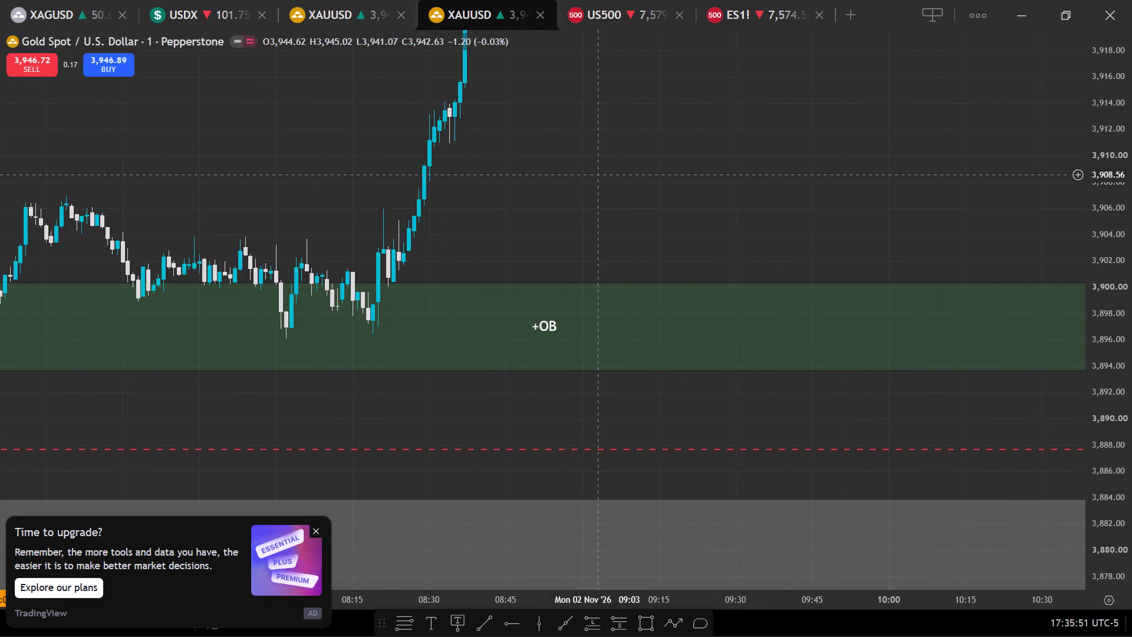
{"action": "left_click_drag", "start_coordinate": [605, 175], "coordinate": [1021, 170]}
{"action": "left_click_drag", "start_coordinate": [709, 162], "coordinate": [906, 325]}
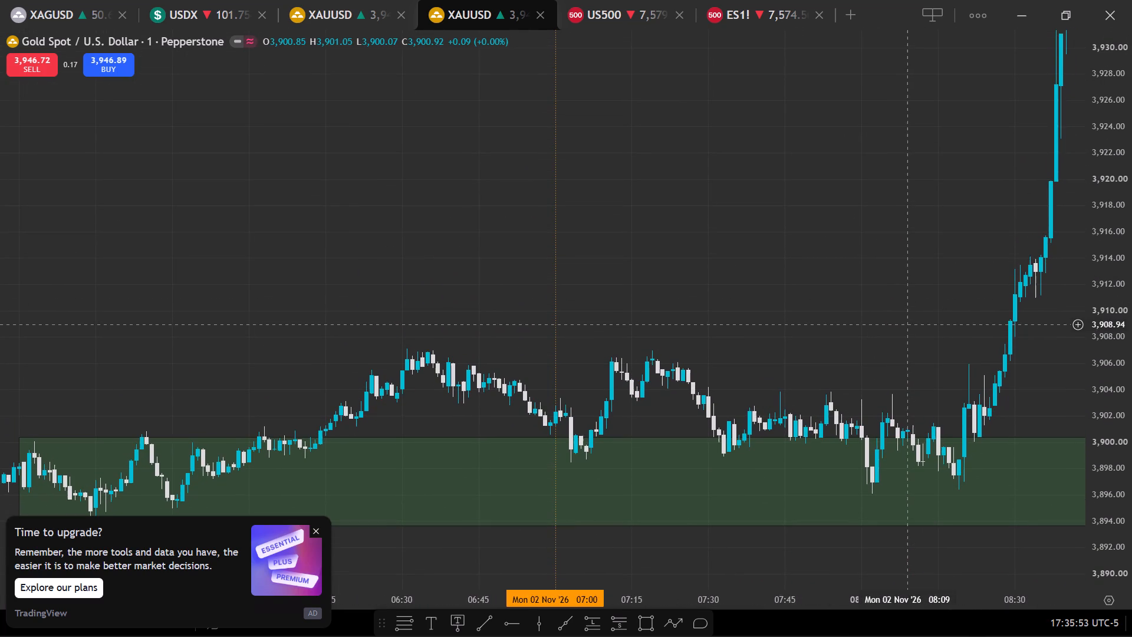
{"action": "left_click_drag", "start_coordinate": [906, 325], "coordinate": [904, 326]}
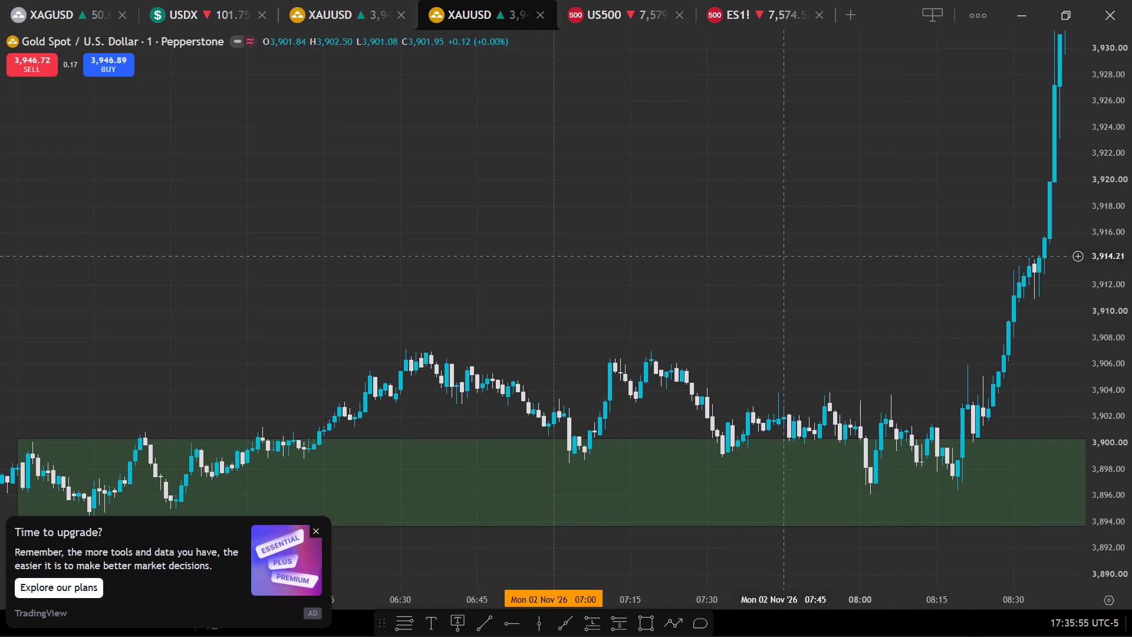
{"action": "scroll", "coordinate": [1060, 180], "scroll_direction": "down", "scroll_amount": 3}
{"action": "scroll", "coordinate": [1061, 180], "scroll_direction": "up", "scroll_amount": 1}
{"action": "scroll", "coordinate": [1062, 182], "scroll_direction": "down", "scroll_amount": 1}
{"action": "scroll", "coordinate": [1100, 258], "scroll_direction": "down", "scroll_amount": 4}
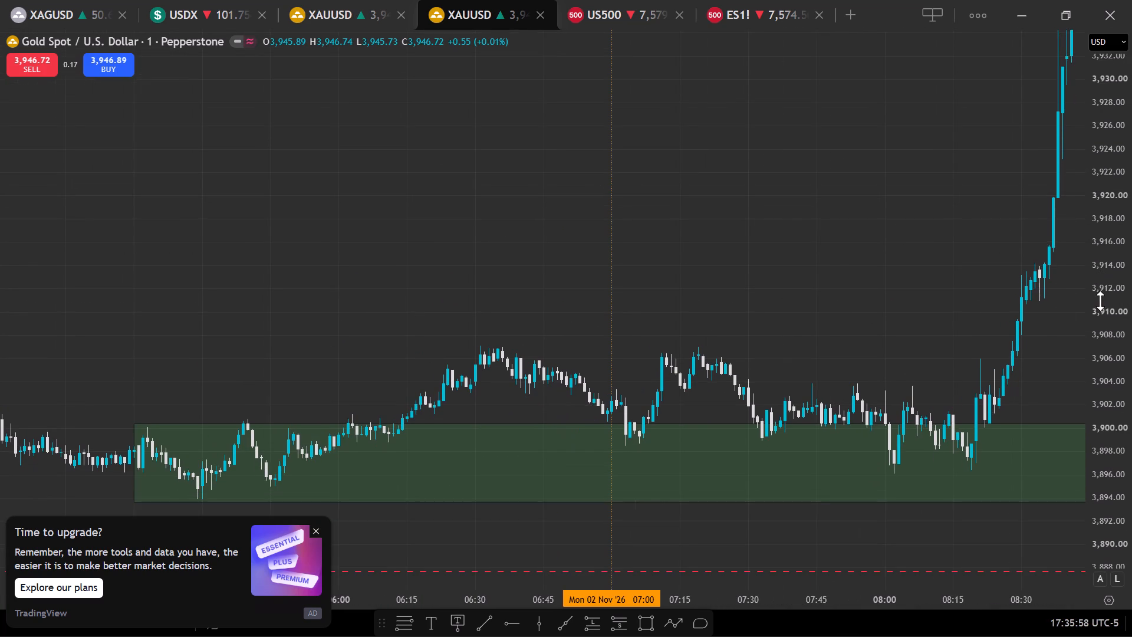
Examine the 1-minute candles within and above the +OB zone from about 05:15 to the rally after 08:15.
{"action": "scroll", "coordinate": [1100, 301], "scroll_direction": "up", "scroll_amount": 12}
{"action": "left_click_drag", "start_coordinate": [776, 288], "coordinate": [741, 208]}
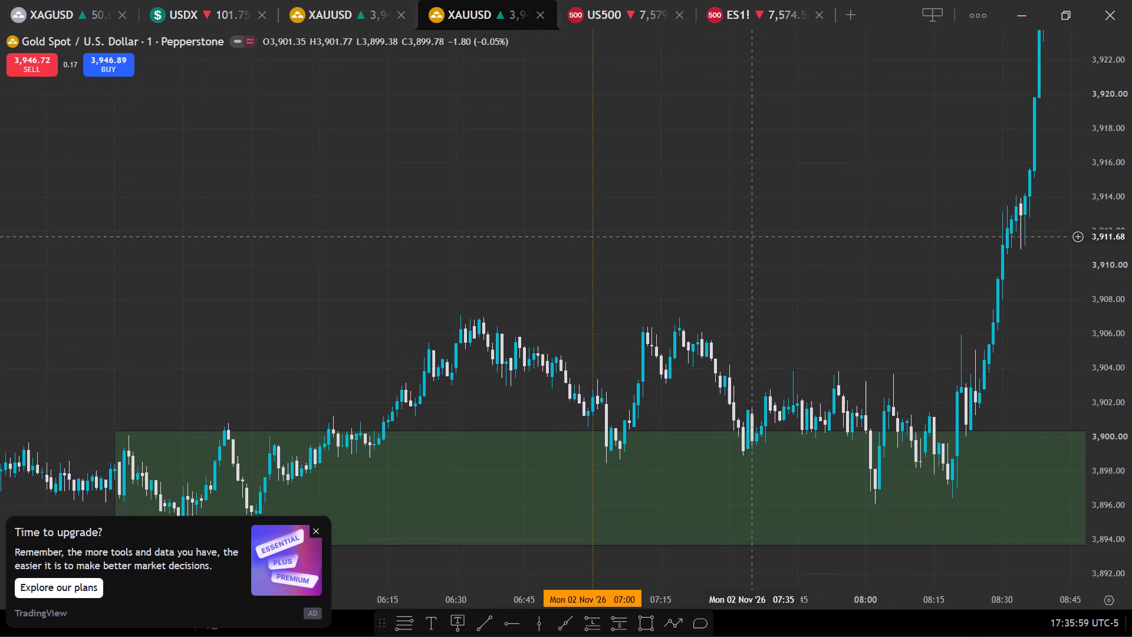
{"action": "left_click_drag", "start_coordinate": [741, 208], "coordinate": [729, 176]}
{"action": "left_click", "coordinate": [729, 176]}
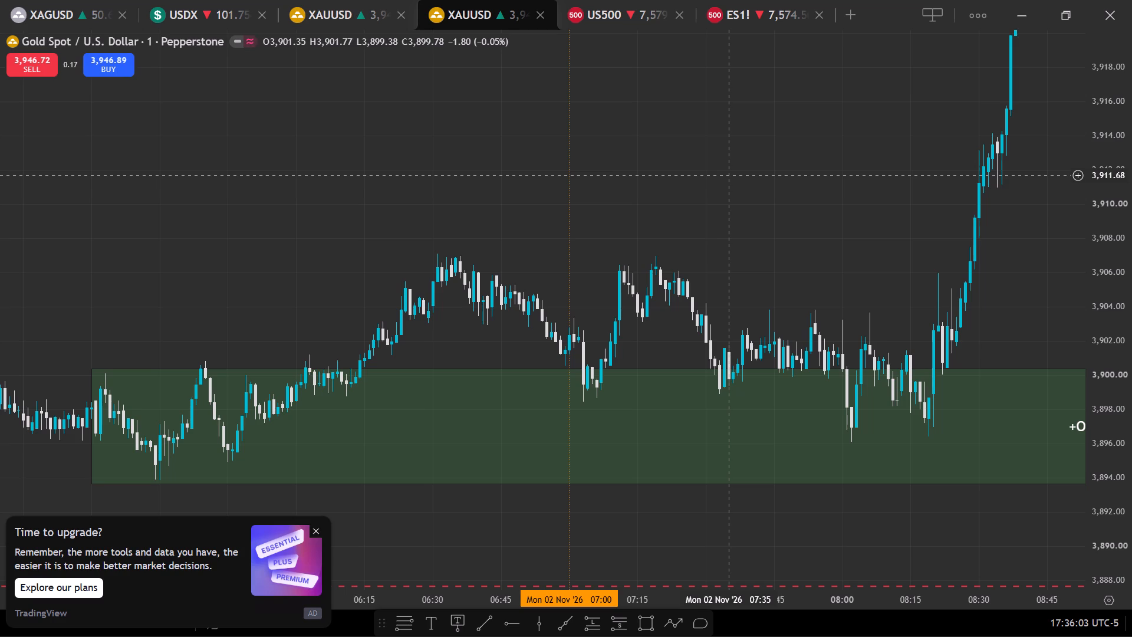
{"action": "scroll", "coordinate": [728, 176], "scroll_direction": "down", "scroll_amount": 4}
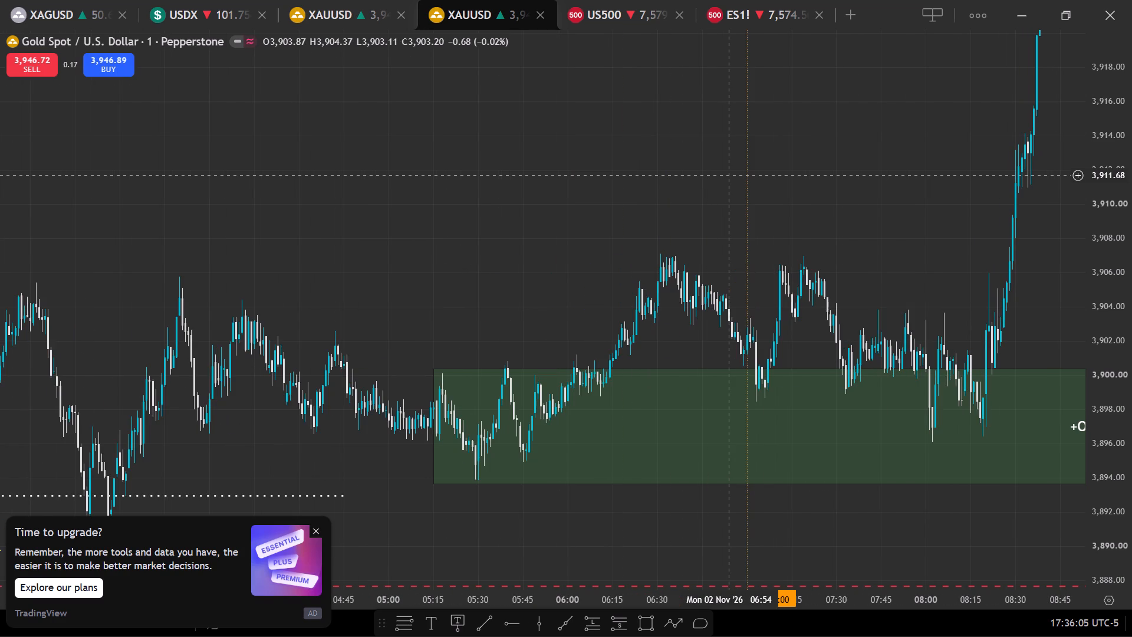
{"action": "scroll", "coordinate": [728, 176], "scroll_direction": "down", "scroll_amount": 1}
{"action": "scroll", "coordinate": [728, 176], "scroll_direction": "up", "scroll_amount": 6}
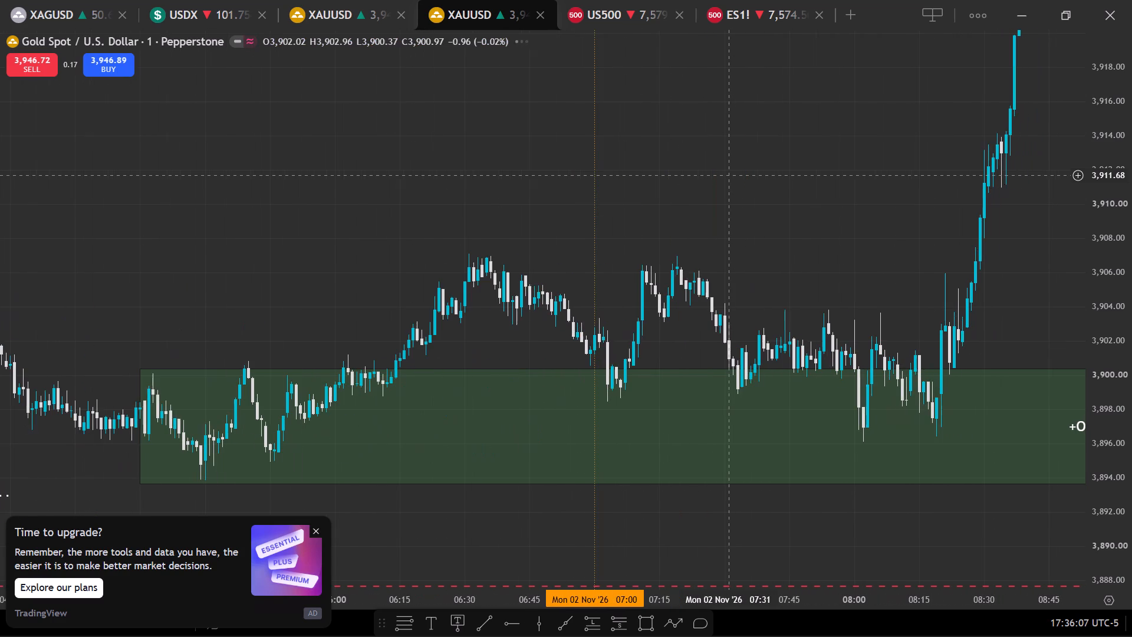
{"action": "scroll", "coordinate": [727, 184], "scroll_direction": "up", "scroll_amount": 2}
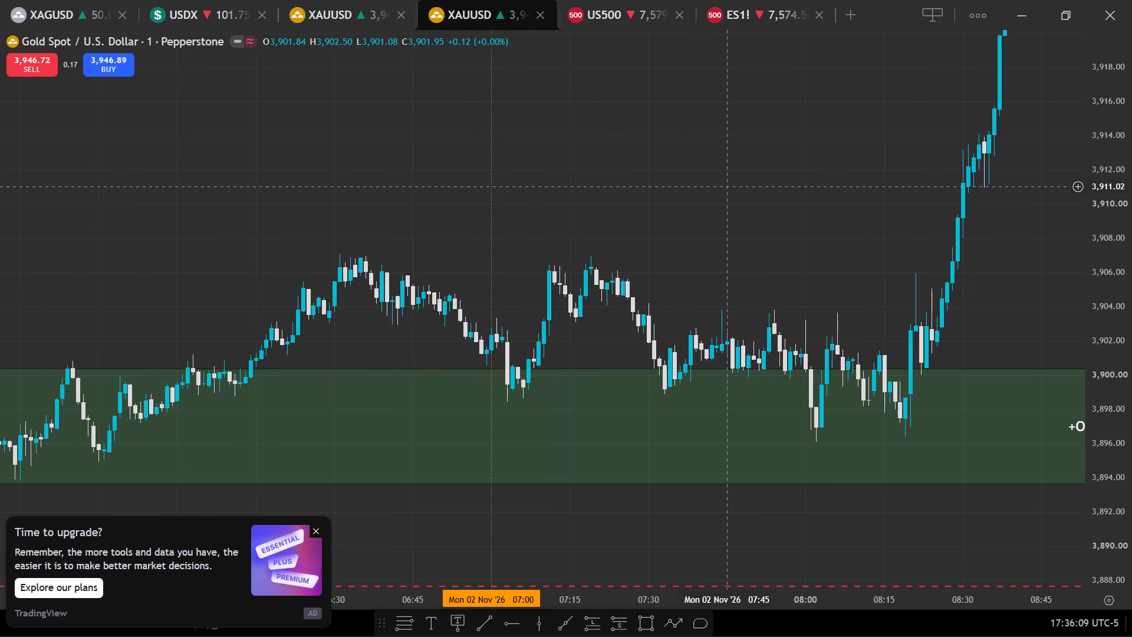
{"action": "scroll", "coordinate": [725, 188], "scroll_direction": "down", "scroll_amount": 4}
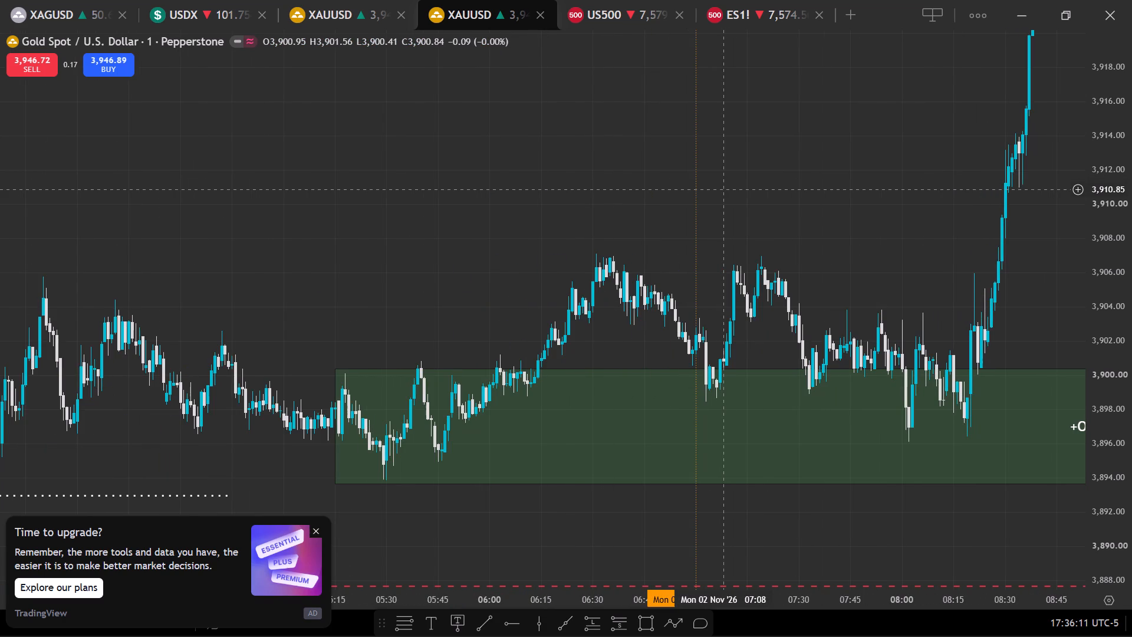
{"action": "scroll", "coordinate": [725, 189], "scroll_direction": "down", "scroll_amount": 1}
{"action": "scroll", "coordinate": [725, 189], "scroll_direction": "up", "scroll_amount": 1}
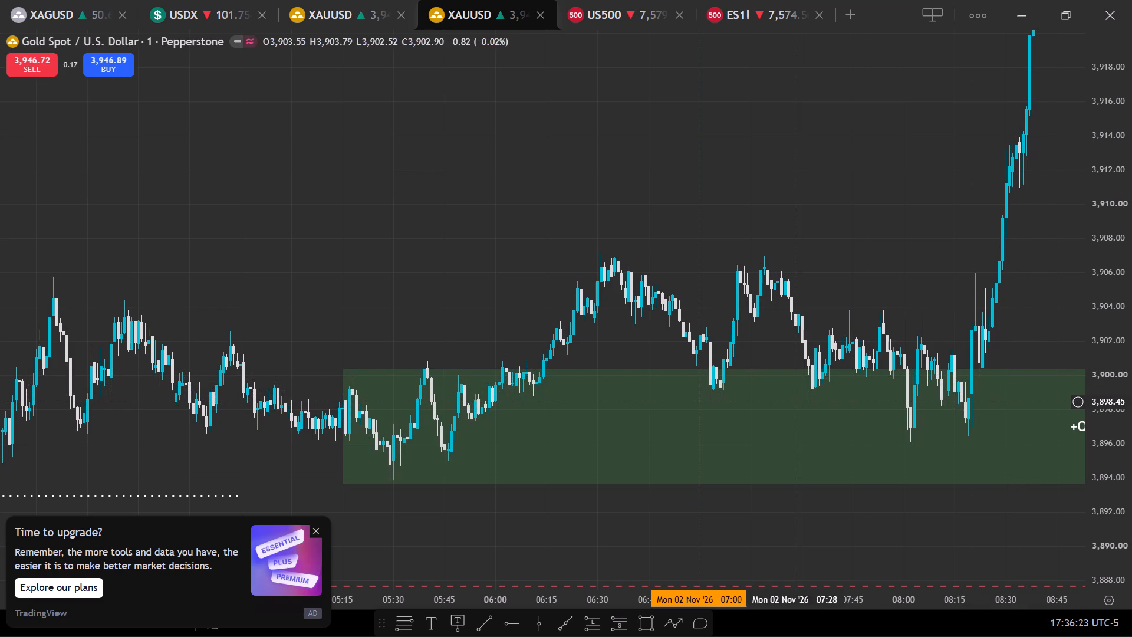
Draw a horizontal dotted trendline at about 3,901.47 from the 06:59 candle to about 08:35 on 2 November.
{"action": "scroll", "coordinate": [776, 272], "scroll_direction": "up", "scroll_amount": 5}
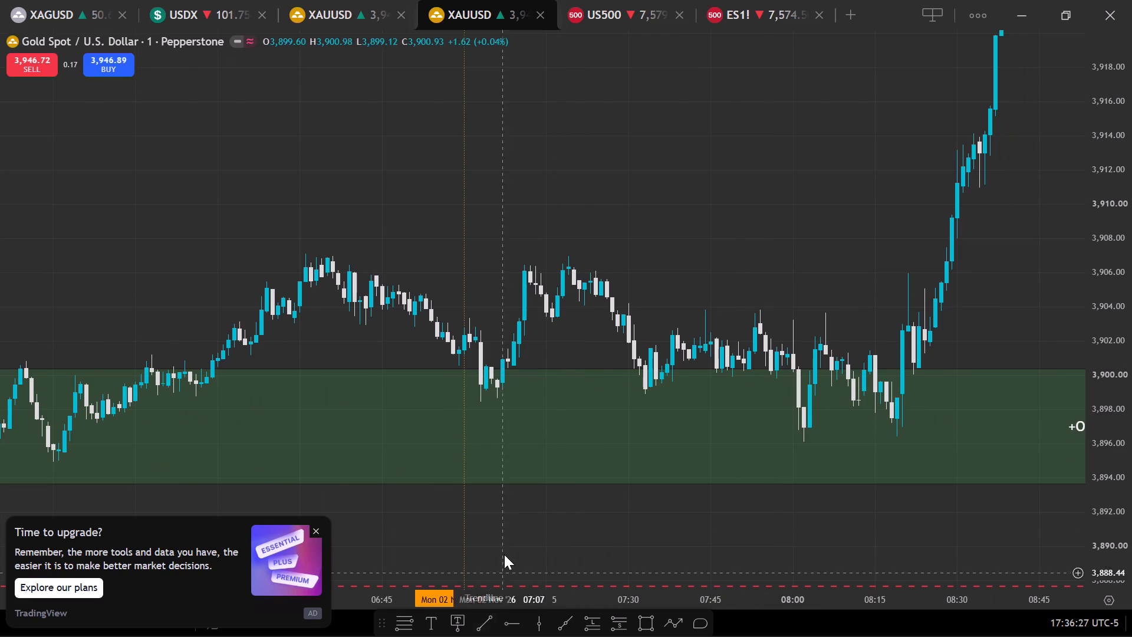
{"action": "left_click", "coordinate": [481, 623]}
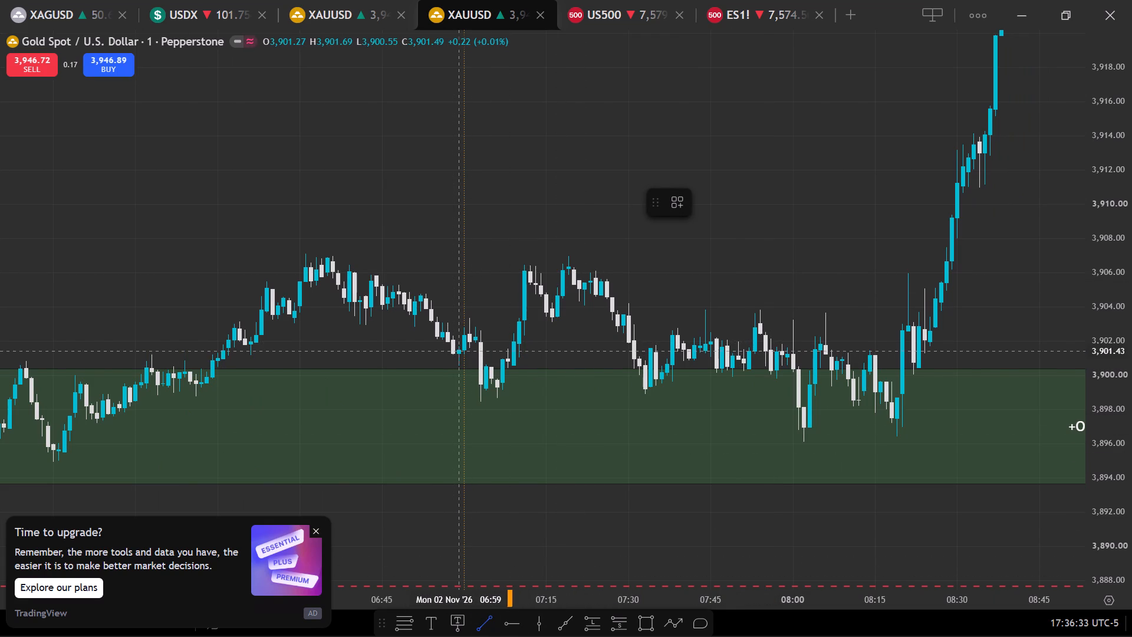
{"action": "left_click", "coordinate": [458, 350]}
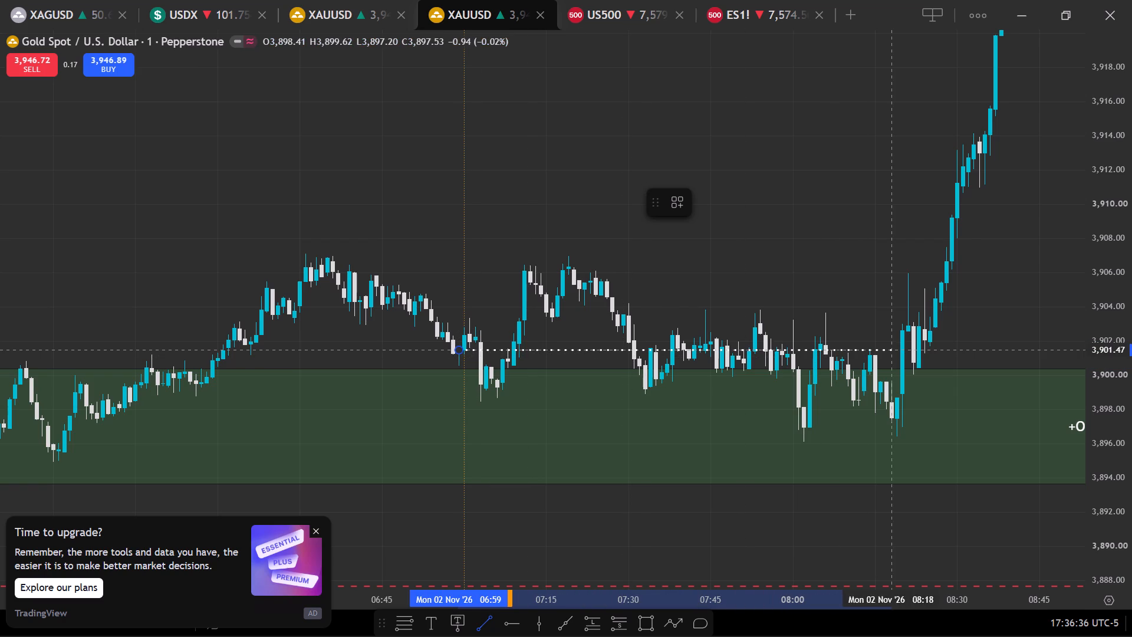
{"action": "left_click", "coordinate": [982, 360], "text": "shift"}
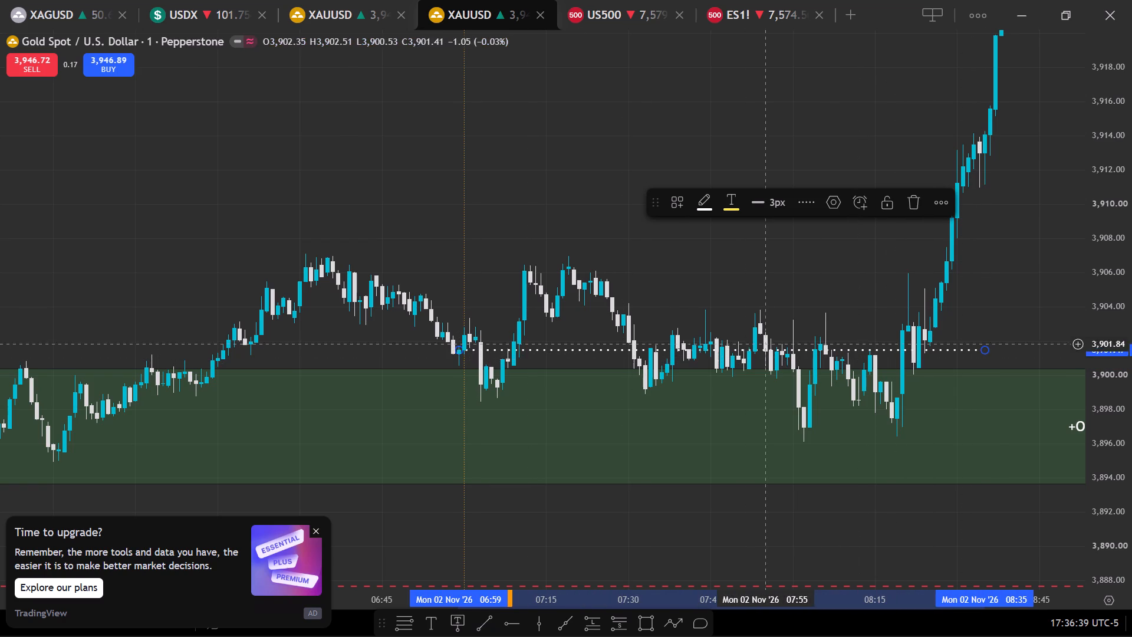
{"action": "left_click", "coordinate": [729, 314]}
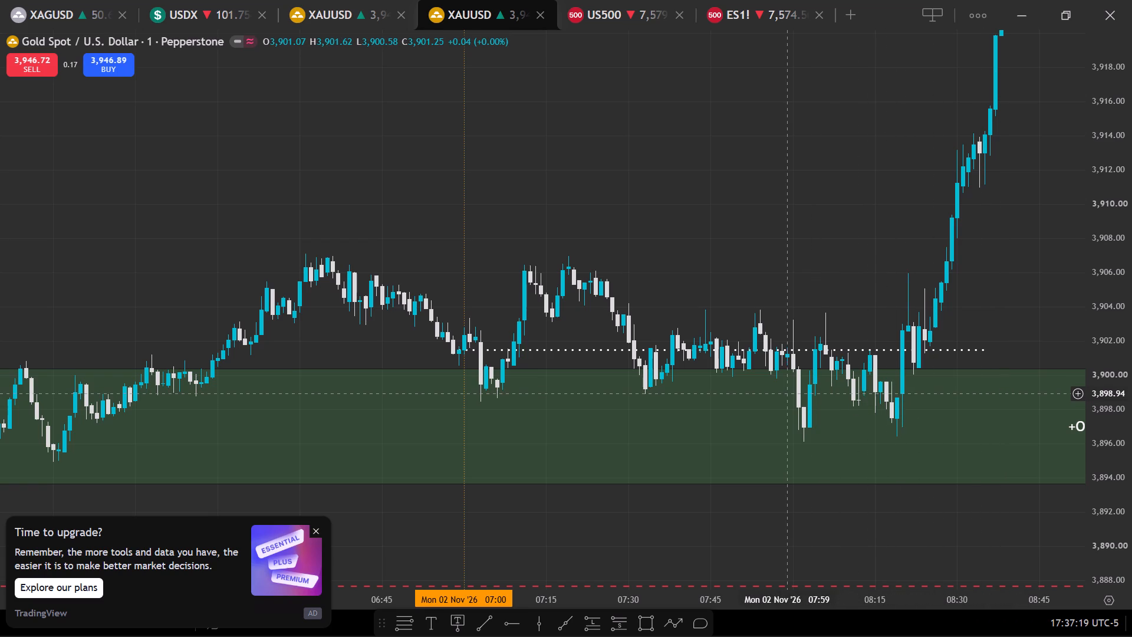
Examine the earlier 1-minute price action from about 04:00 to 06:30, leading into the start of the +OB zone.
{"action": "scroll", "coordinate": [787, 391], "scroll_direction": "down", "scroll_amount": 9}
{"action": "scroll", "coordinate": [785, 391], "scroll_direction": "up", "scroll_amount": 1}
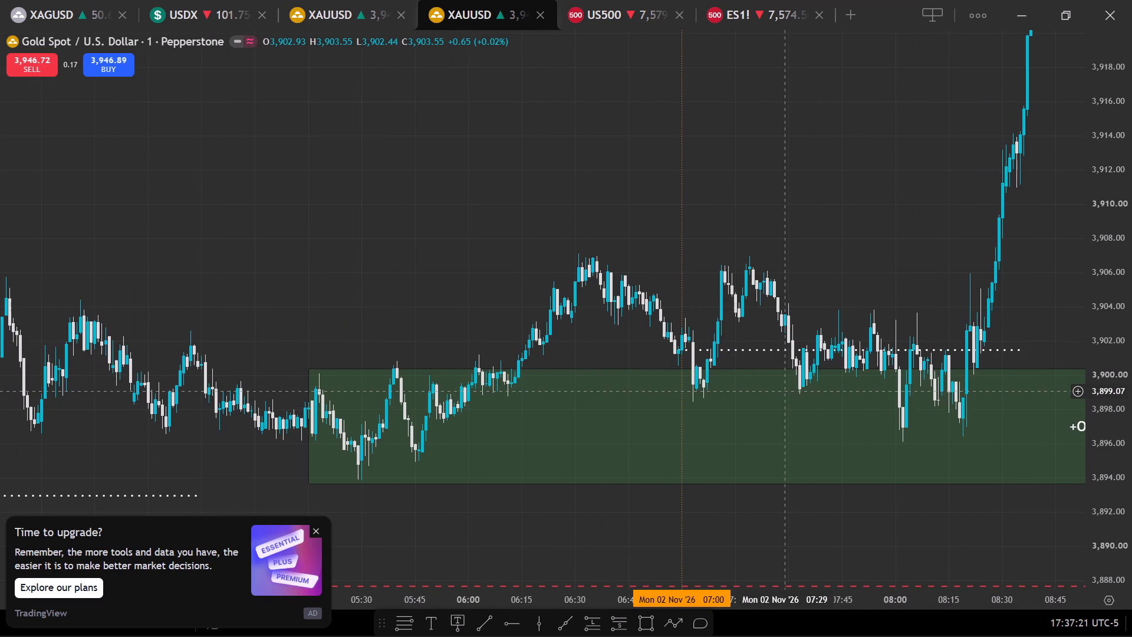
{"action": "scroll", "coordinate": [788, 396], "scroll_direction": "up", "scroll_amount": 4}
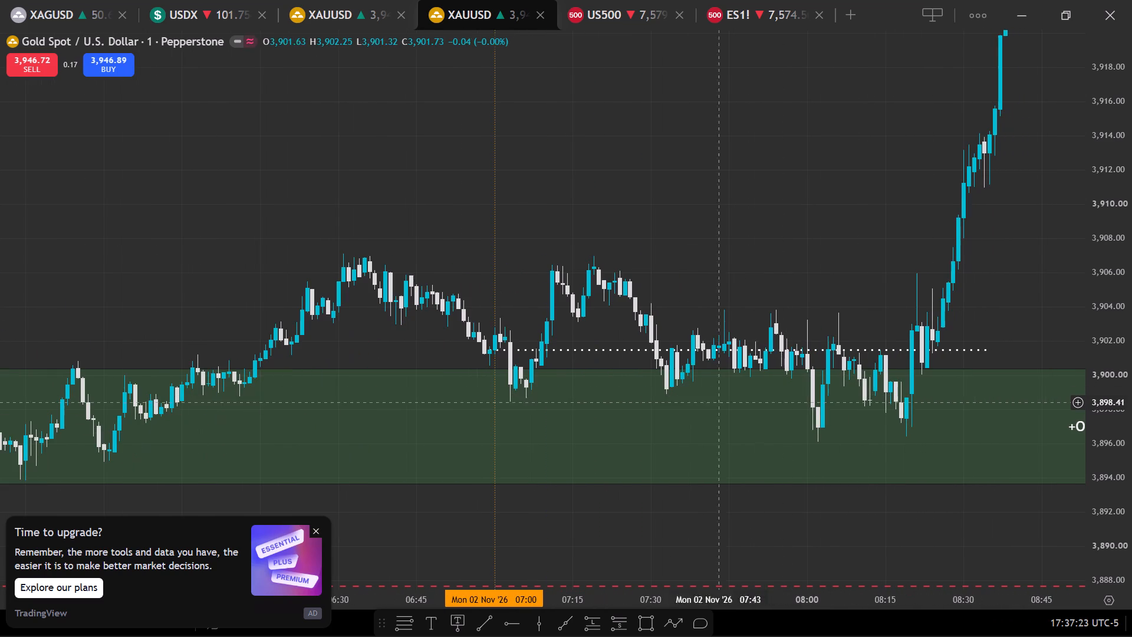
{"action": "left_click_drag", "start_coordinate": [680, 245], "coordinate": [1131, 238]}
{"action": "scroll", "coordinate": [1131, 265], "scroll_direction": "up", "scroll_amount": 2}
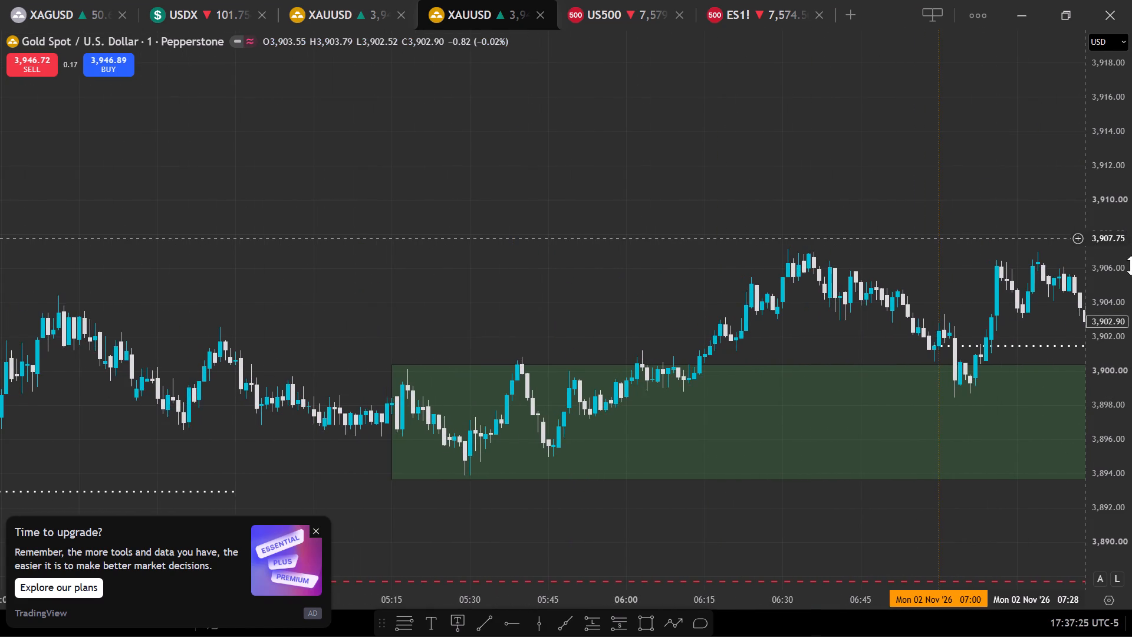
{"action": "scroll", "coordinate": [1131, 265], "scroll_direction": "up", "scroll_amount": 16}
{"action": "left_click_drag", "start_coordinate": [662, 287], "coordinate": [930, 231]}
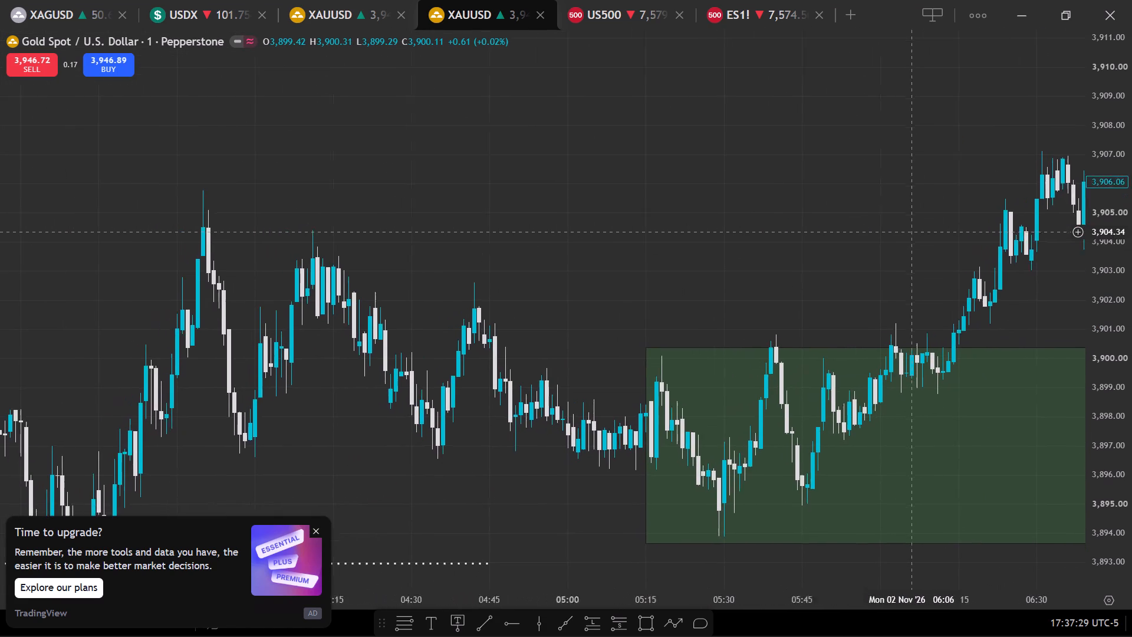
{"action": "left_click_drag", "start_coordinate": [930, 231], "coordinate": [936, 230]}
{"action": "left_click_drag", "start_coordinate": [936, 230], "coordinate": [962, 230]}
{"action": "left_click", "coordinate": [700, 268]}
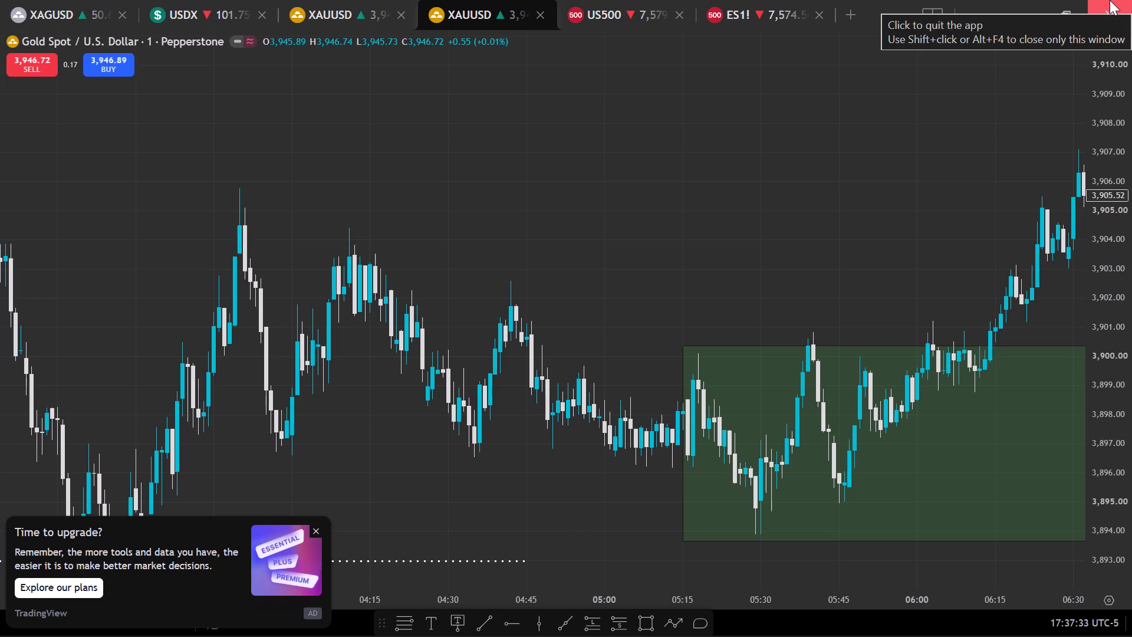
Follow the 1-minute price action candle by candle from about 06:30 to just after the 07:00 marker.
{"action": "key", "text": "Right"}
{"action": "key", "text": "Right"}
{"action": "key", "text": "Right"}
{"action": "key", "text": "Right"}
{"action": "key", "text": "Right"}
{"action": "key", "text": "Right"}
{"action": "key", "text": "Right"}
{"action": "key", "text": "Right"}
{"action": "key", "text": "Right"}
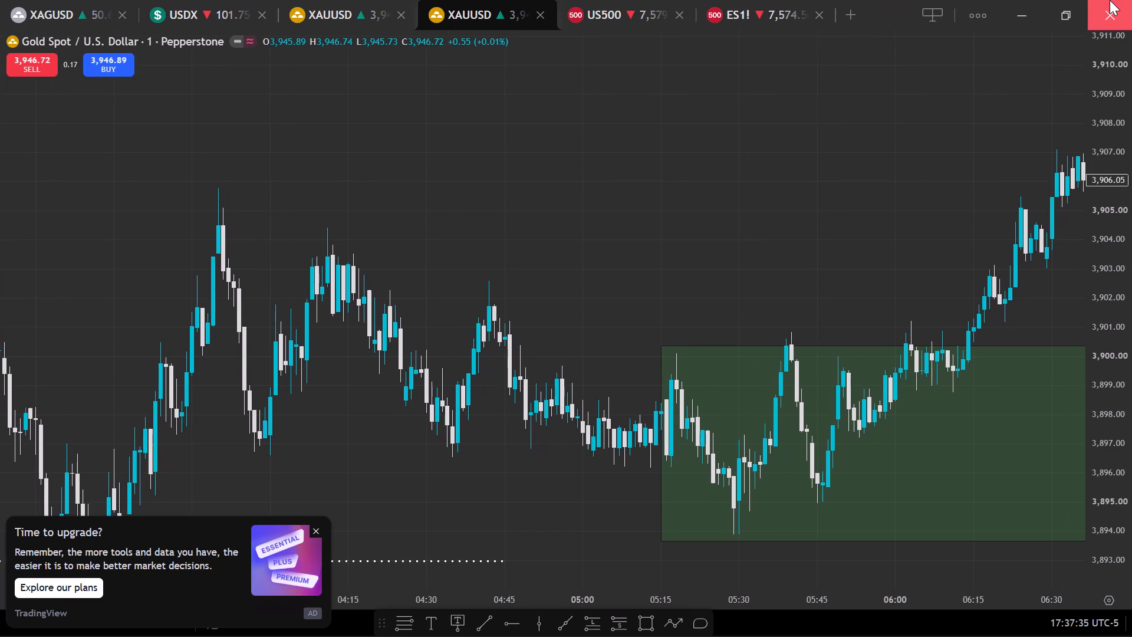
{"action": "key", "text": "Right"}
{"action": "key", "text": "Right"}
{"action": "key", "text": "Right"}
{"action": "key", "text": "Right"}
{"action": "key", "text": "Right"}
{"action": "key", "text": "Right"}
{"action": "key", "text": "Right"}
{"action": "key", "text": "Right"}
{"action": "key", "text": "Right"}
{"action": "key", "text": "Right"}
{"action": "key", "text": "Right"}
{"action": "key", "text": "Right"}
{"action": "key", "text": "Right"}
{"action": "key", "text": "Right"}
{"action": "key", "text": "Right"}
{"action": "key", "text": "Right"}
{"action": "key", "text": "Right"}
{"action": "key", "text": "Right"}
{"action": "key", "text": "Right"}
{"action": "key", "text": "Right"}
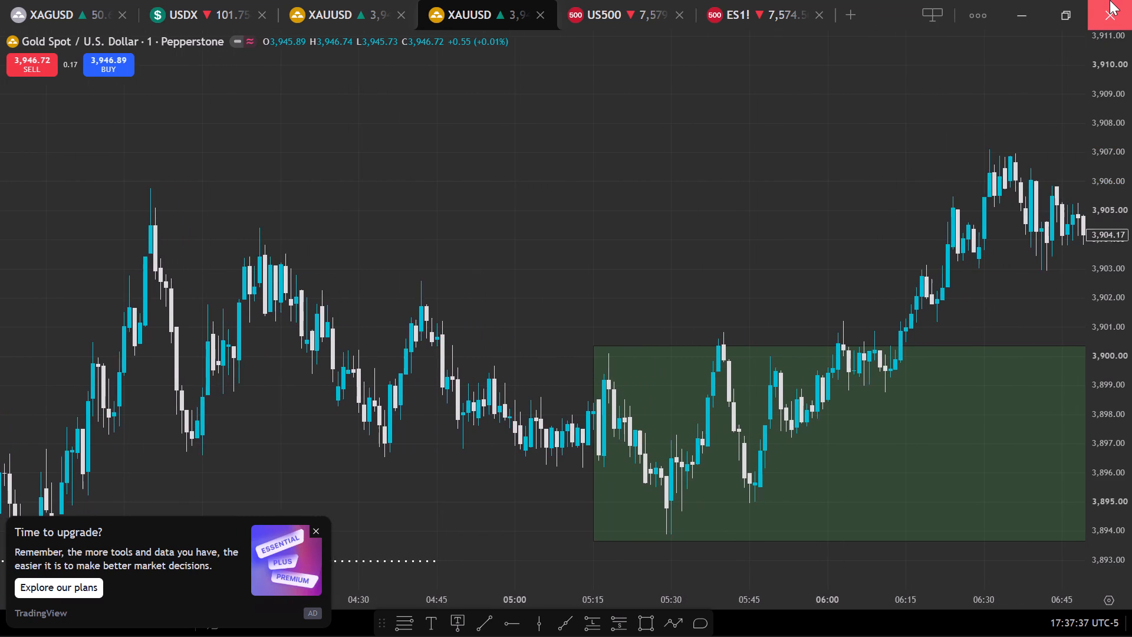
{"action": "key", "text": "Right"}
{"action": "key", "text": "Right"}
{"action": "key", "text": "Right"}
{"action": "key", "text": "Right"}
{"action": "key", "text": "Right"}
{"action": "key", "text": "Right"}
{"action": "key", "text": "Right"}
{"action": "key", "text": "Right"}
{"action": "key", "text": "Right"}
{"action": "key", "text": "Right"}
{"action": "key", "text": "Right"}
{"action": "key", "text": "Right"}
{"action": "key", "text": "Right"}
{"action": "key", "text": "Right"}
{"action": "key", "text": "Right"}
{"action": "key", "text": "Right"}
{"action": "key", "text": "Right"}
{"action": "key", "text": "Right"}
{"action": "key", "text": "Right"}
{"action": "key", "text": "Right"}
{"action": "key", "text": "Right"}
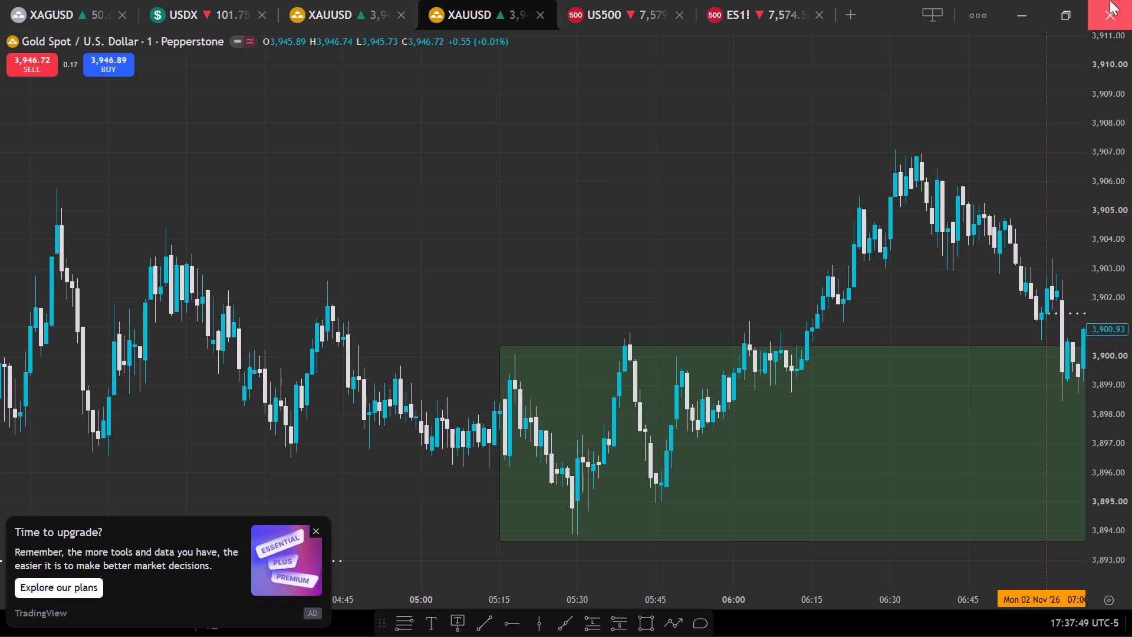
{"action": "key", "text": "Right"}
{"action": "key", "text": "Right"}
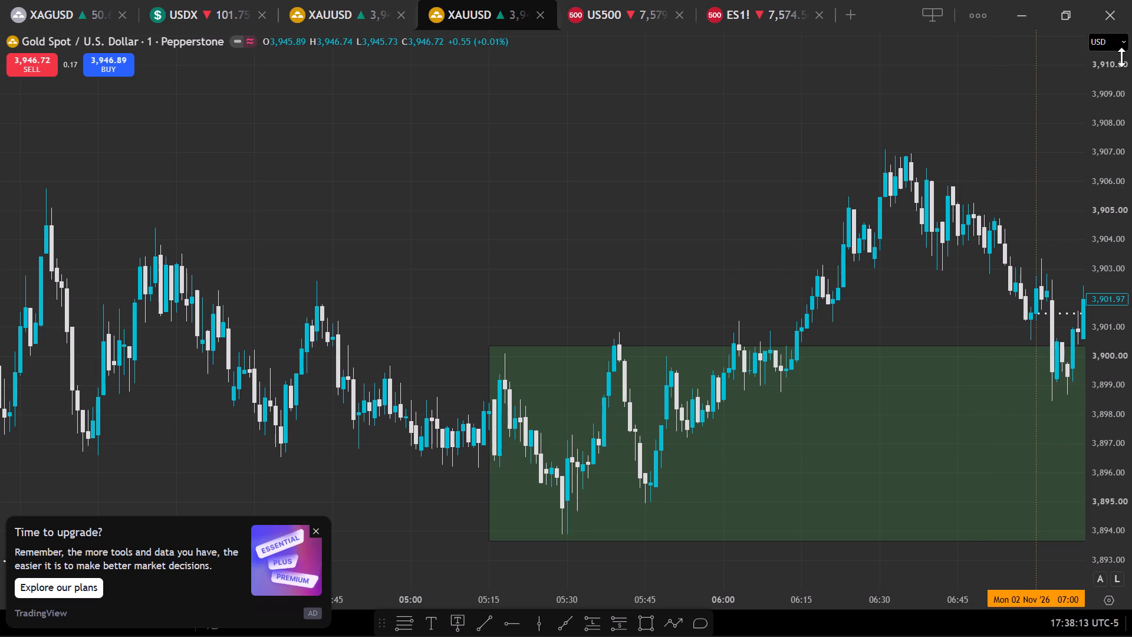
Follow the 1-minute candles one by one from about 07:10 to 07:38 against the dotted line and +OB zone.
{"action": "key", "text": "Right"}
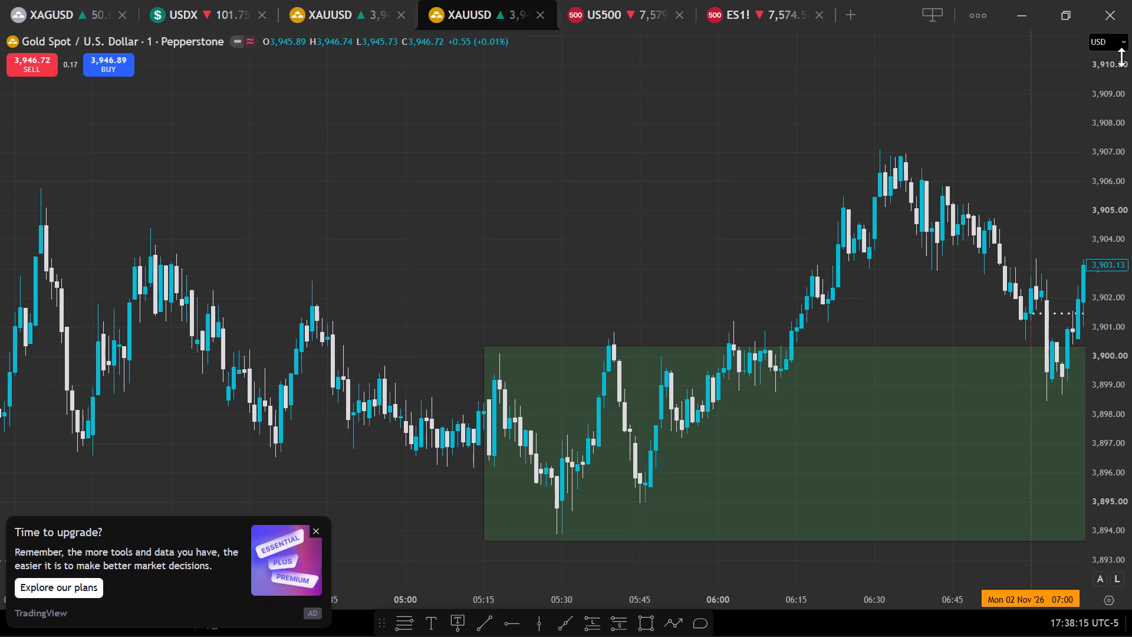
{"action": "key", "text": "Right"}
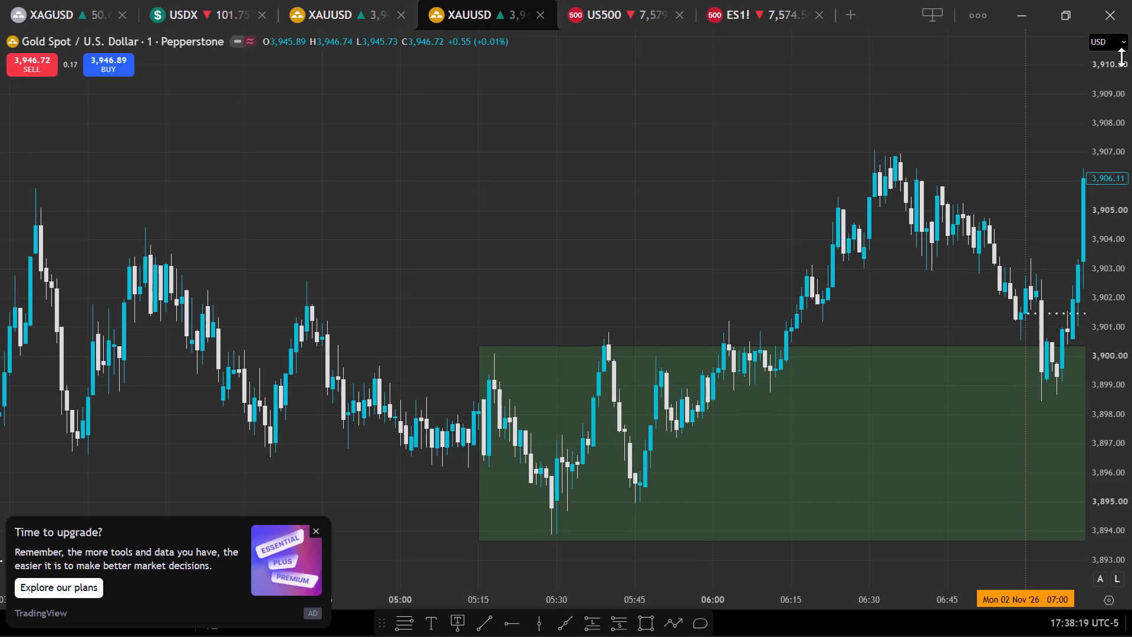
{"action": "key", "text": "Right"}
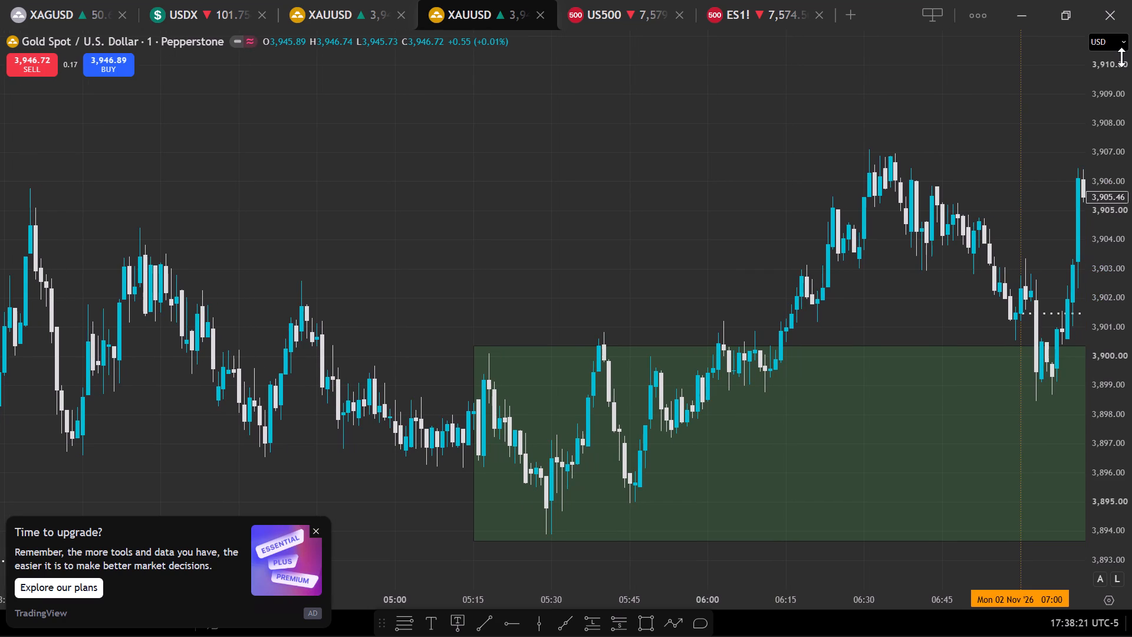
{"action": "key", "text": "Right"}
{"action": "key", "text": "Right"}
{"action": "key", "text": "Right"}
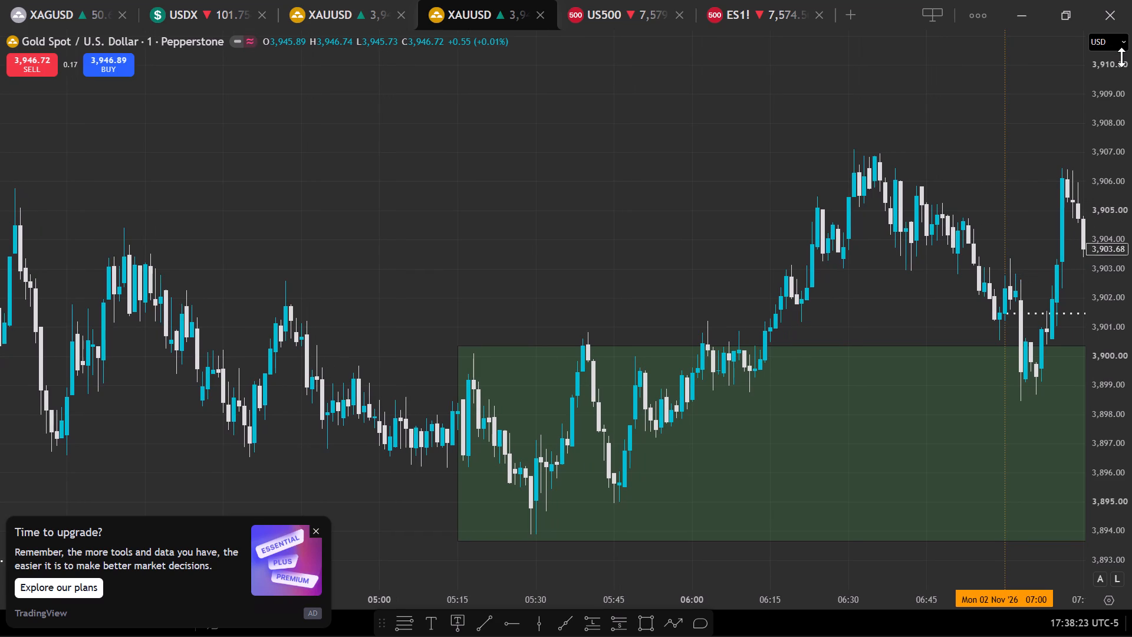
{"action": "key", "text": "Right"}
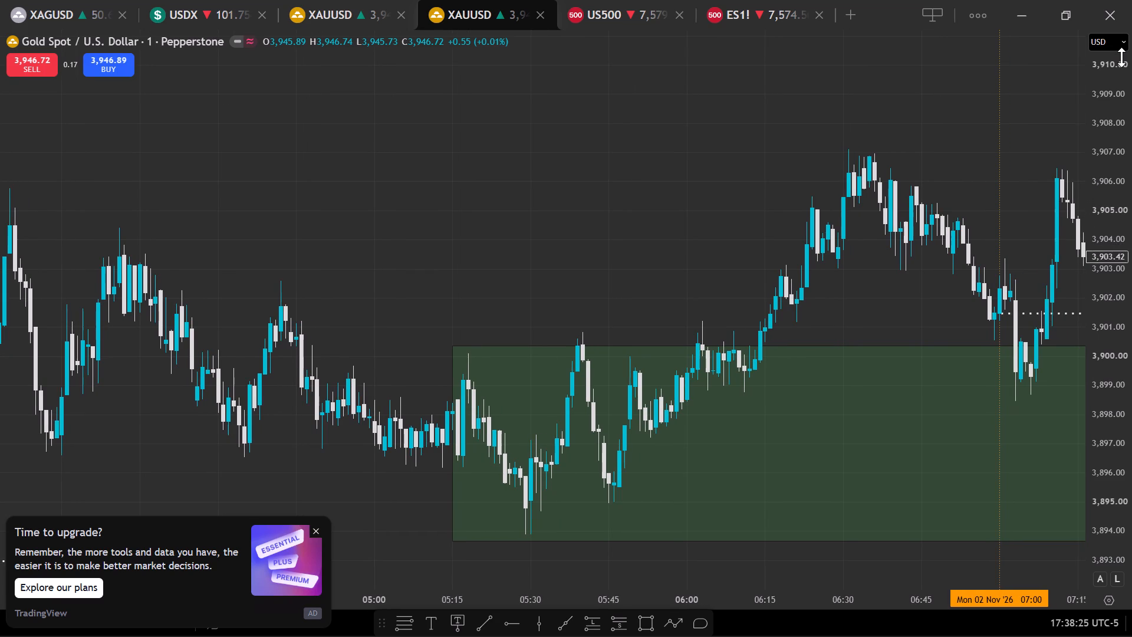
{"action": "key", "text": "Right"}
{"action": "key", "text": "Right"}
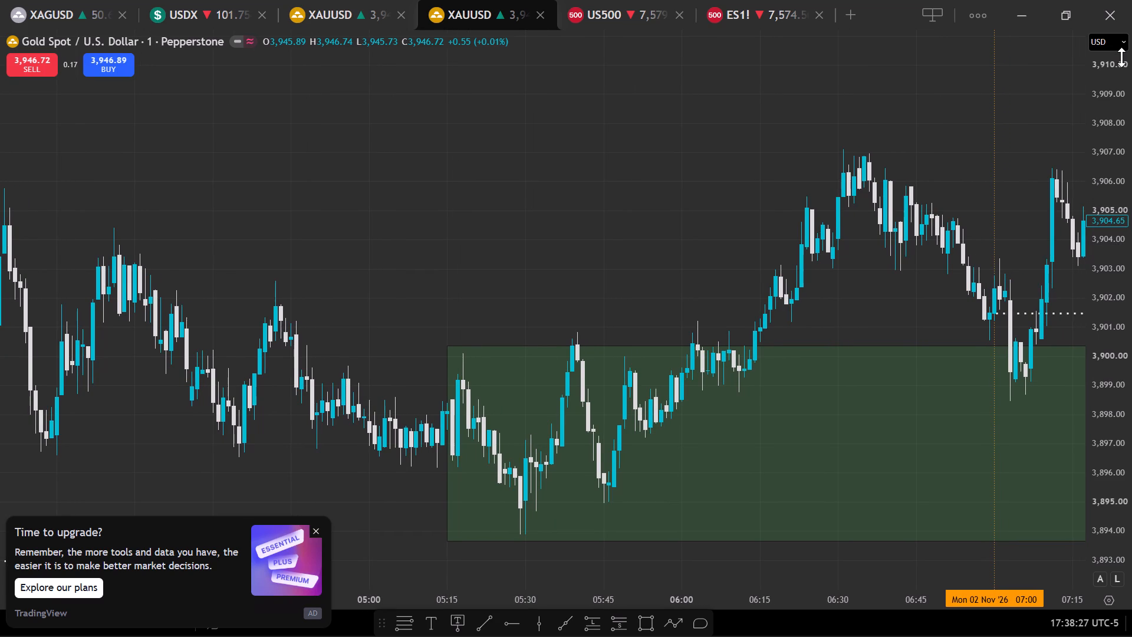
{"action": "key", "text": "Right"}
{"action": "key", "text": "Right"}
{"action": "key", "text": "Right"}
{"action": "key", "text": "Right"}
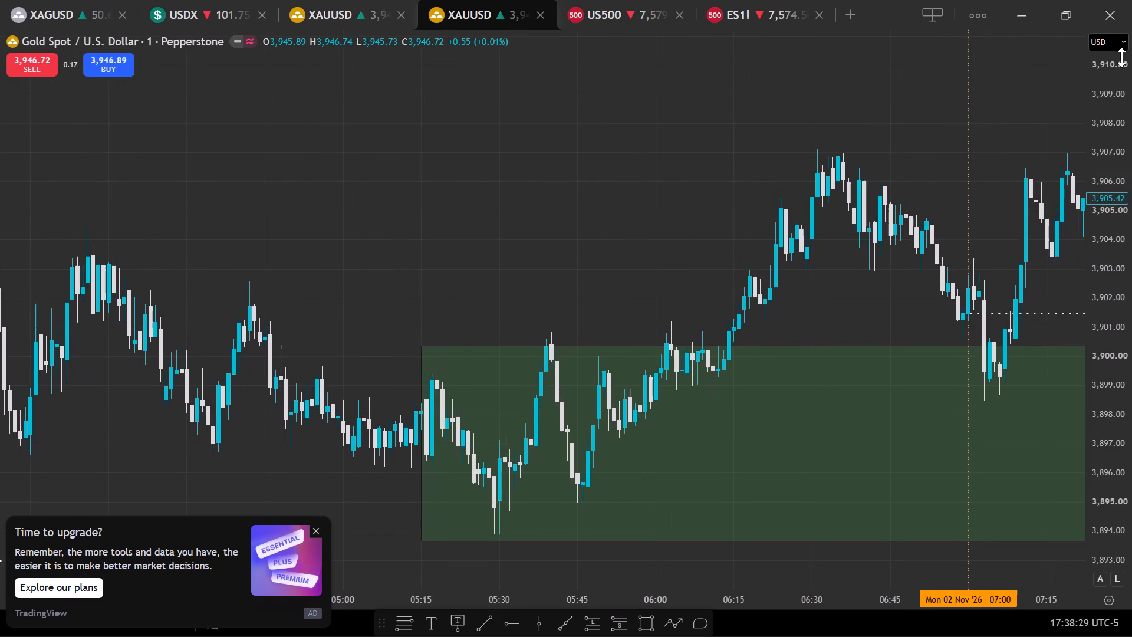
{"action": "key", "text": "Right"}
{"action": "key", "text": "Right"}
{"action": "key", "text": "Right"}
{"action": "key", "text": "Right"}
{"action": "key", "text": "Right"}
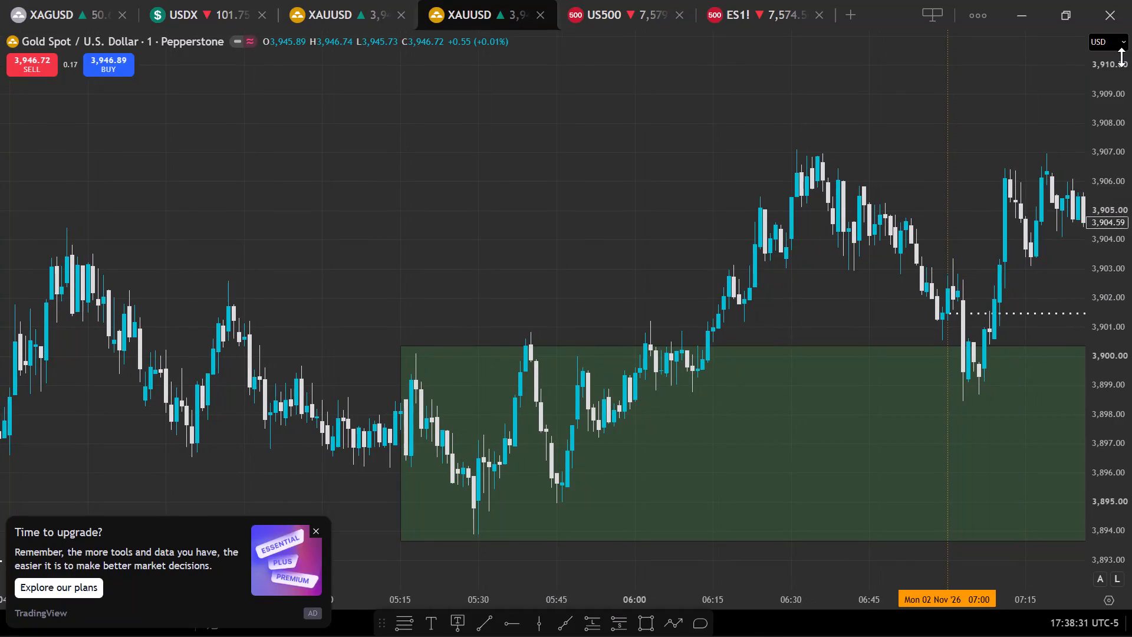
{"action": "key", "text": "Right"}
{"action": "key", "text": "Right"}
{"action": "key", "text": "Right"}
{"action": "key", "text": "Right"}
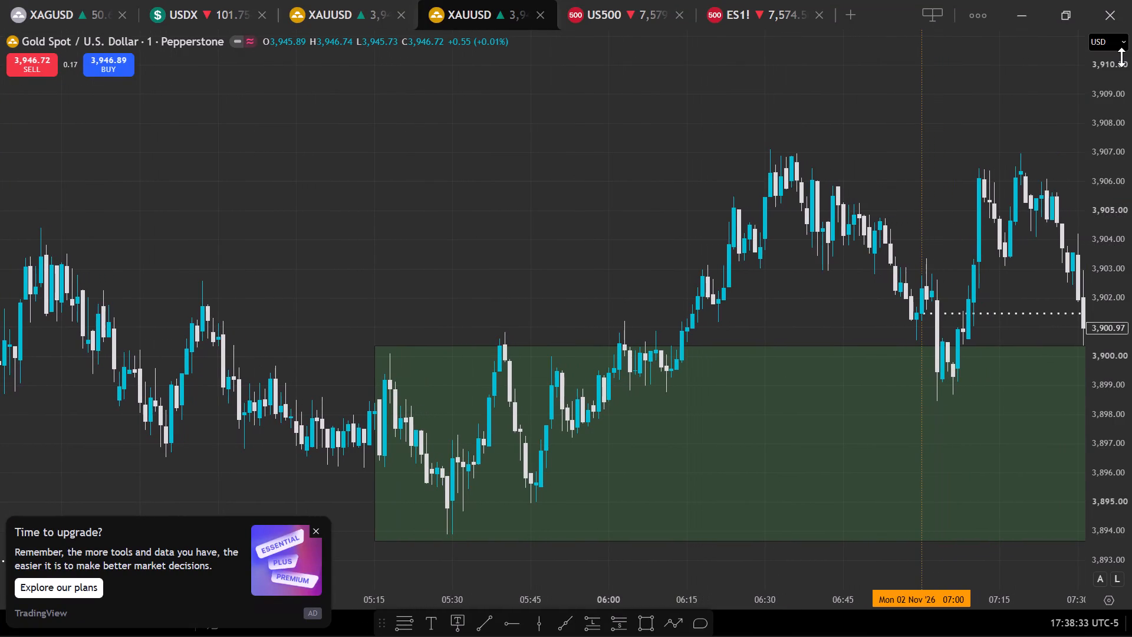
{"action": "key", "text": "Right"}
{"action": "key", "text": "Right"}
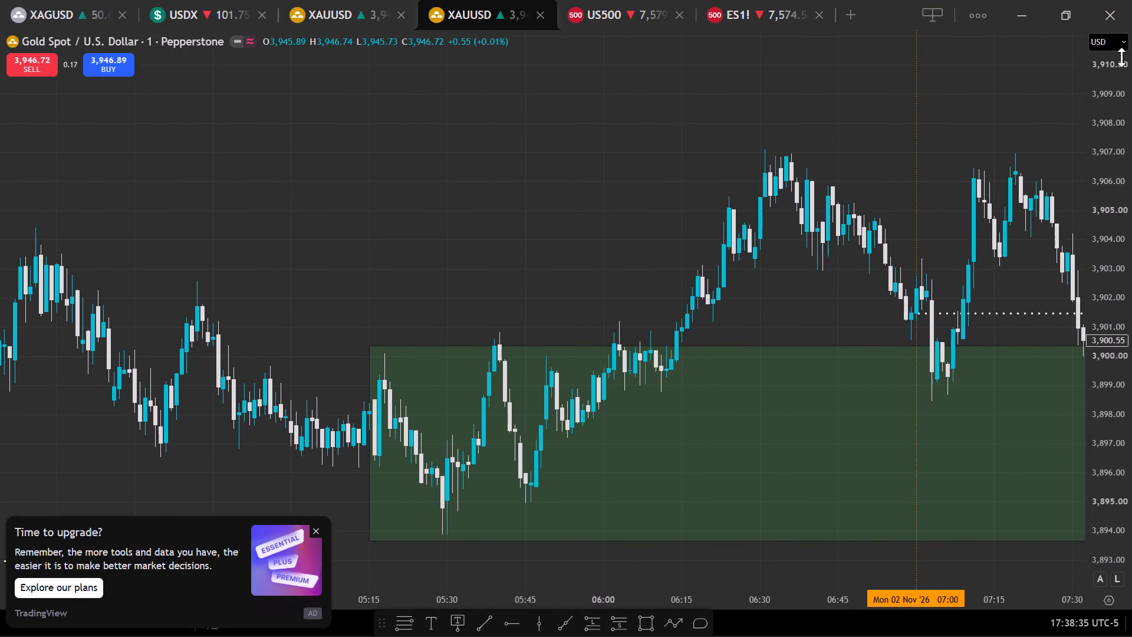
{"action": "key", "text": "Insert"}
{"action": "key", "text": "Right"}
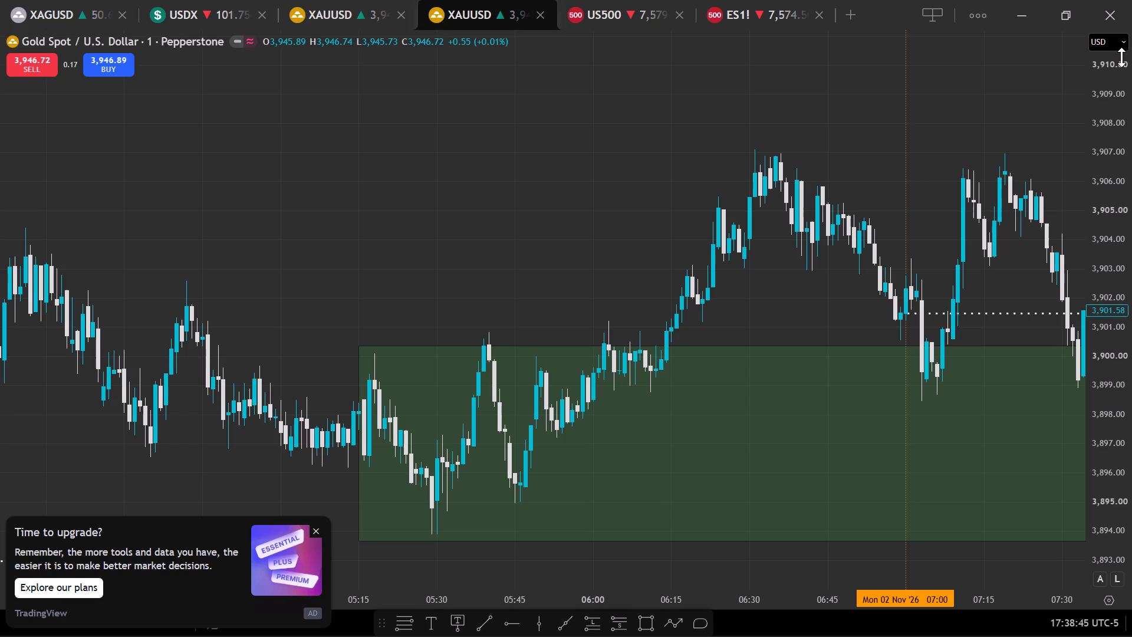
{"action": "key", "text": "Right"}
{"action": "key", "text": "Right"}
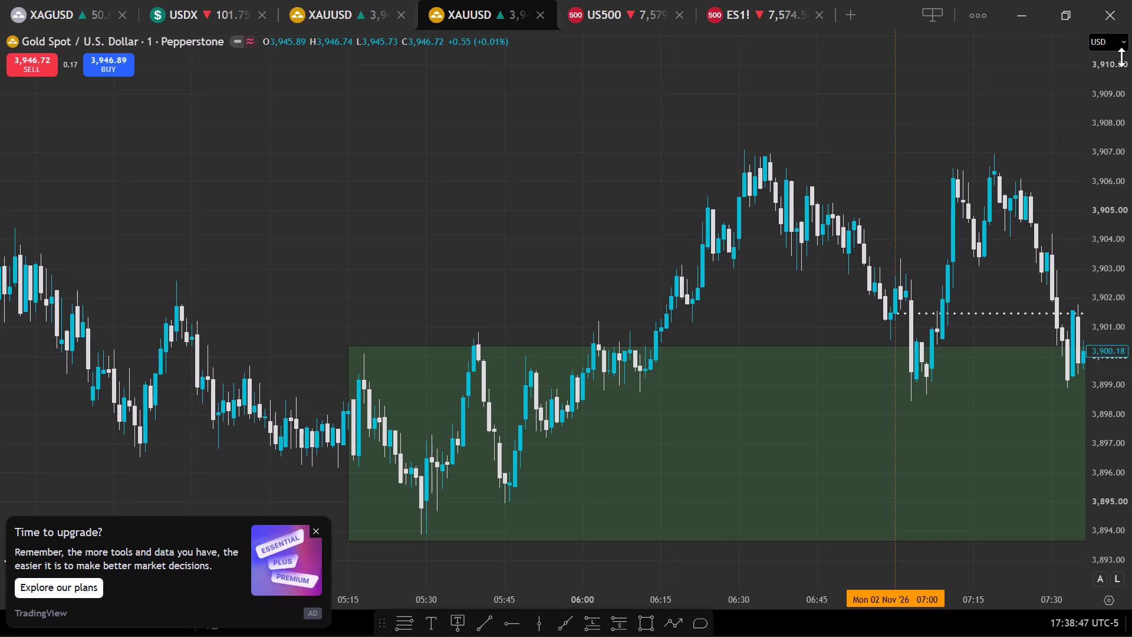
{"action": "key", "text": "Right"}
{"action": "key", "text": "Right"}
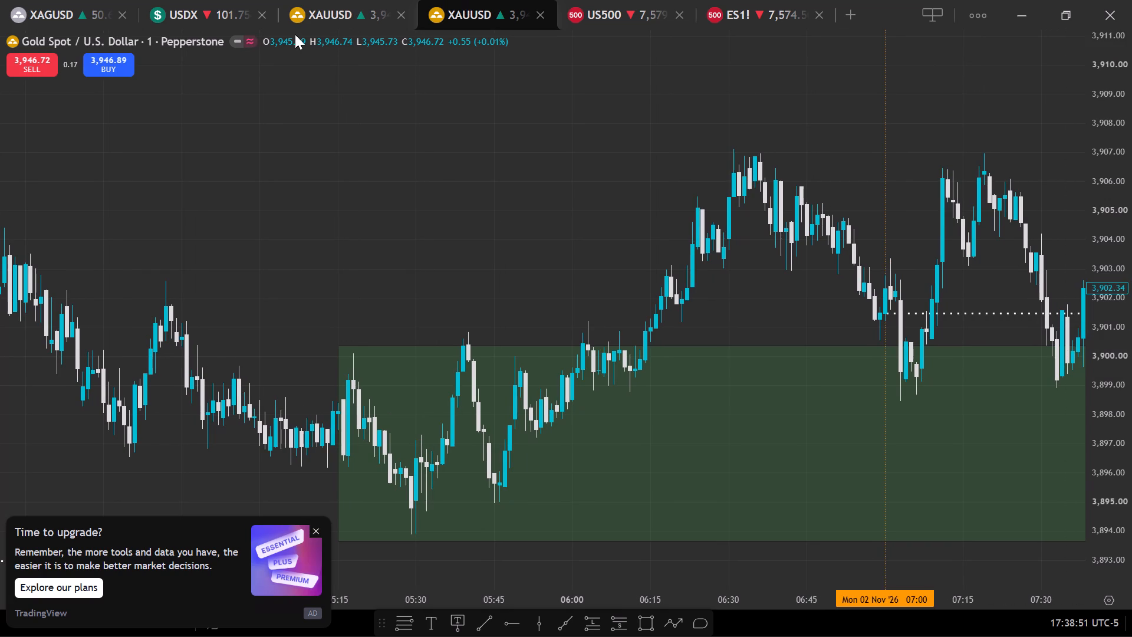
Switch the XAUUSD chart to the 3-minute interval.
{"action": "left_click", "coordinate": [149, 40]}
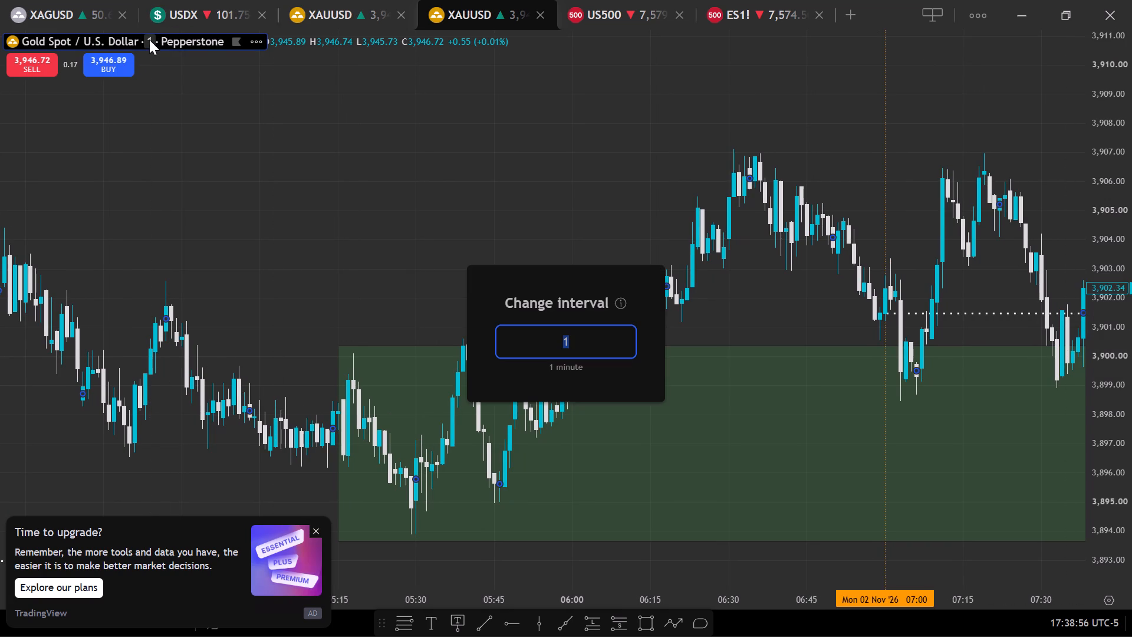
{"action": "key", "text": "3"}
{"action": "key", "text": "Return"}
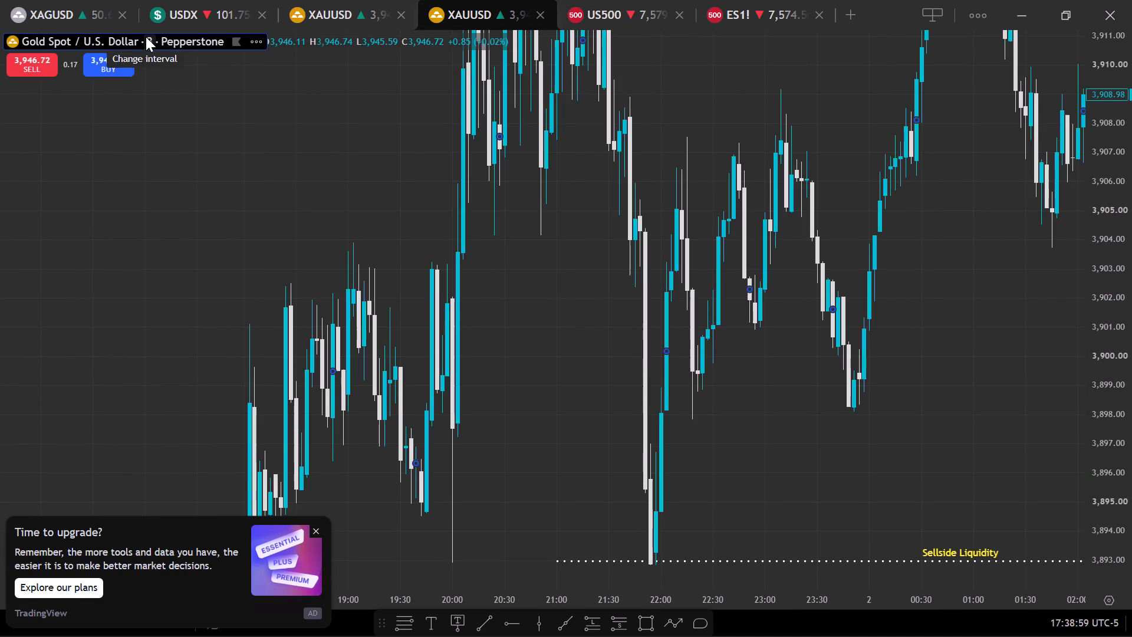
Examine the 3-minute price action from the 1 November evening session to about 05:00 on 2 November, around the Sellside Liquidity line and ITL label.
{"action": "scroll", "coordinate": [1097, 171], "scroll_direction": "down", "scroll_amount": 2}
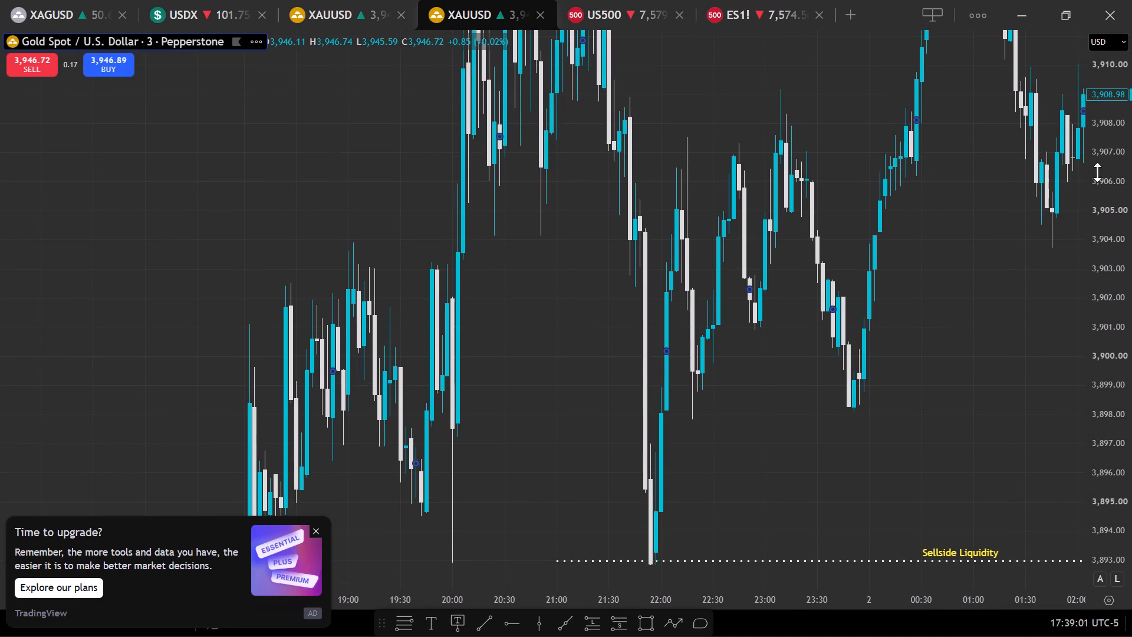
{"action": "scroll", "coordinate": [1097, 172], "scroll_direction": "down", "scroll_amount": 6}
{"action": "scroll", "coordinate": [1093, 169], "scroll_direction": "up", "scroll_amount": 1}
{"action": "scroll", "coordinate": [1093, 169], "scroll_direction": "down", "scroll_amount": 17}
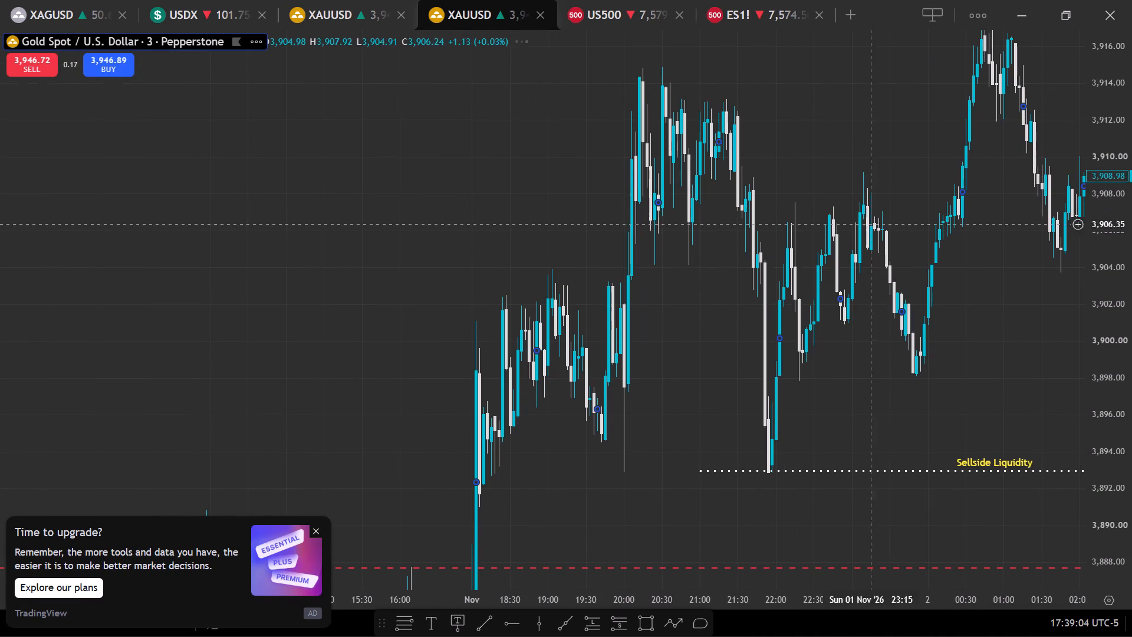
{"action": "scroll", "coordinate": [1109, 147], "scroll_direction": "down", "scroll_amount": 1}
{"action": "scroll", "coordinate": [1109, 148], "scroll_direction": "up", "scroll_amount": 1}
{"action": "scroll", "coordinate": [1110, 152], "scroll_direction": "down", "scroll_amount": 13}
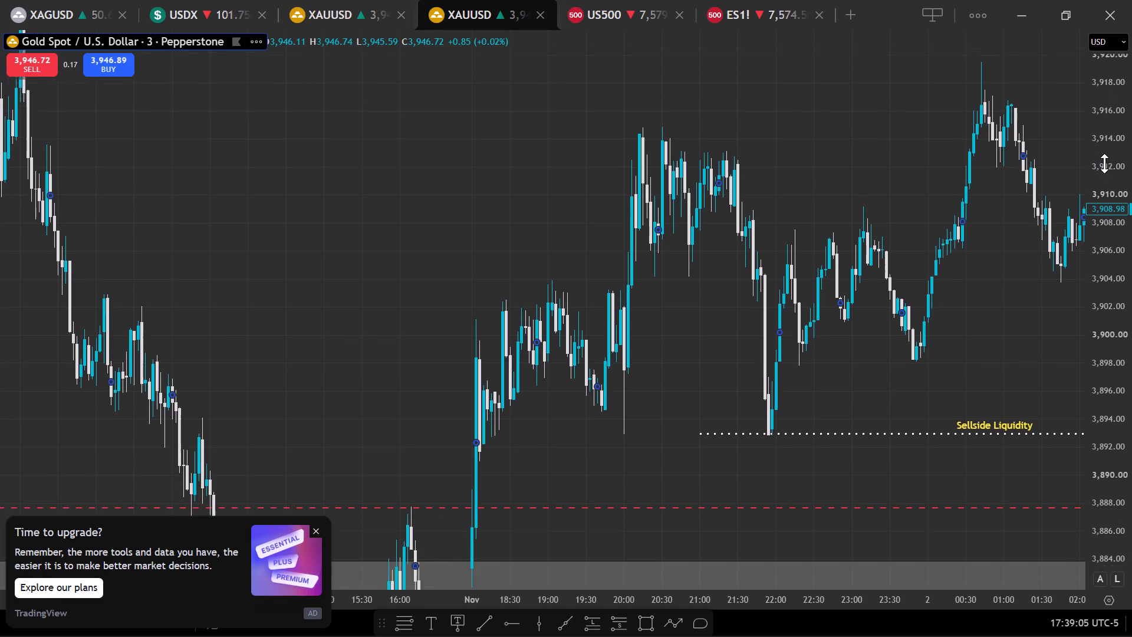
{"action": "scroll", "coordinate": [1104, 163], "scroll_direction": "down", "scroll_amount": 2}
{"action": "scroll", "coordinate": [752, 237], "scroll_direction": "up", "scroll_amount": 3}
{"action": "left_click_drag", "start_coordinate": [765, 188], "coordinate": [713, 209]}
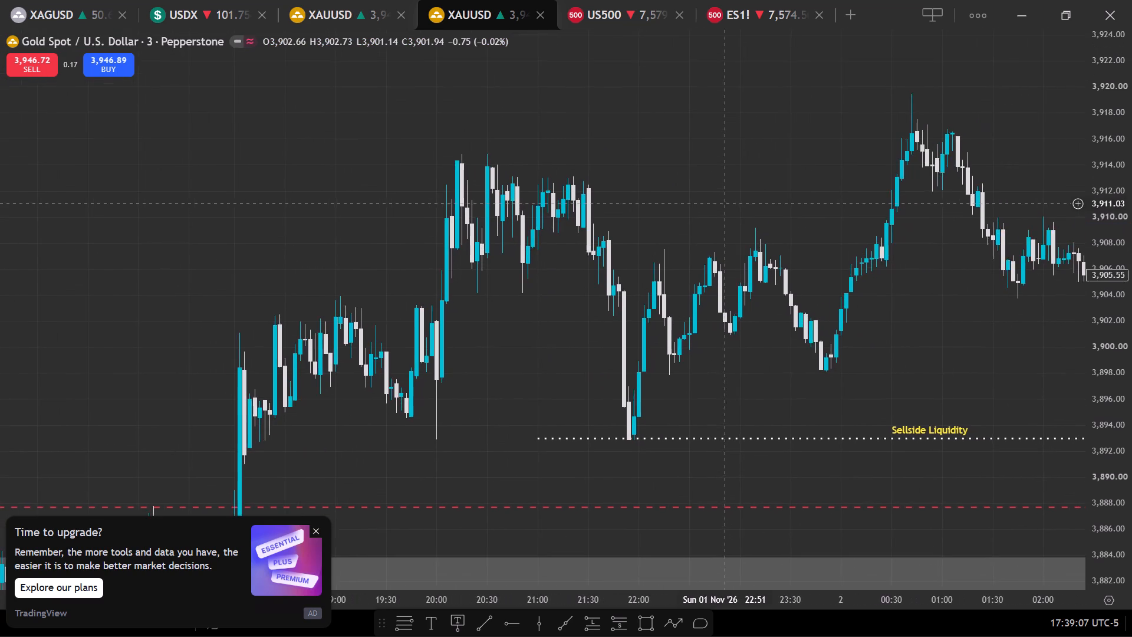
{"action": "left_click_drag", "start_coordinate": [713, 209], "coordinate": [637, 237]}
{"action": "left_click_drag", "start_coordinate": [629, 239], "coordinate": [621, 241]}
{"action": "left_click_drag", "start_coordinate": [604, 244], "coordinate": [569, 252]}
{"action": "left_click_drag", "start_coordinate": [564, 254], "coordinate": [554, 256]}
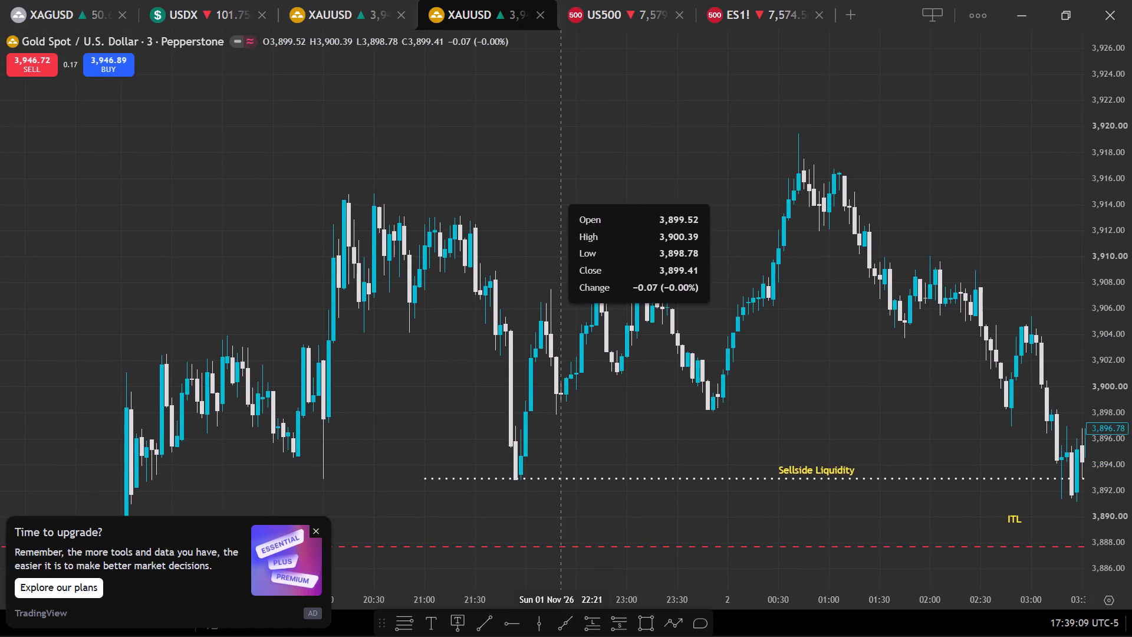
{"action": "left_click_drag", "start_coordinate": [554, 256], "coordinate": [539, 259]}
{"action": "left_click_drag", "start_coordinate": [608, 196], "coordinate": [549, 214]}
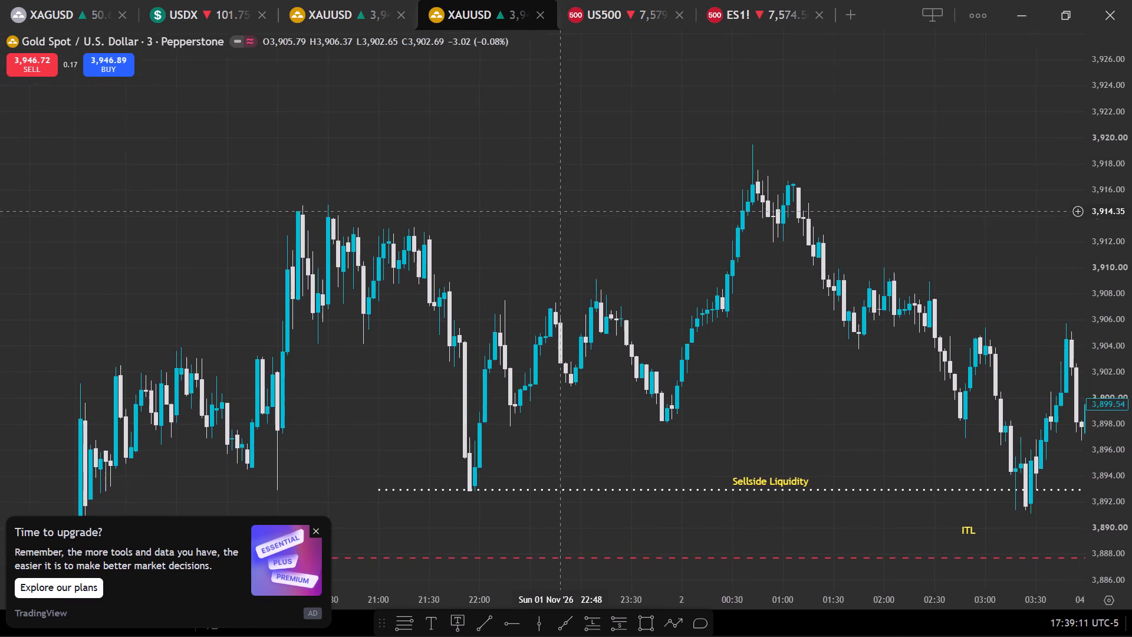
{"action": "left_click_drag", "start_coordinate": [549, 214], "coordinate": [502, 222]}
{"action": "left_click_drag", "start_coordinate": [499, 223], "coordinate": [498, 223]}
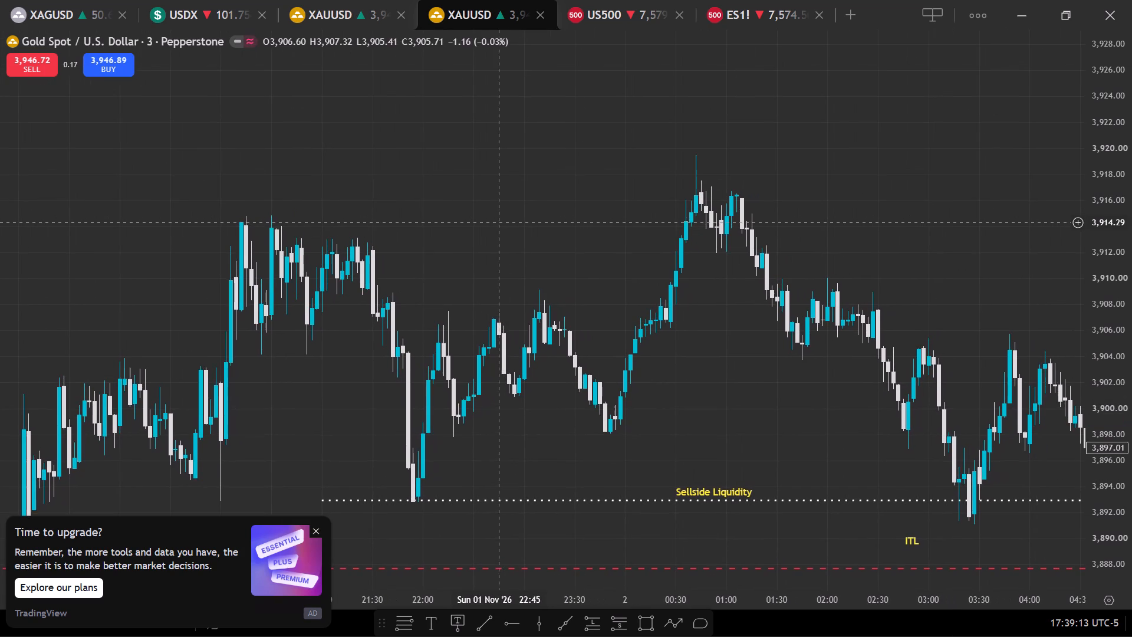
{"action": "left_click_drag", "start_coordinate": [498, 223], "coordinate": [425, 243]}
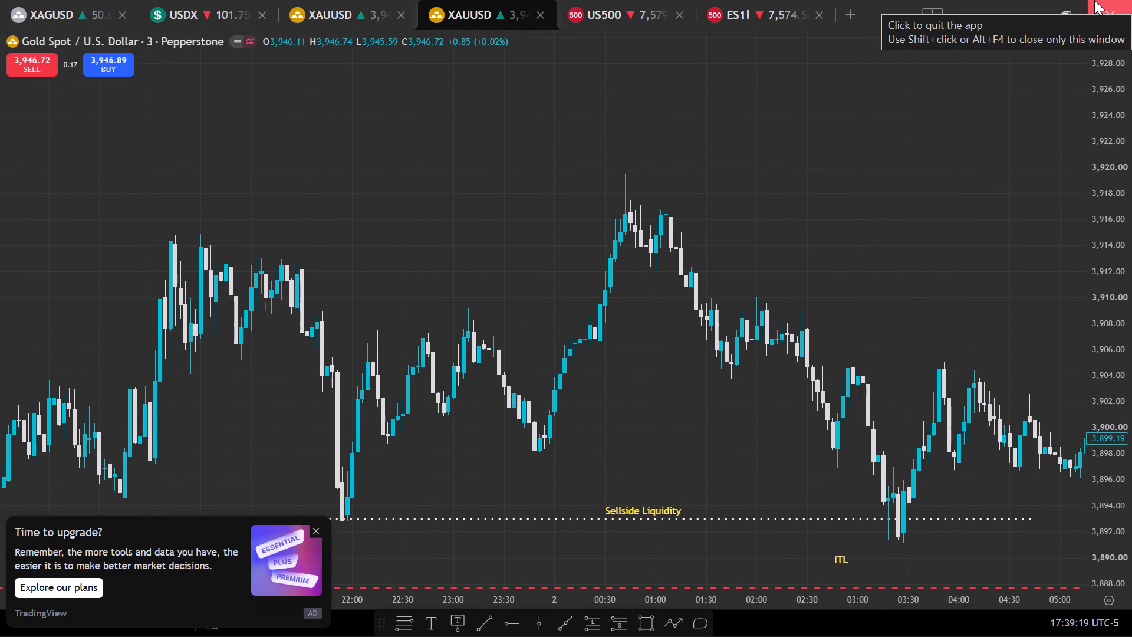
Follow the 3-minute candles one by one from about 05:15 through the green order block zone towards the 07:00 marker.
{"action": "key", "text": "Right"}
{"action": "key", "text": "Right"}
{"action": "key", "text": "Right"}
{"action": "key", "text": "Right"}
{"action": "key", "text": "Right"}
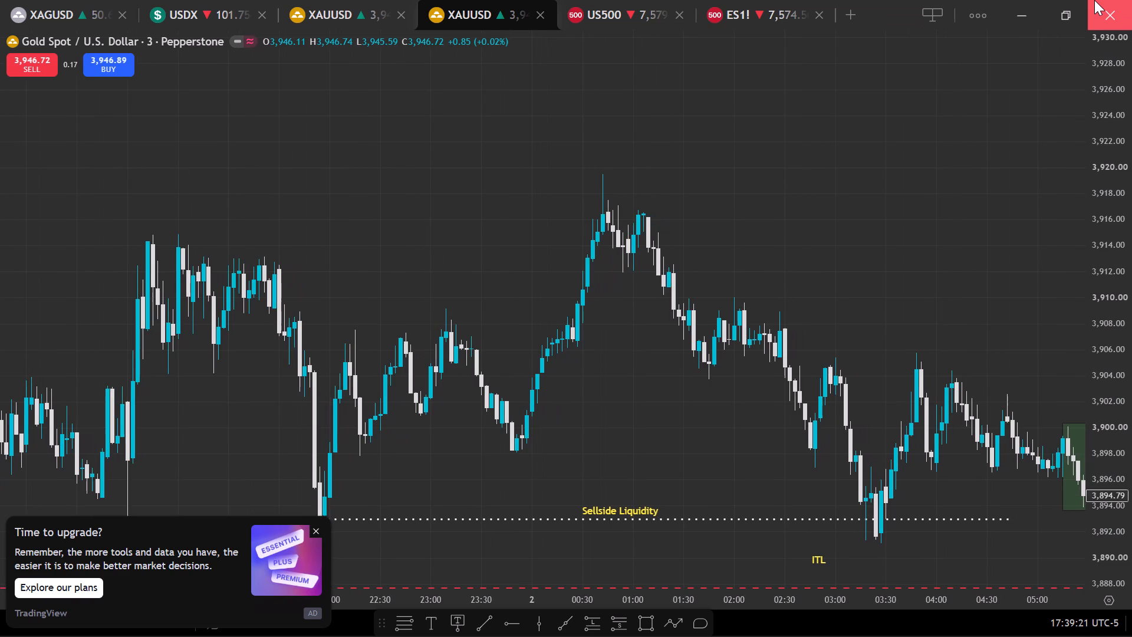
{"action": "key", "text": "Right"}
{"action": "key", "text": "Right"}
{"action": "key", "text": "Right"}
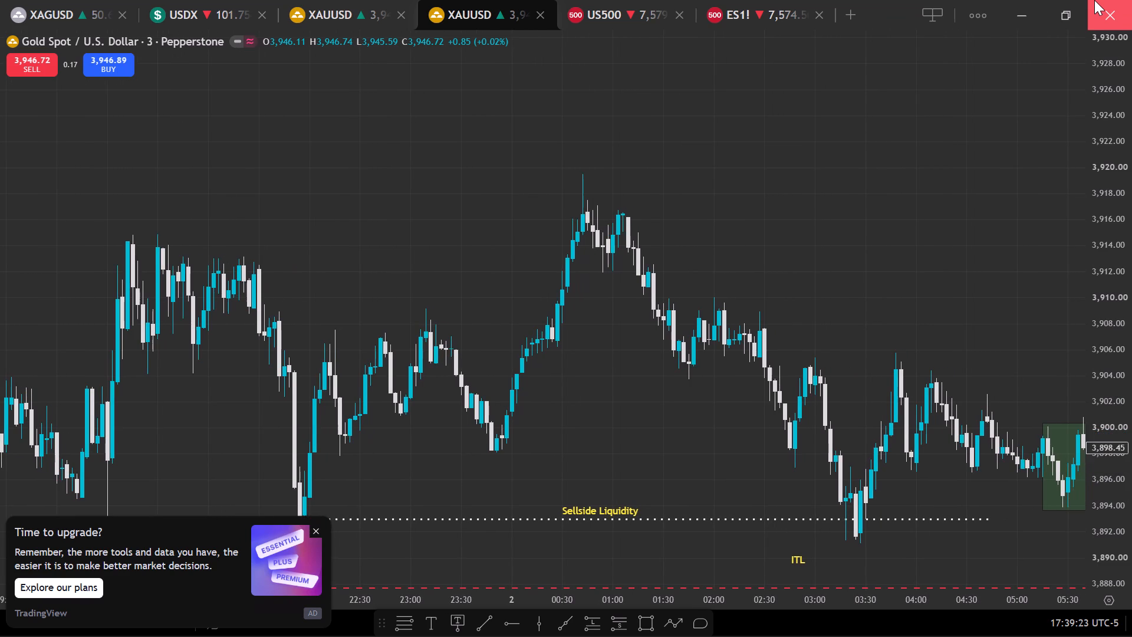
{"action": "key", "text": "Right"}
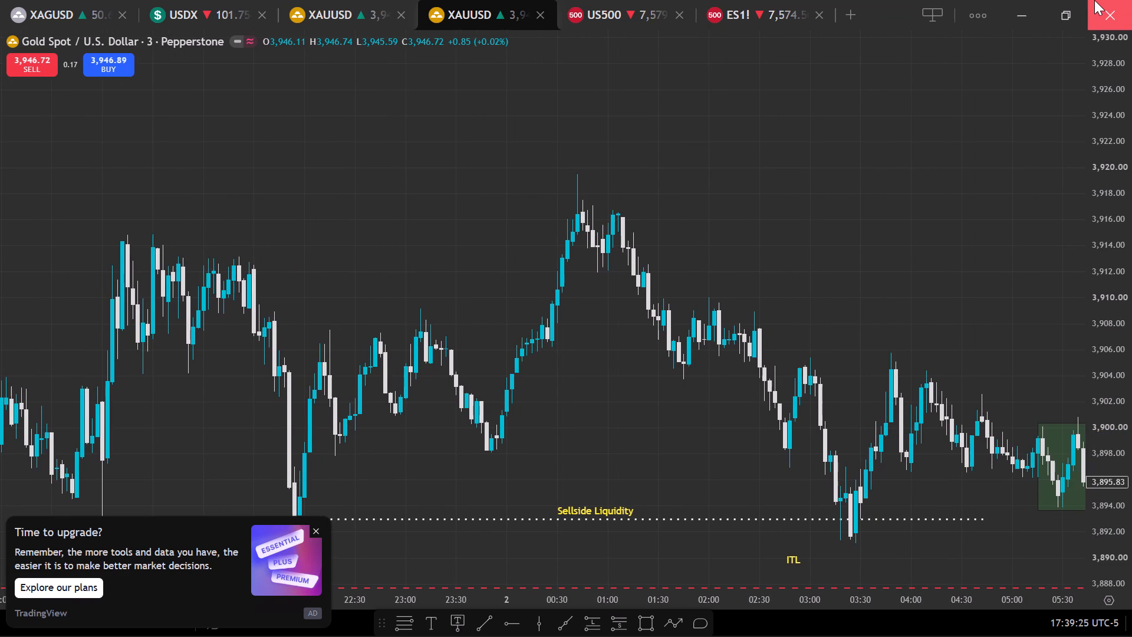
{"action": "key", "text": "Right"}
{"action": "key", "text": "Right"}
{"action": "key", "text": "Right"}
{"action": "key", "text": "Right"}
{"action": "key", "text": "Right"}
{"action": "key", "text": "Right"}
{"action": "key", "text": "Right"}
{"action": "key", "text": "Right"}
{"action": "key", "text": "Right"}
{"action": "key", "text": "Right"}
{"action": "key", "text": "Right"}
{"action": "key", "text": "Right"}
{"action": "key", "text": "Right"}
{"action": "key", "text": "Right"}
{"action": "key", "text": "Right"}
{"action": "key", "text": "Right"}
{"action": "key", "text": "Right"}
{"action": "key", "text": "Right"}
{"action": "key", "text": "Right"}
{"action": "key", "text": "Right"}
{"action": "key", "text": "Right"}
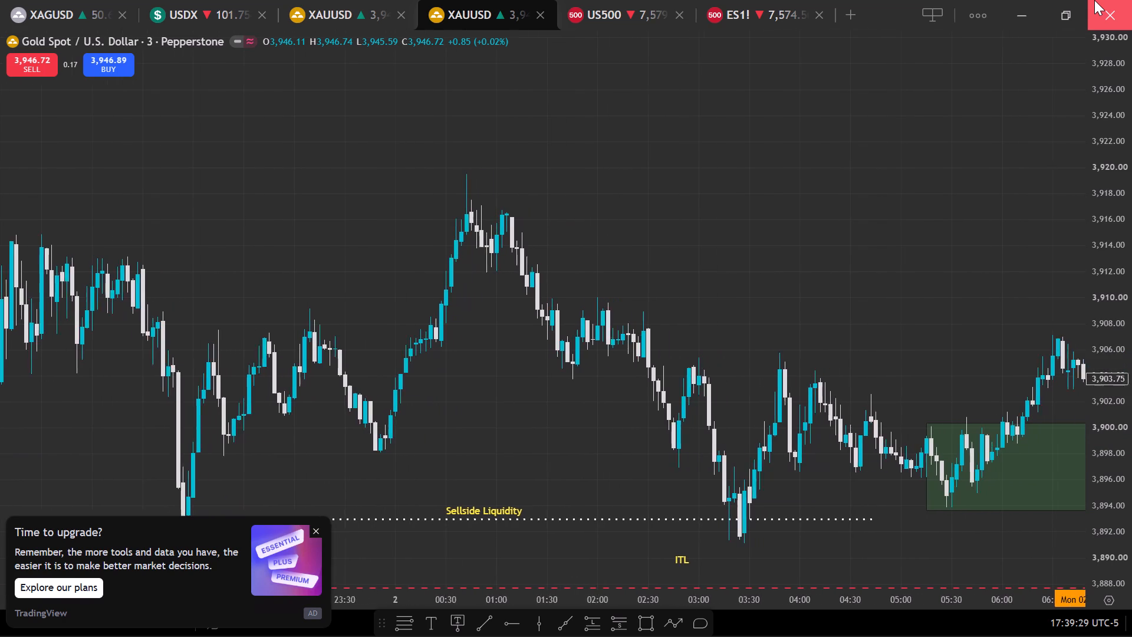
Follow the 3-minute candles one by one from just after the 07:00 marker to about 08:00 against the dotted line and green zone.
{"action": "key", "text": "Right"}
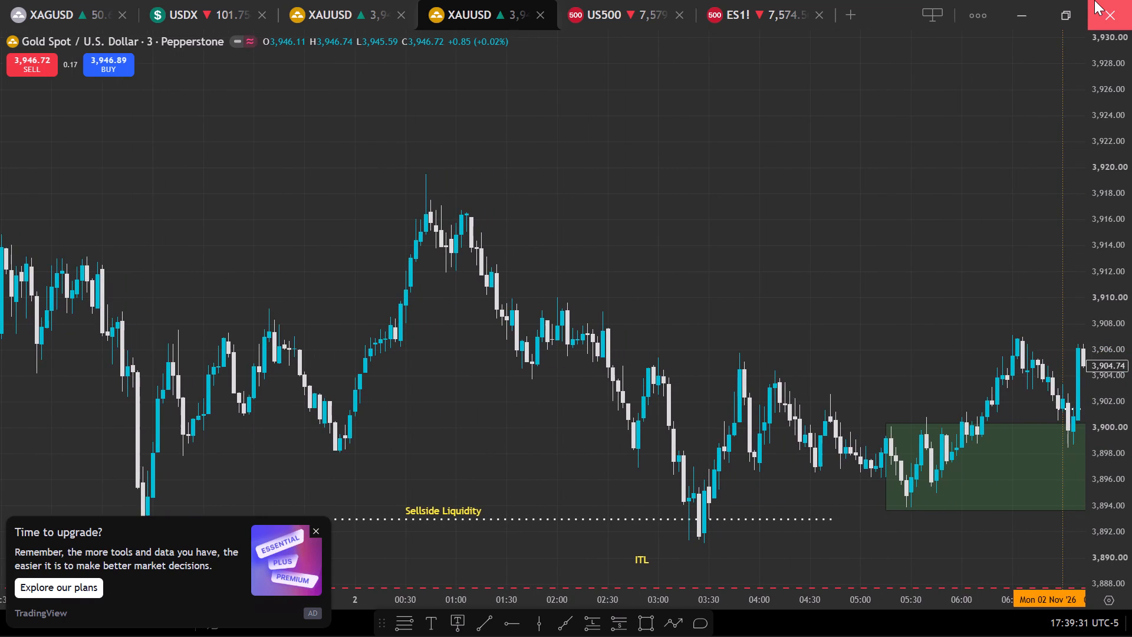
{"action": "key", "text": "Right"}
{"action": "key", "text": "Right"}
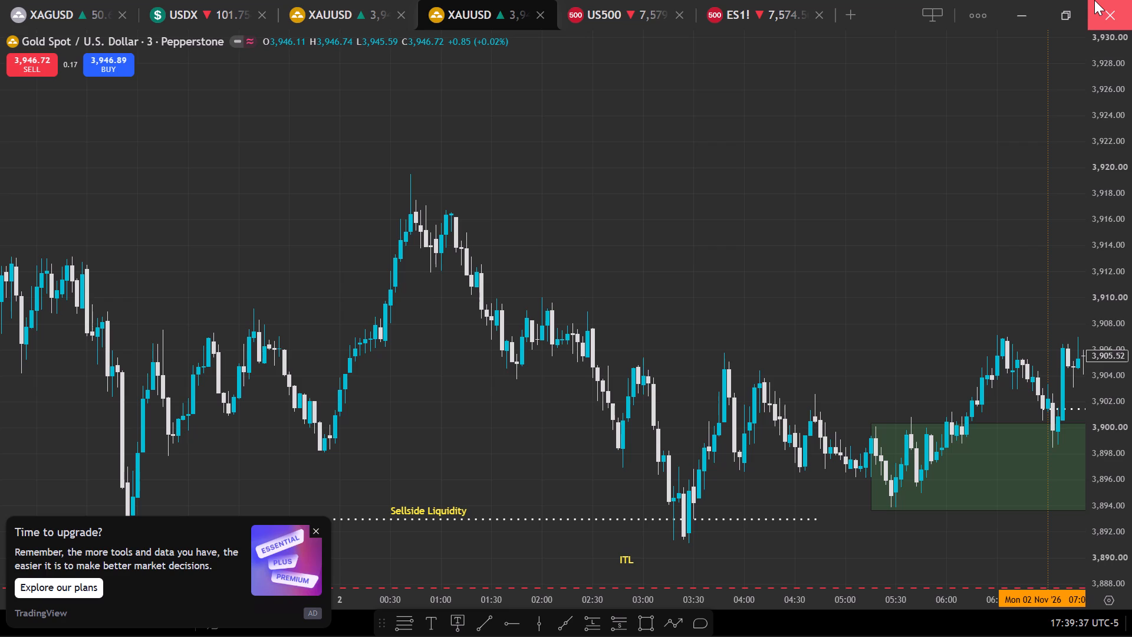
{"action": "key", "text": "Right"}
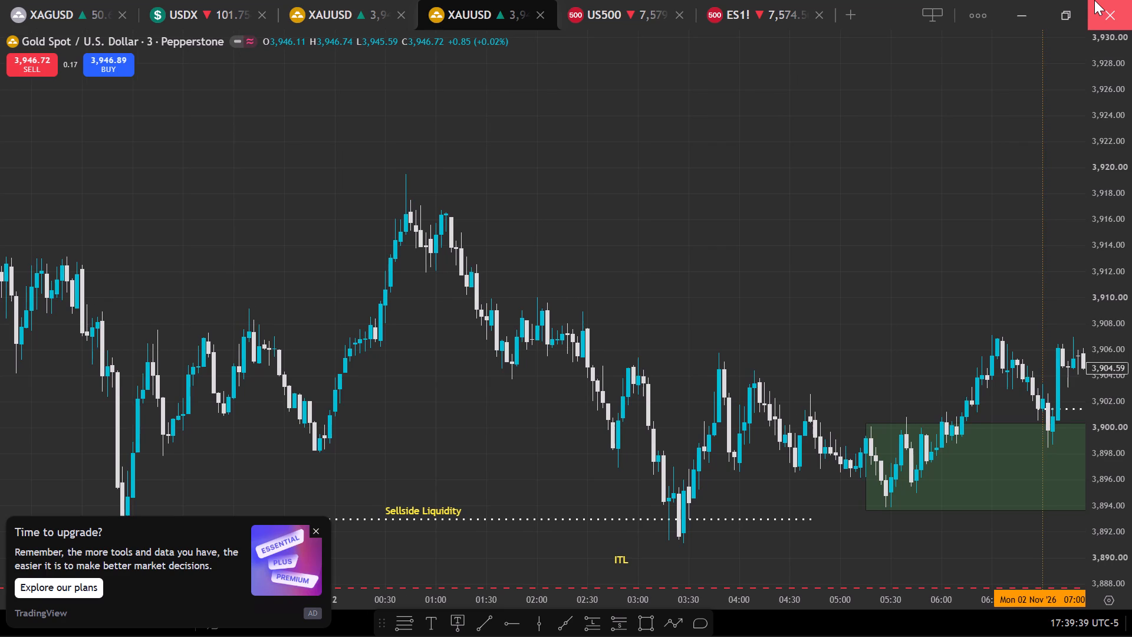
{"action": "key", "text": "Right"}
{"action": "key", "text": "Right"}
{"action": "key", "text": "Right"}
{"action": "key", "text": "Right"}
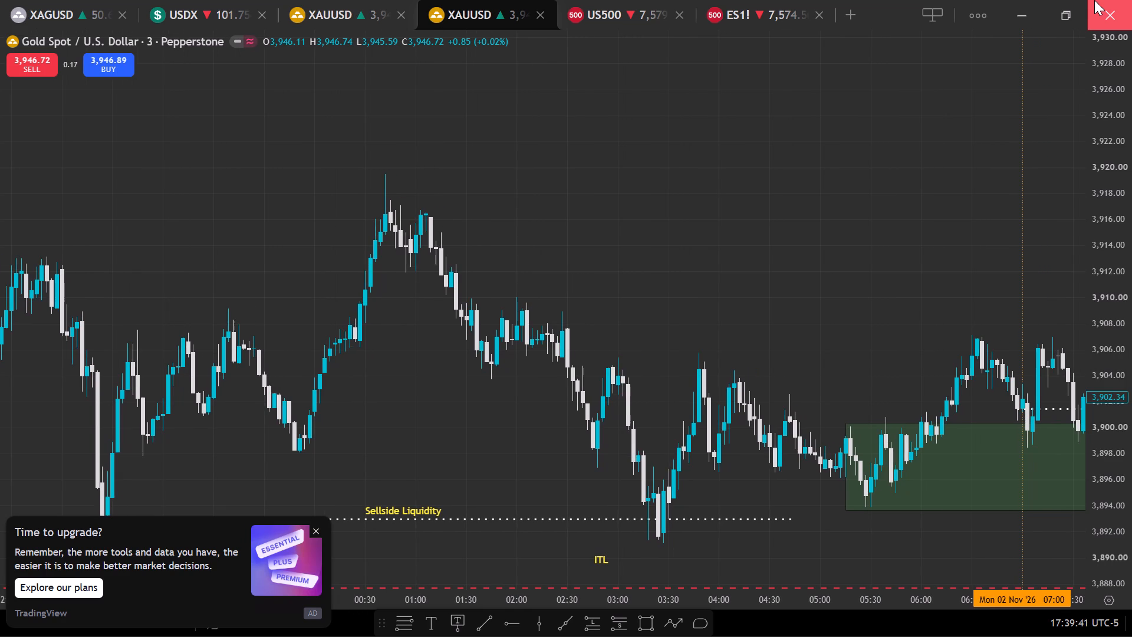
{"action": "key", "text": "Right"}
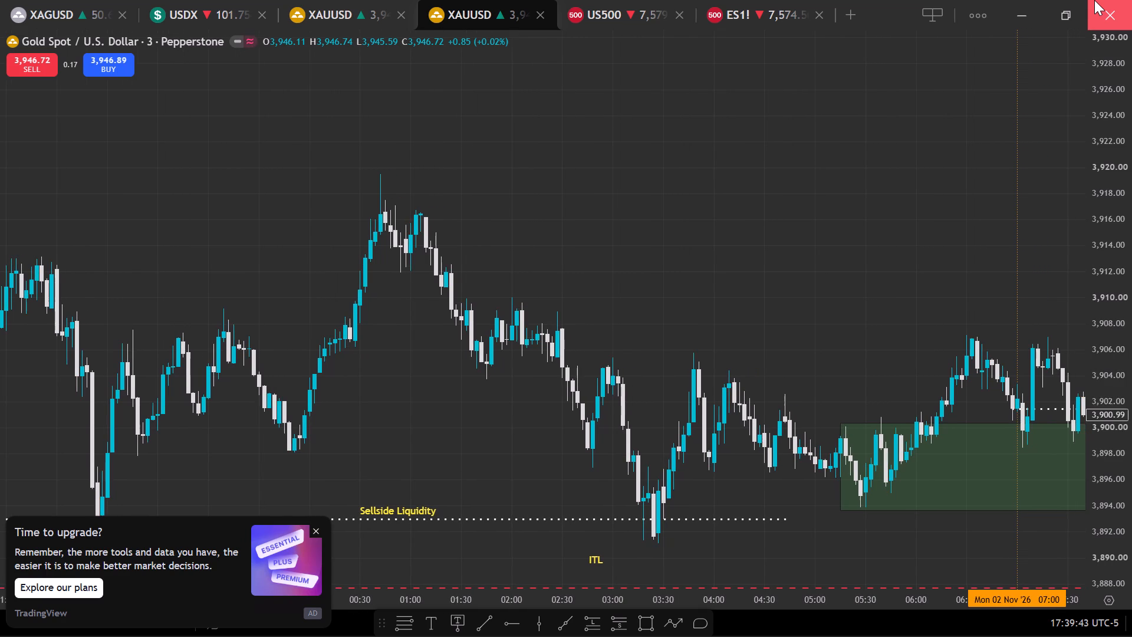
{"action": "key", "text": "Right"}
{"action": "key", "text": "Right"}
{"action": "key", "text": "Right"}
{"action": "key", "text": "Right"}
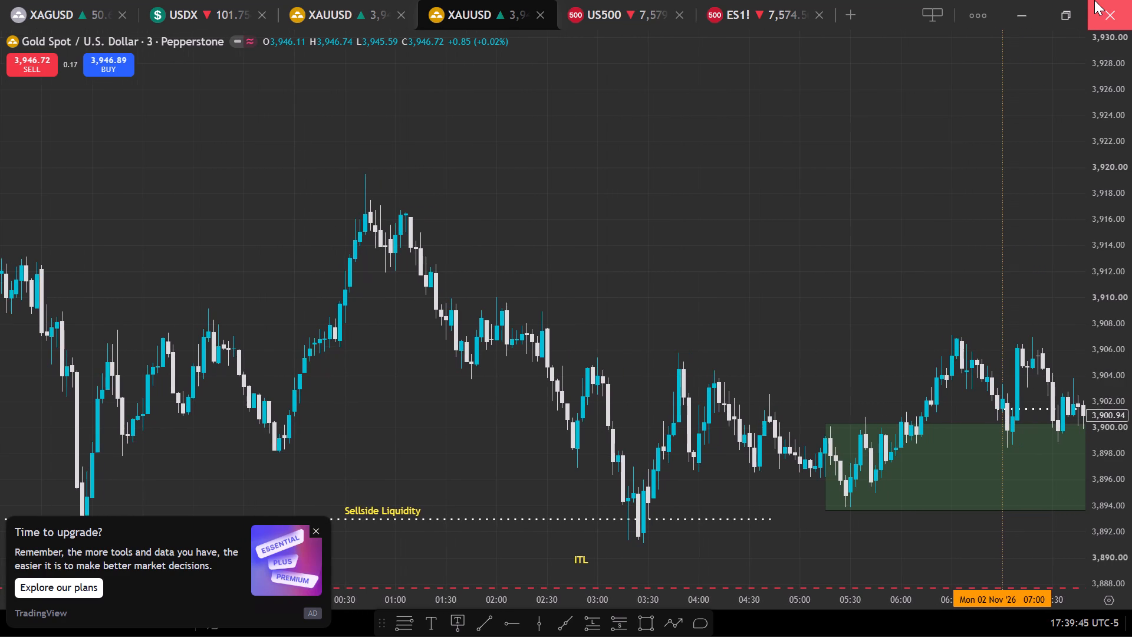
{"action": "key", "text": "Right"}
{"action": "key", "text": "Right"}
{"action": "key", "text": "Right"}
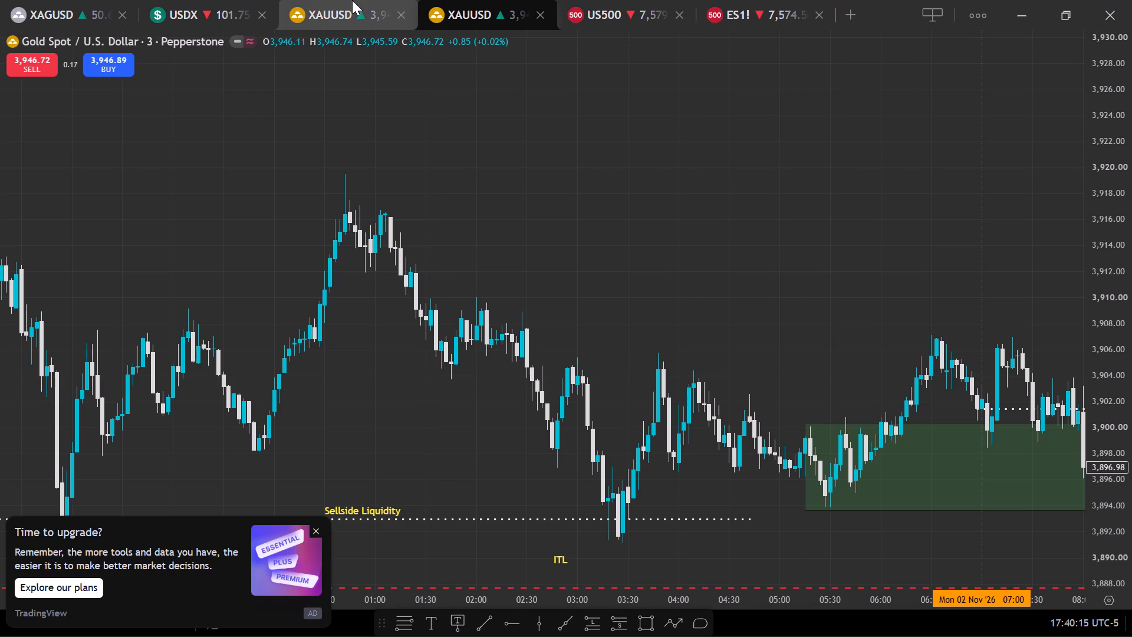
Follow the 3-minute candles from about 08:00 to past 08:30, then examine price above the green zone up to the grey zone.
{"action": "key", "text": "Right"}
{"action": "key", "text": "Right"}
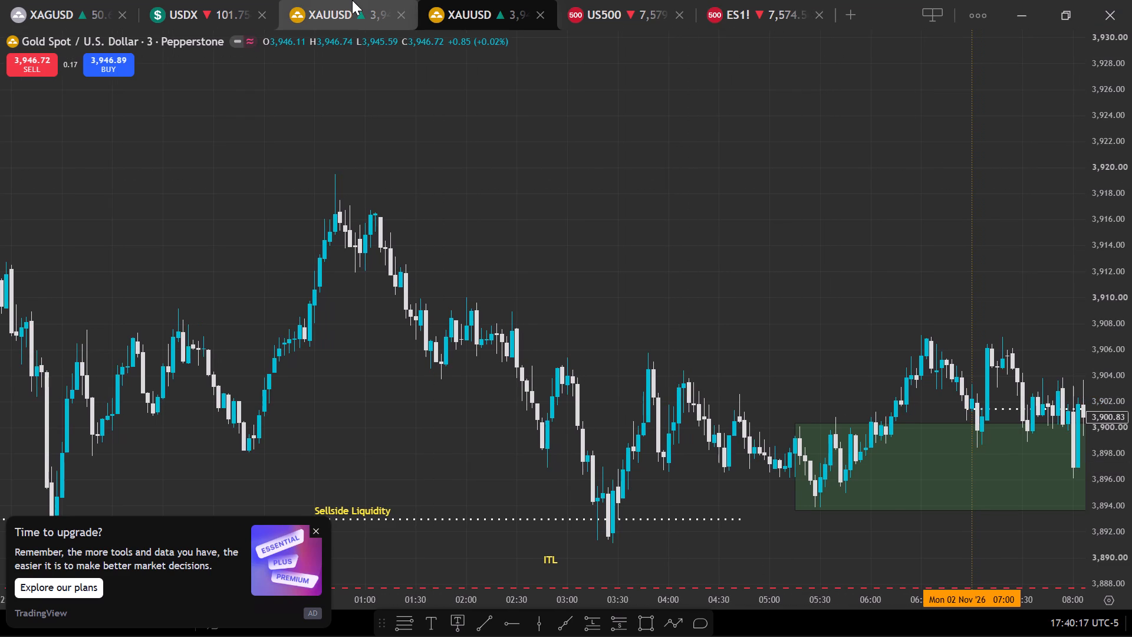
{"action": "key", "text": "Right"}
{"action": "key", "text": "Right"}
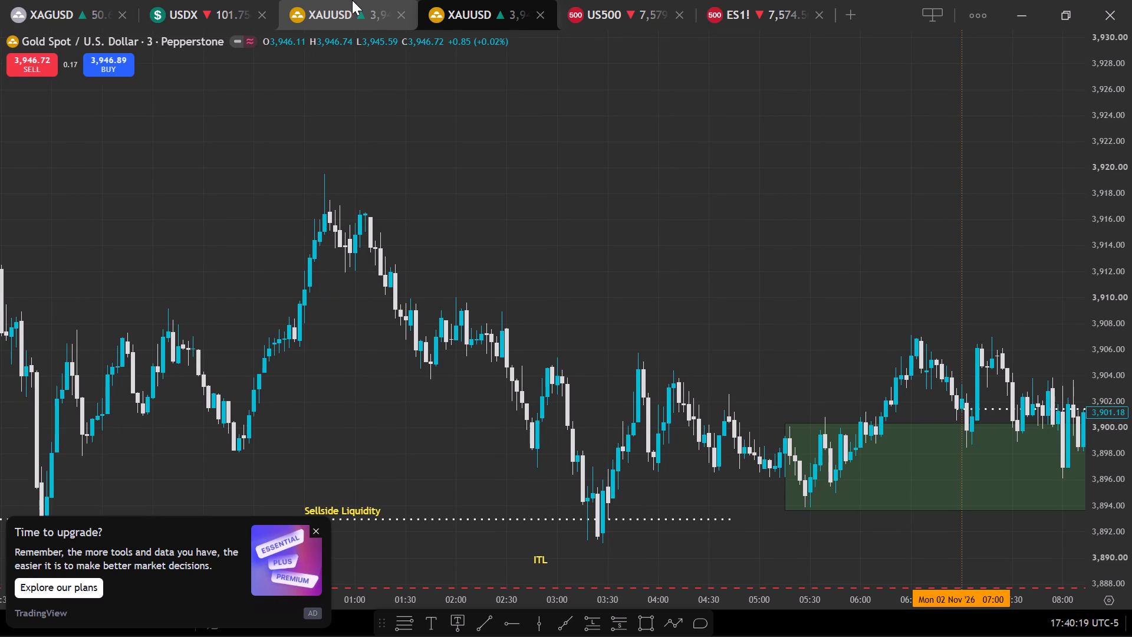
{"action": "key", "text": "Right"}
{"action": "key", "text": "Right"}
{"action": "key", "text": "Right"}
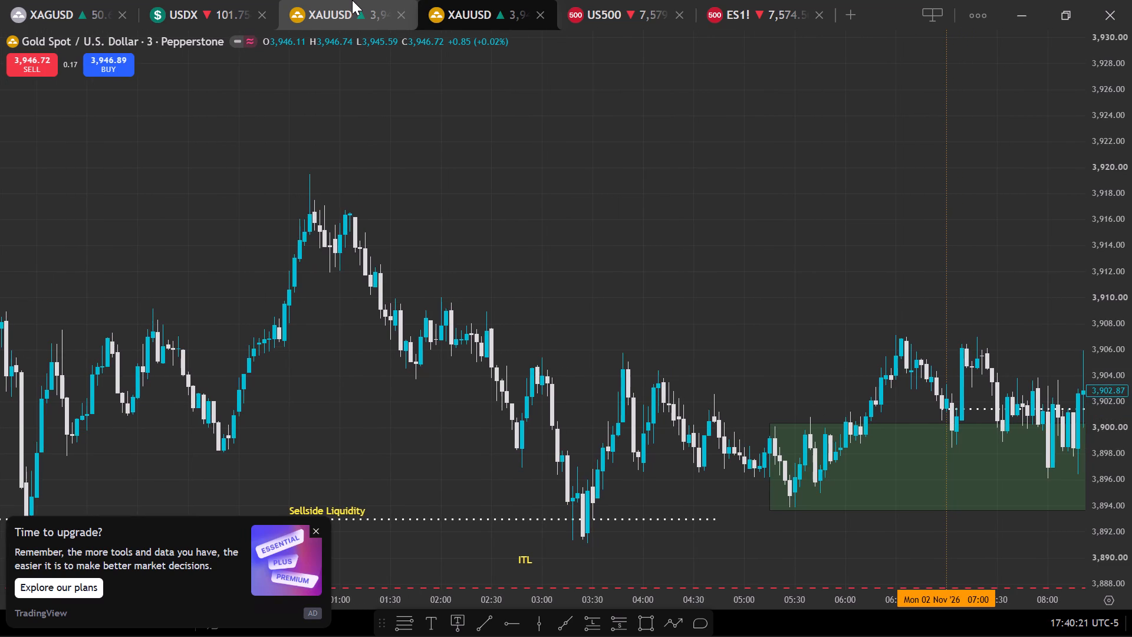
{"action": "key", "text": "Right"}
{"action": "key", "text": "Right"}
{"action": "key", "text": "Right"}
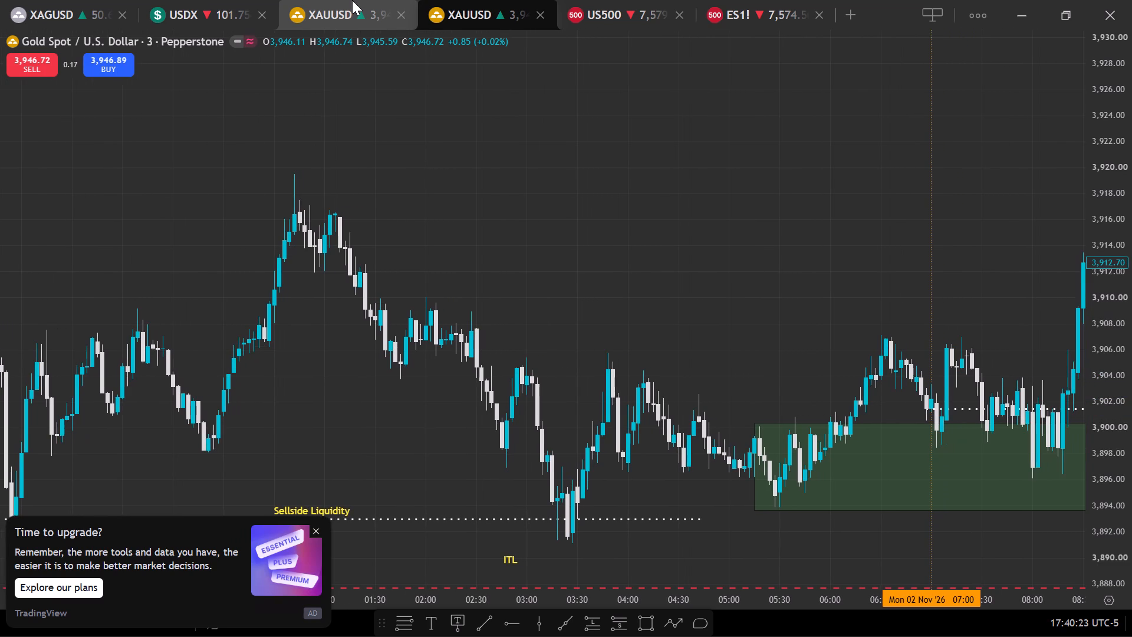
{"action": "key", "text": "Right"}
{"action": "key", "text": "Right"}
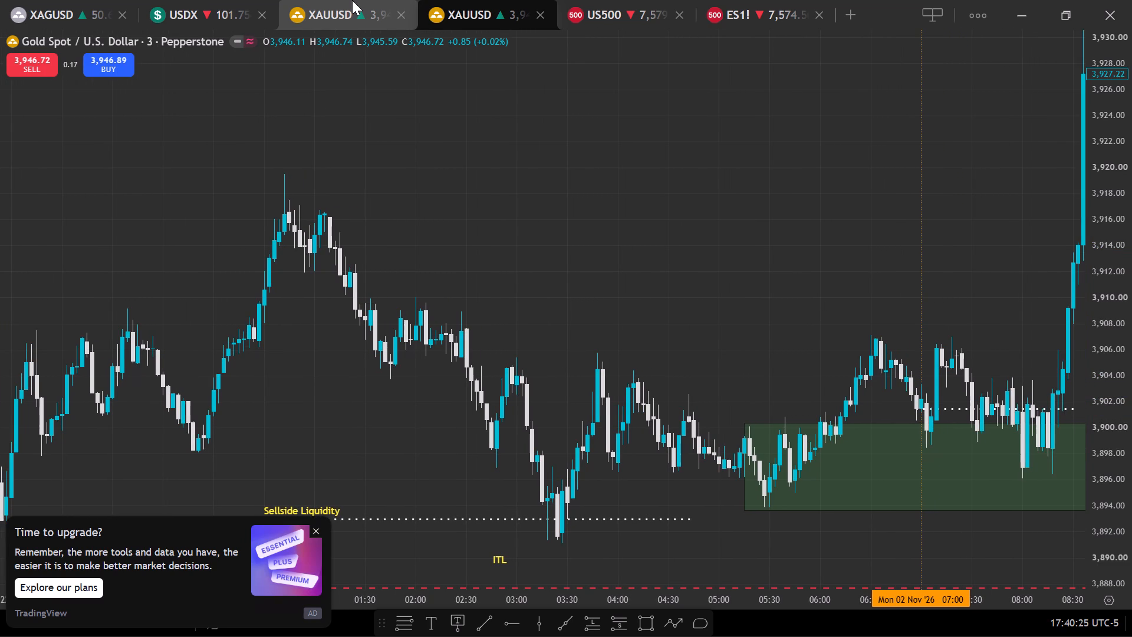
{"action": "key", "text": "Right"}
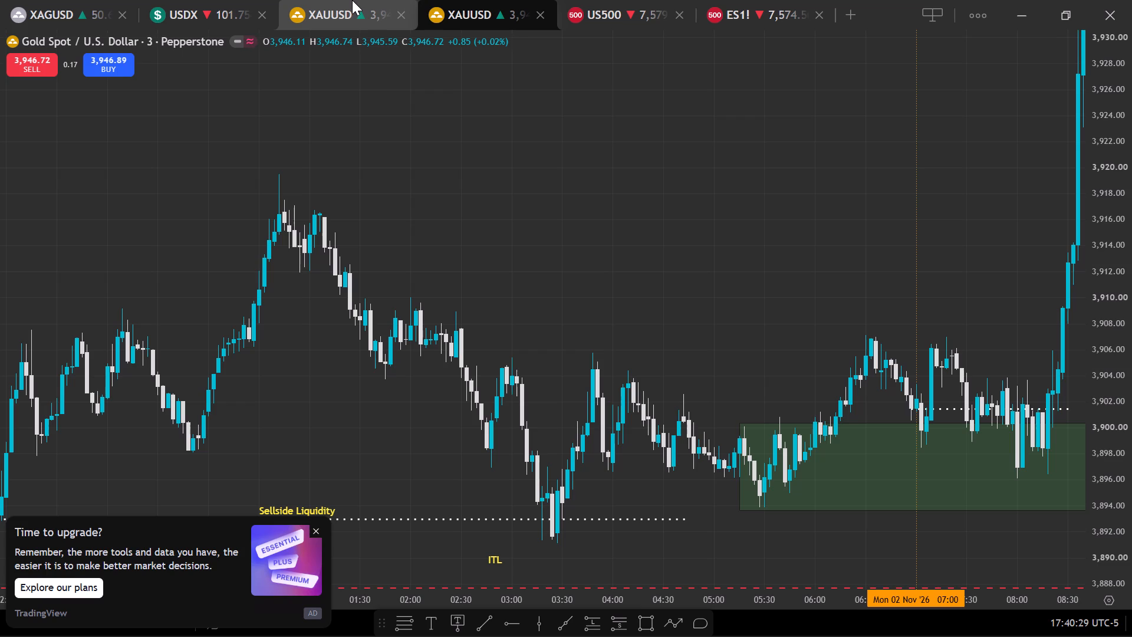
{"action": "key", "text": "Left"}
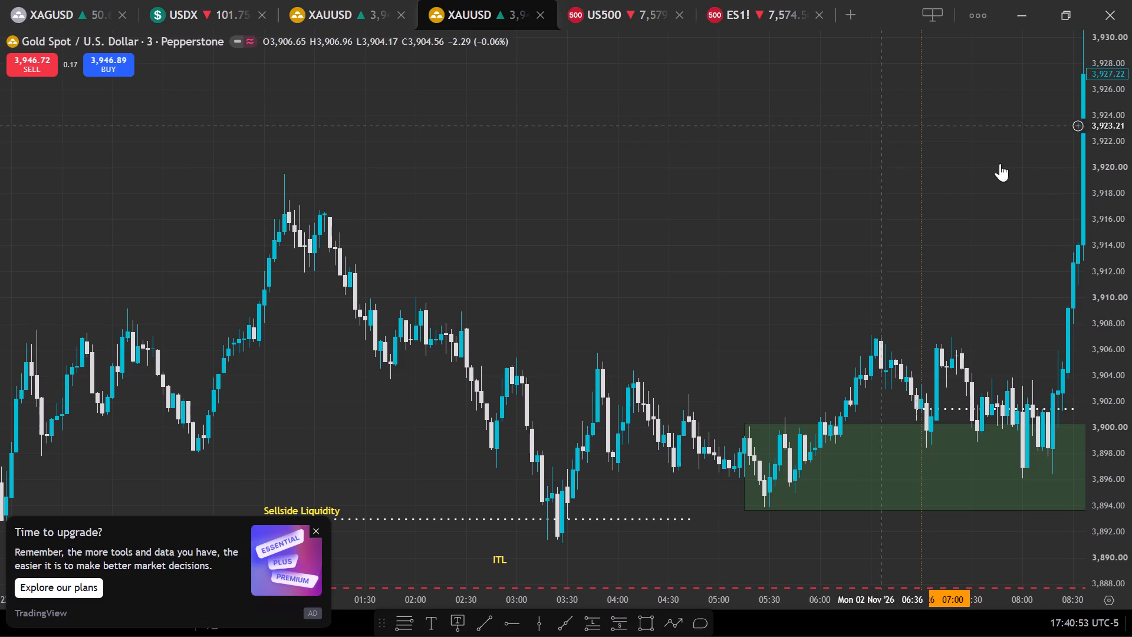
{"action": "scroll", "coordinate": [1123, 138], "scroll_direction": "up", "scroll_amount": 1}
{"action": "scroll", "coordinate": [1123, 138], "scroll_direction": "down", "scroll_amount": 1}
{"action": "left_click_drag", "start_coordinate": [1026, 159], "coordinate": [985, 228]}
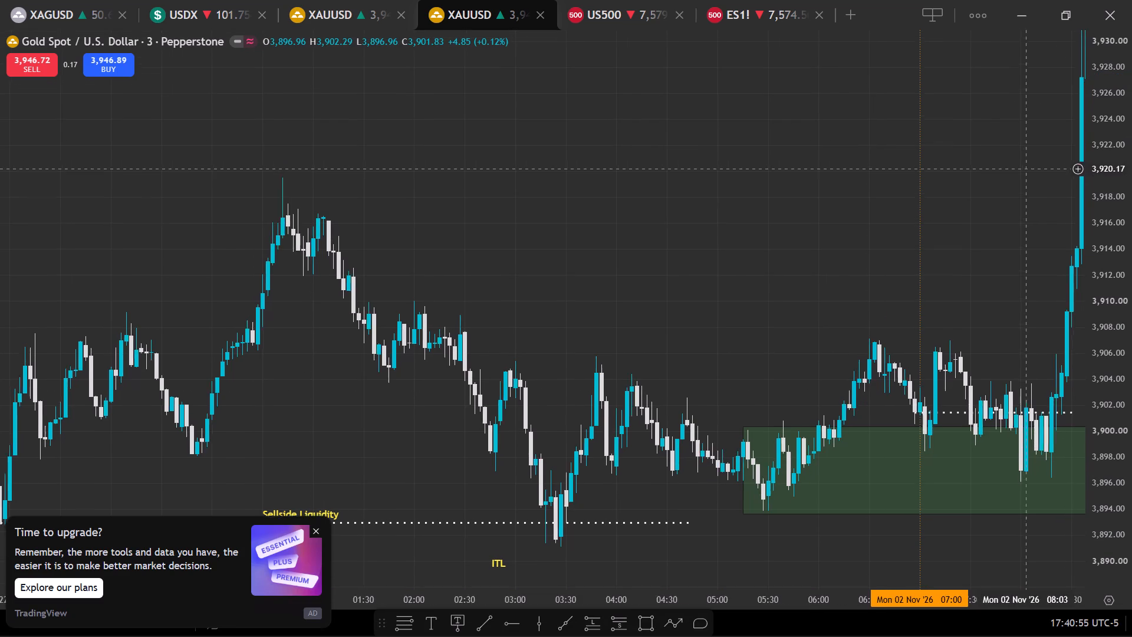
{"action": "left_click_drag", "start_coordinate": [985, 228], "coordinate": [909, 428]}
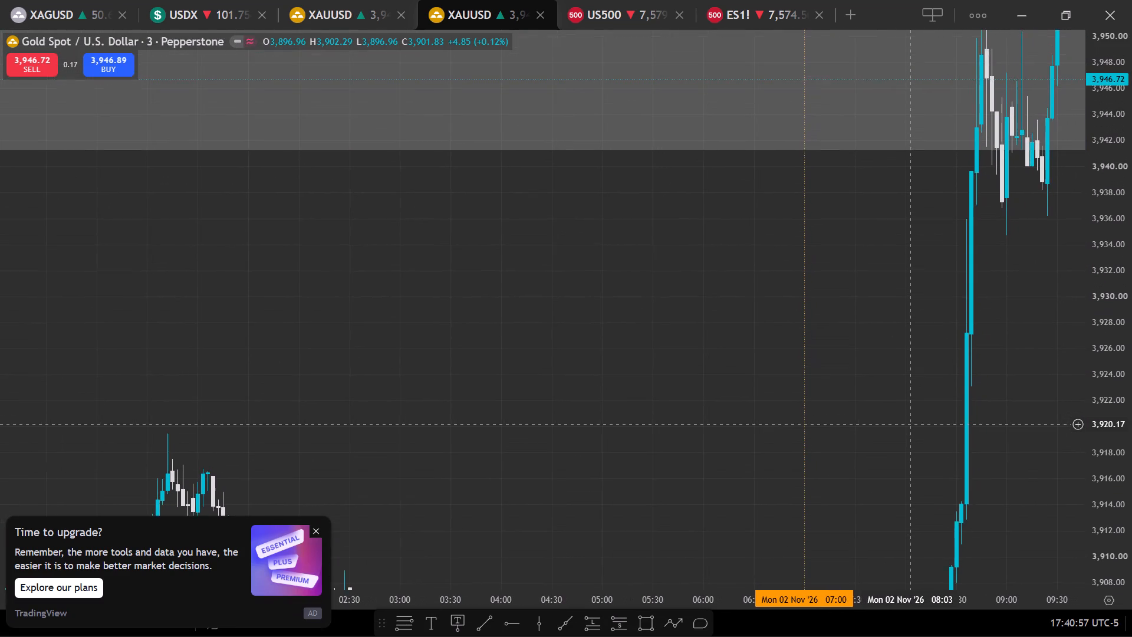
{"action": "left_click_drag", "start_coordinate": [909, 428], "coordinate": [1045, 122]}
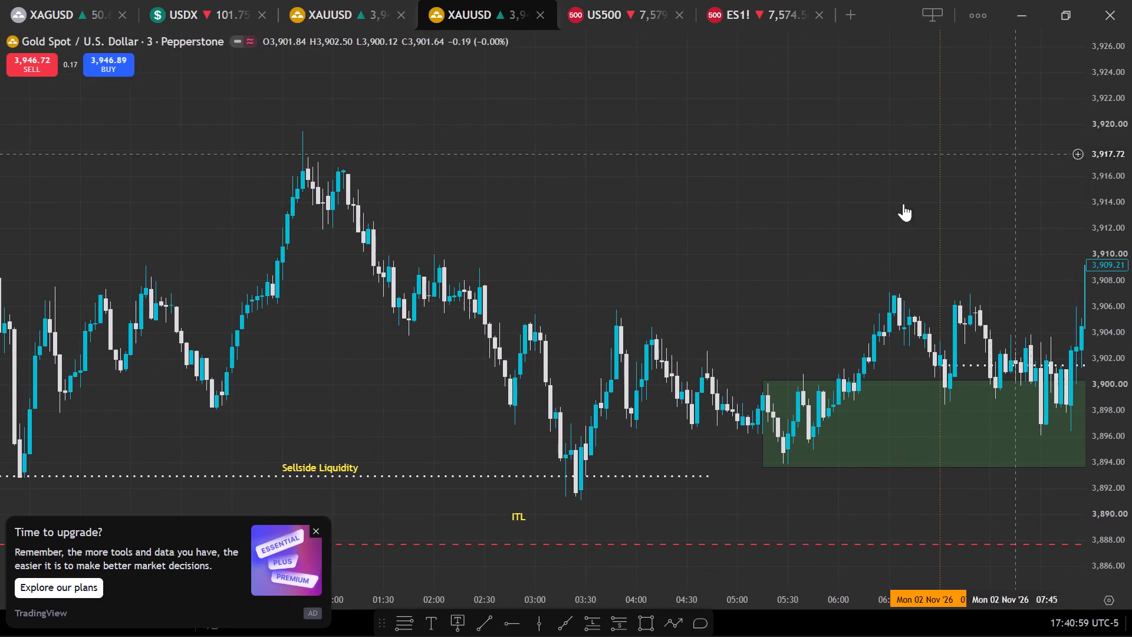
Switch the XAUUSD chart back to the 1-minute interval.
{"action": "left_click", "coordinate": [146, 40]}
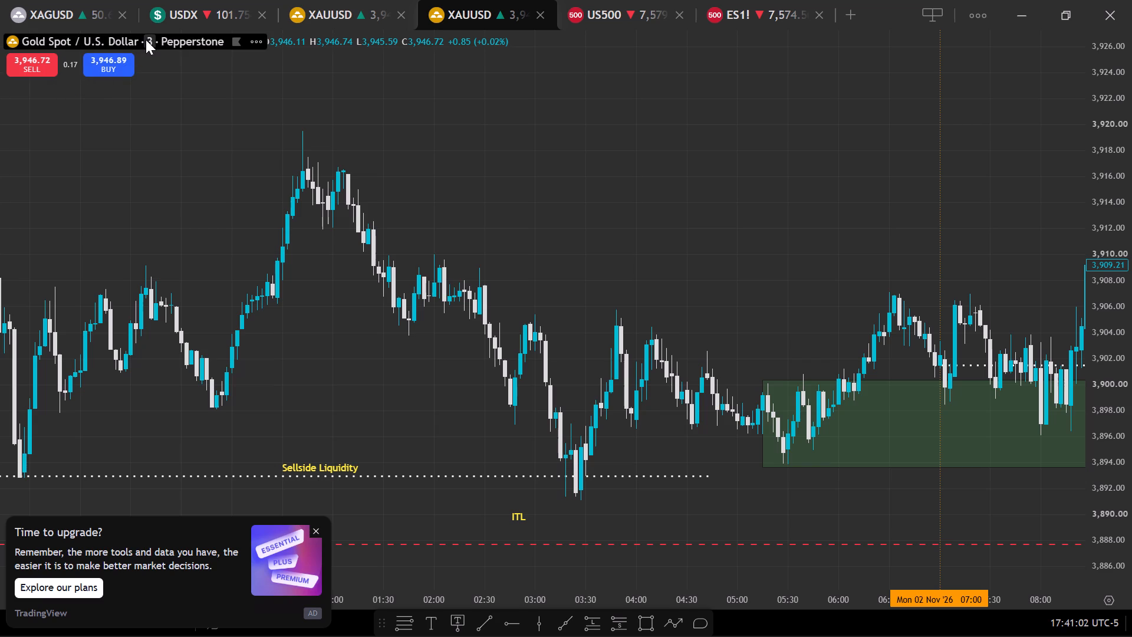
{"action": "key", "text": "BackSpace"}
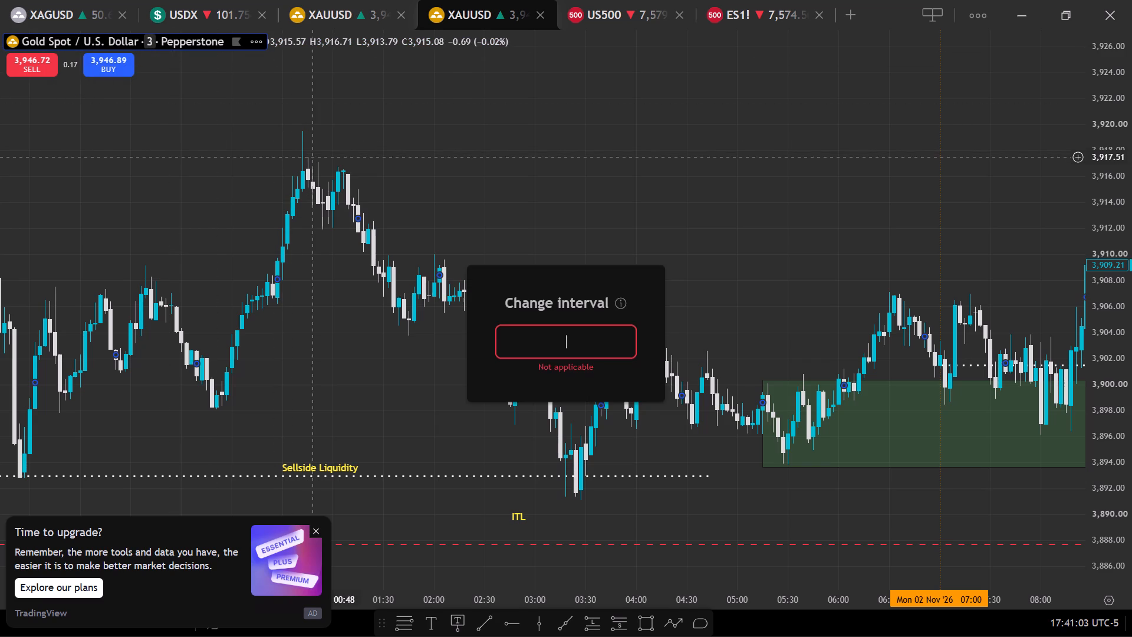
{"action": "key", "text": "1"}
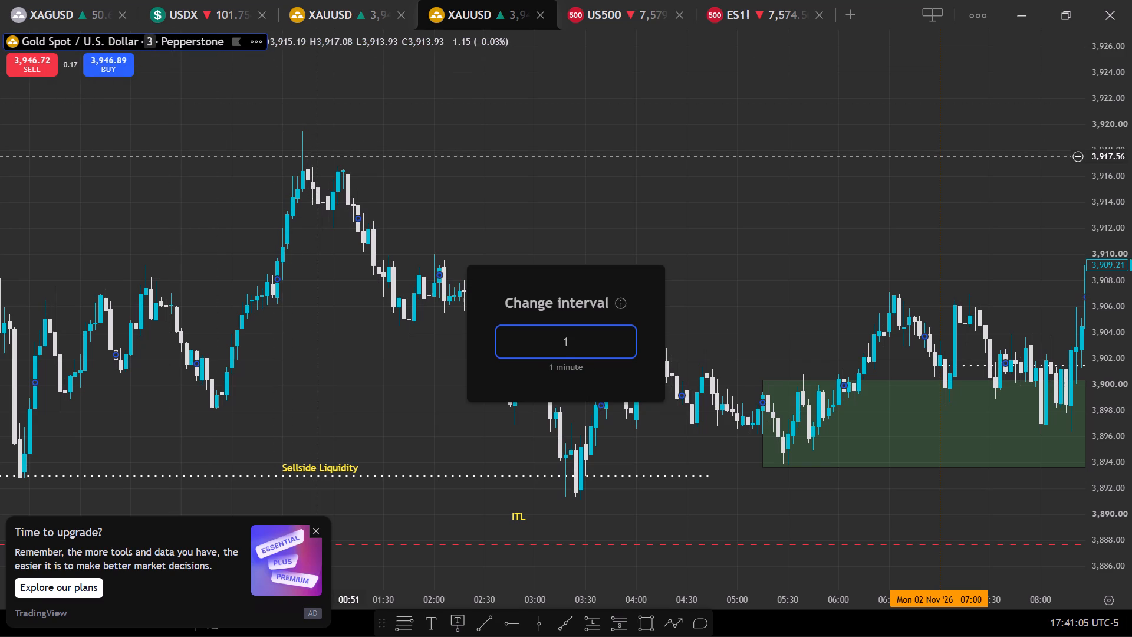
{"action": "key", "text": "Return"}
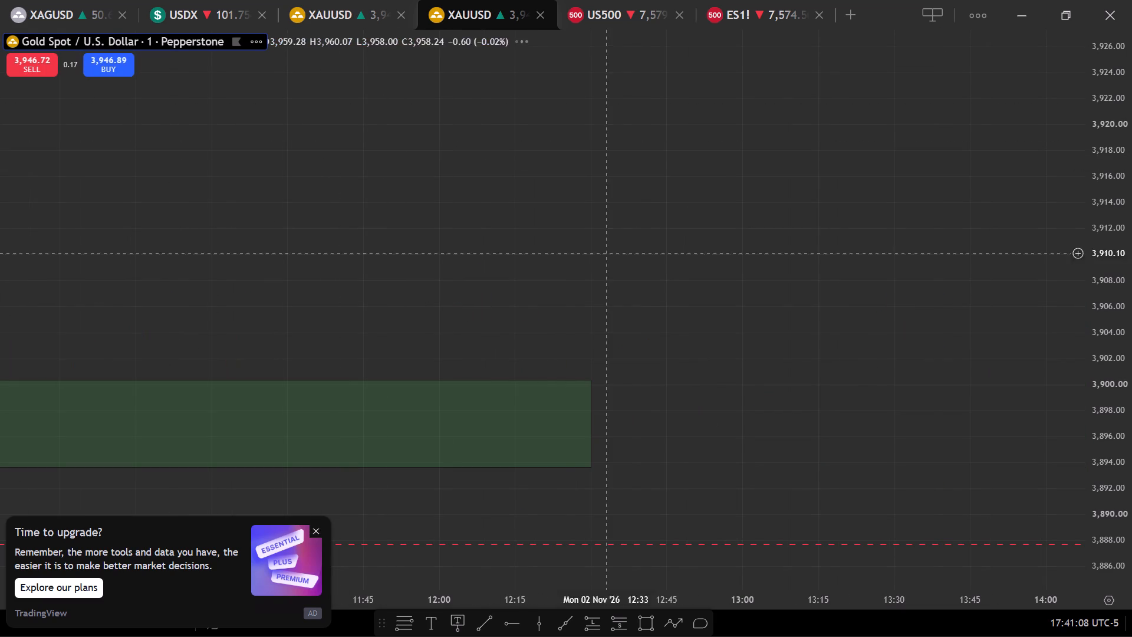
Draw a horizontal dotted trend line at about 3,898.5 from the 07:03 low to the 08:01 candle, inside the green zone.
{"action": "left_click_drag", "start_coordinate": [425, 248], "coordinate": [1067, 227]}
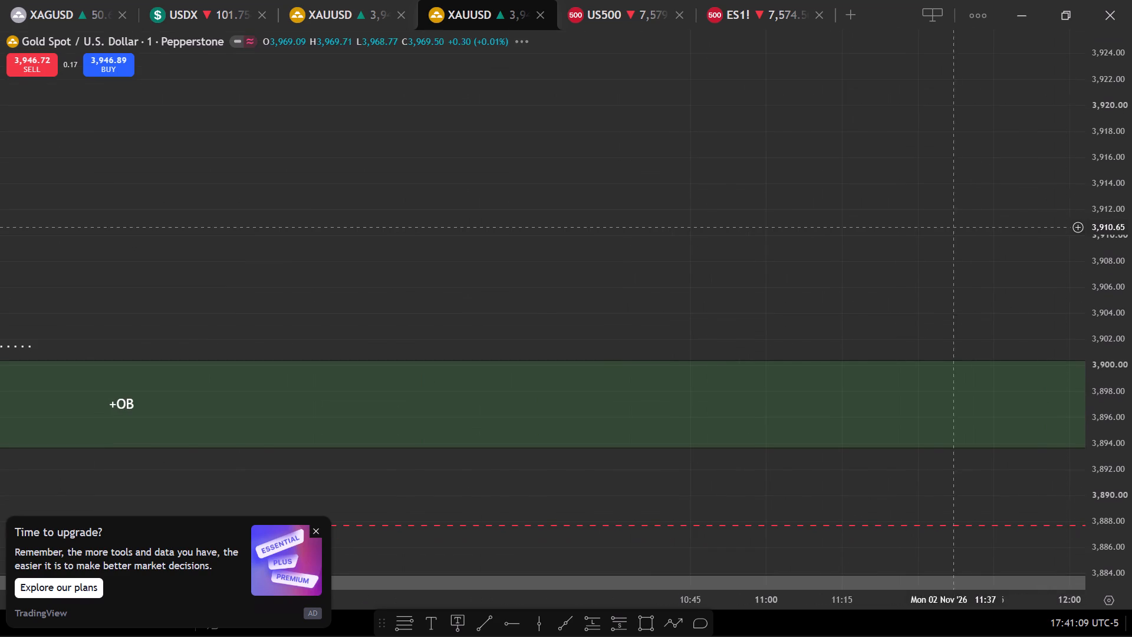
{"action": "left_click_drag", "start_coordinate": [601, 263], "coordinate": [1114, 241]}
{"action": "left_click_drag", "start_coordinate": [576, 247], "coordinate": [1131, 152]}
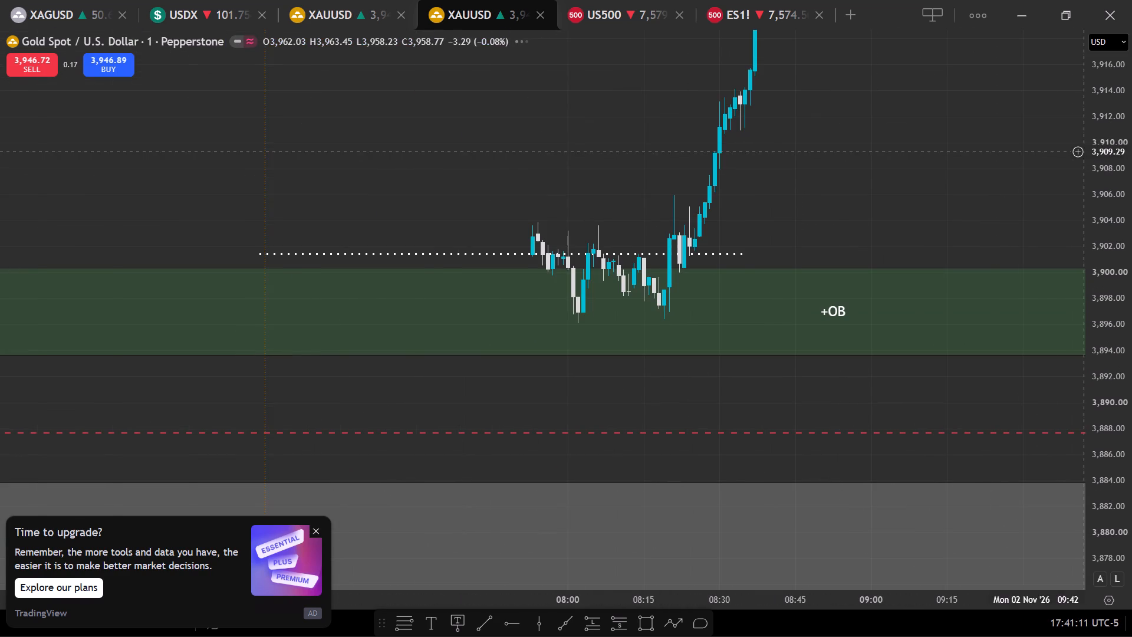
{"action": "left_click_drag", "start_coordinate": [504, 183], "coordinate": [597, 176]}
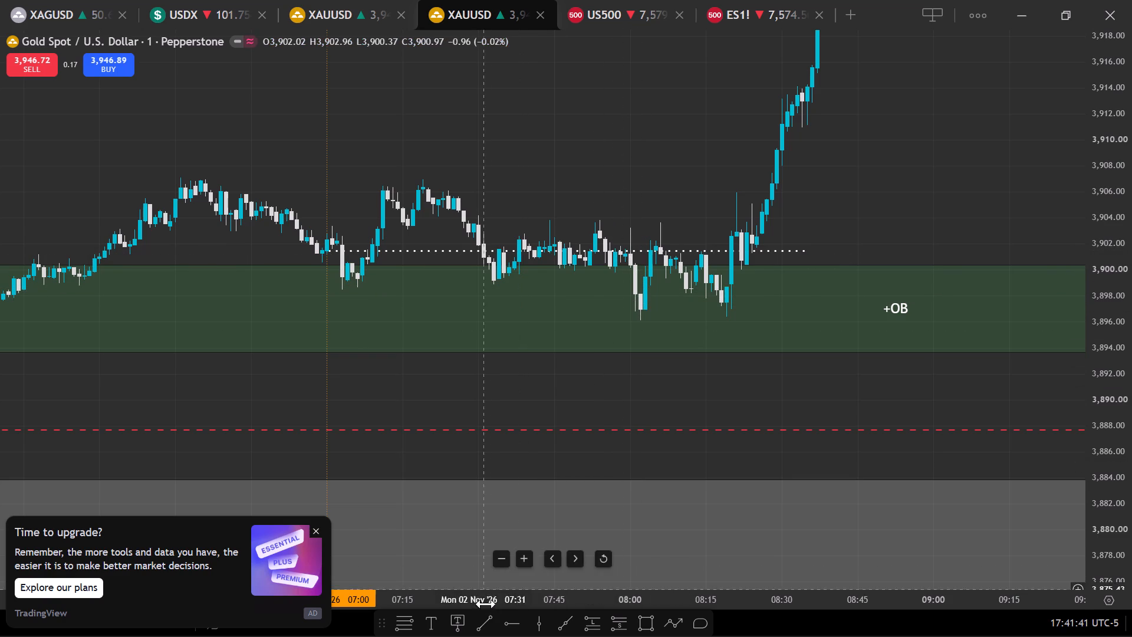
{"action": "left_click", "coordinate": [486, 623]}
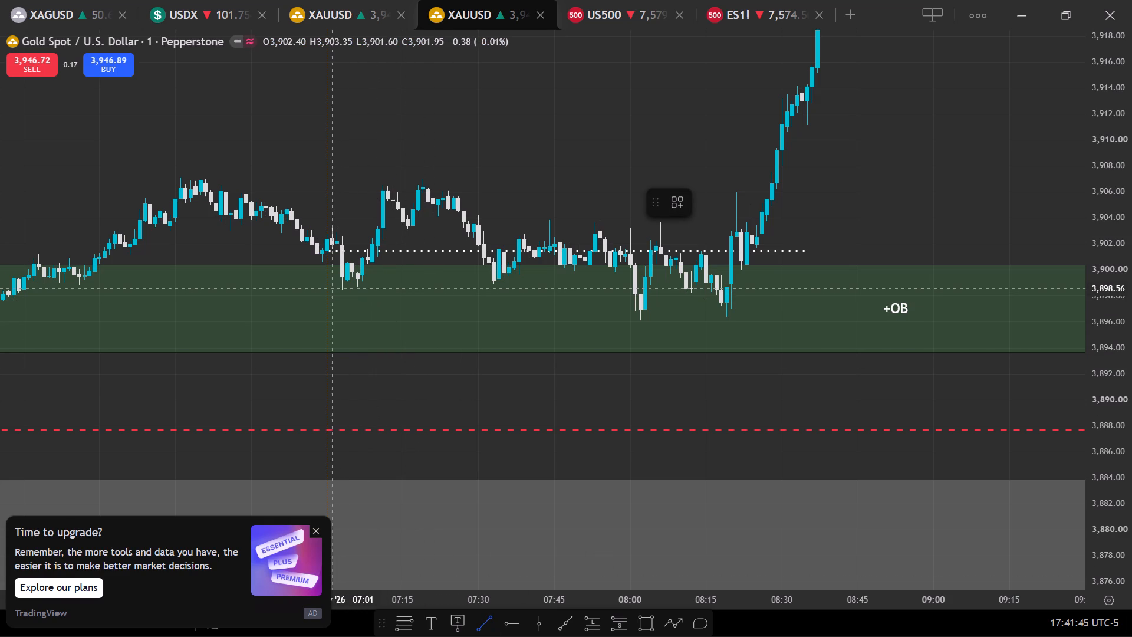
{"action": "left_click_drag", "start_coordinate": [340, 290], "coordinate": [432, 290]}
{"action": "left_click", "coordinate": [432, 290]}
{"action": "left_click_drag", "start_coordinate": [432, 290], "coordinate": [439, 290]}
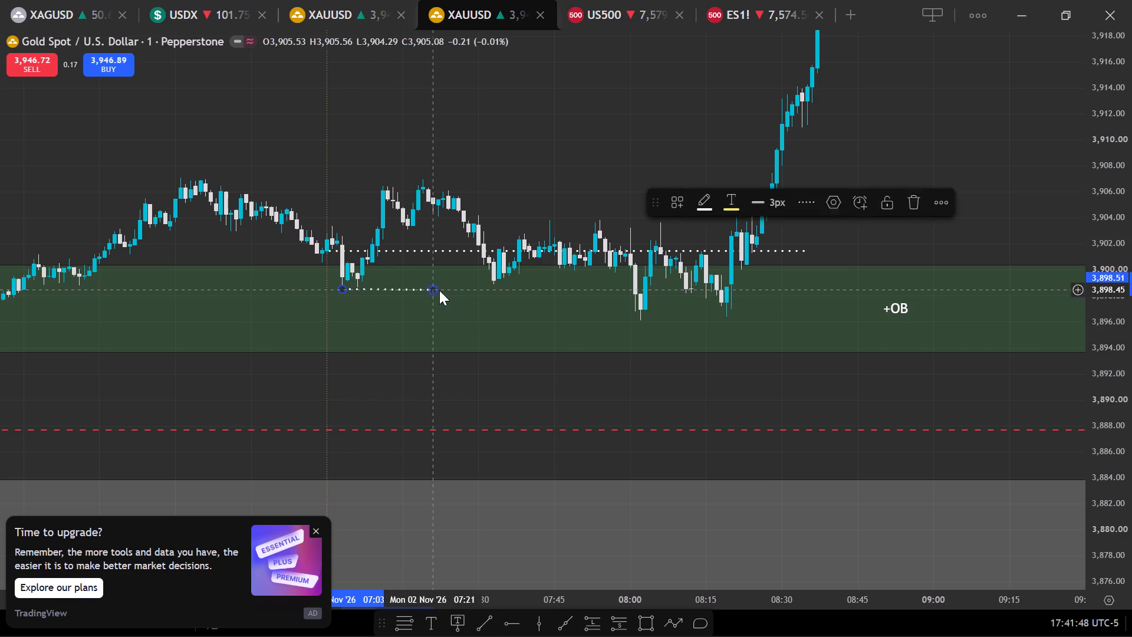
{"action": "left_click_drag", "start_coordinate": [439, 290], "coordinate": [504, 289]}
{"action": "left_click_drag", "start_coordinate": [505, 289], "coordinate": [549, 288]}
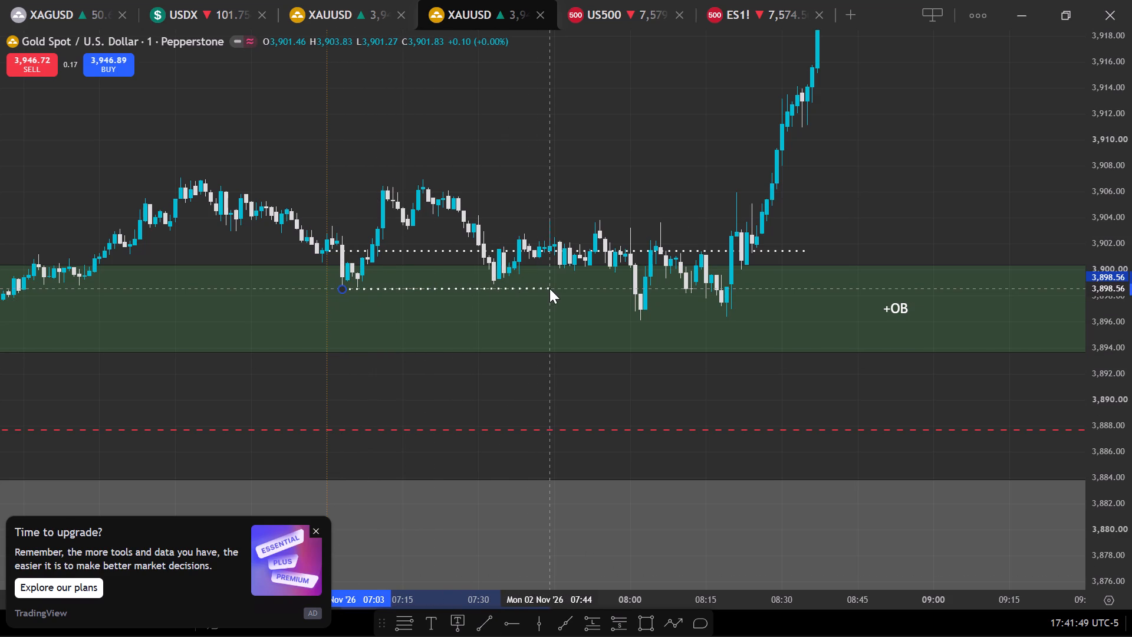
{"action": "left_click_drag", "start_coordinate": [549, 288], "coordinate": [634, 290]}
{"action": "left_click", "coordinate": [635, 290], "text": "shift"}
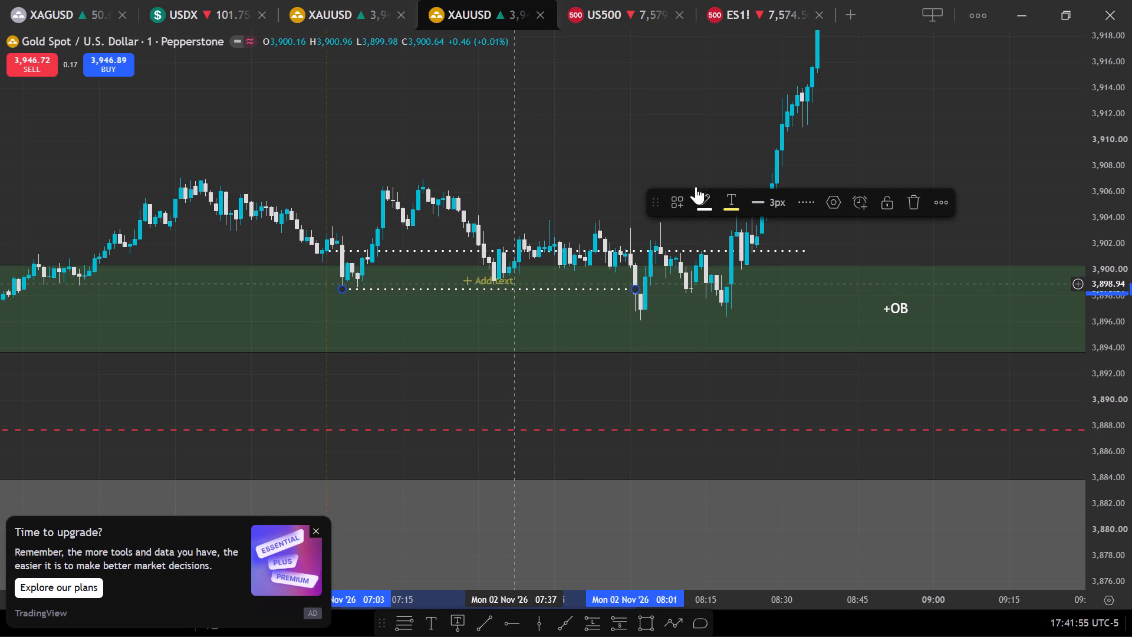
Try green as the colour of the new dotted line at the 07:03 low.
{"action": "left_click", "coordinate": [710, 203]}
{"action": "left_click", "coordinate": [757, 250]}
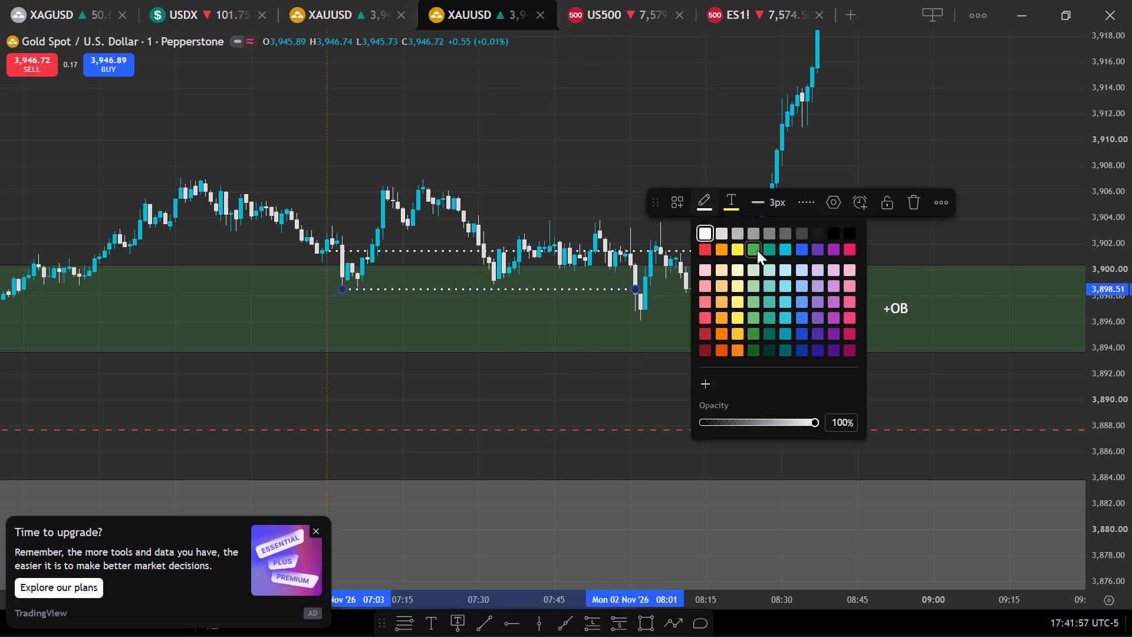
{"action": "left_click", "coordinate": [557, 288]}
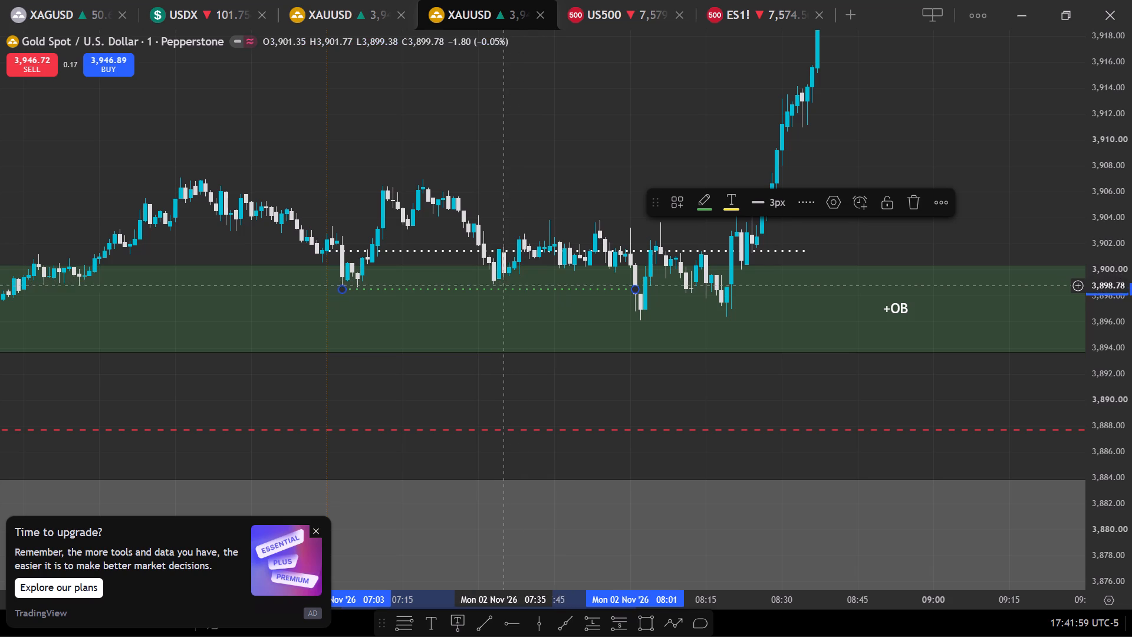
Set the colour of the new dotted line at the 07:03 low to blue.
{"action": "left_click", "coordinate": [706, 205]}
{"action": "left_click", "coordinate": [798, 249]}
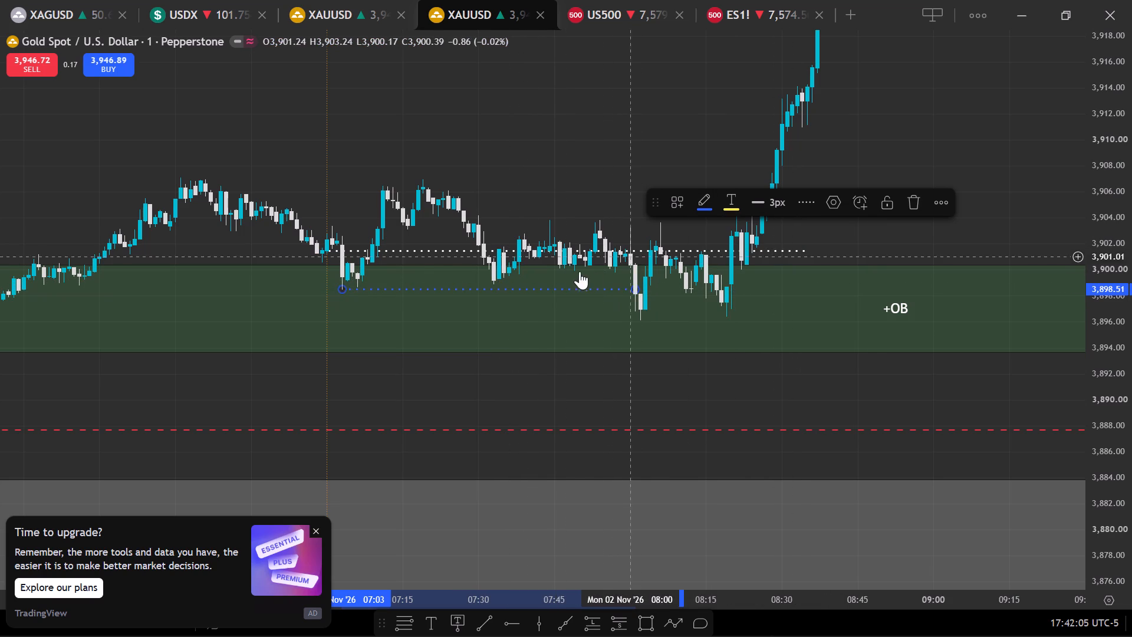
Label the blue dotted line with the text "Sellside Liquidity".
{"action": "left_click", "coordinate": [495, 291]}
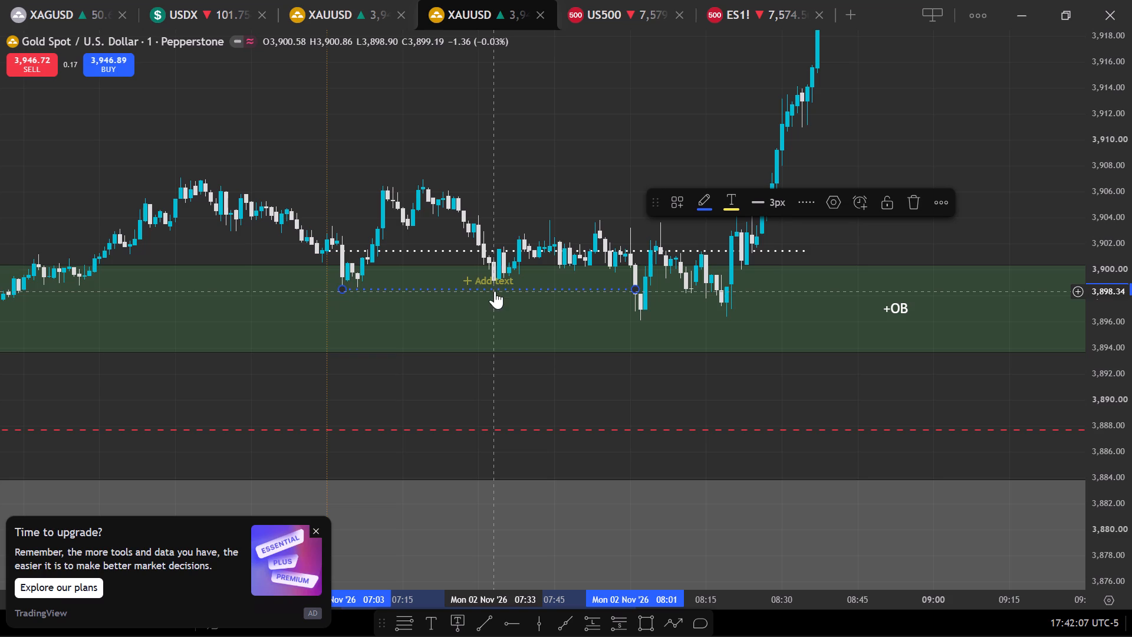
{"action": "left_click", "coordinate": [492, 283]}
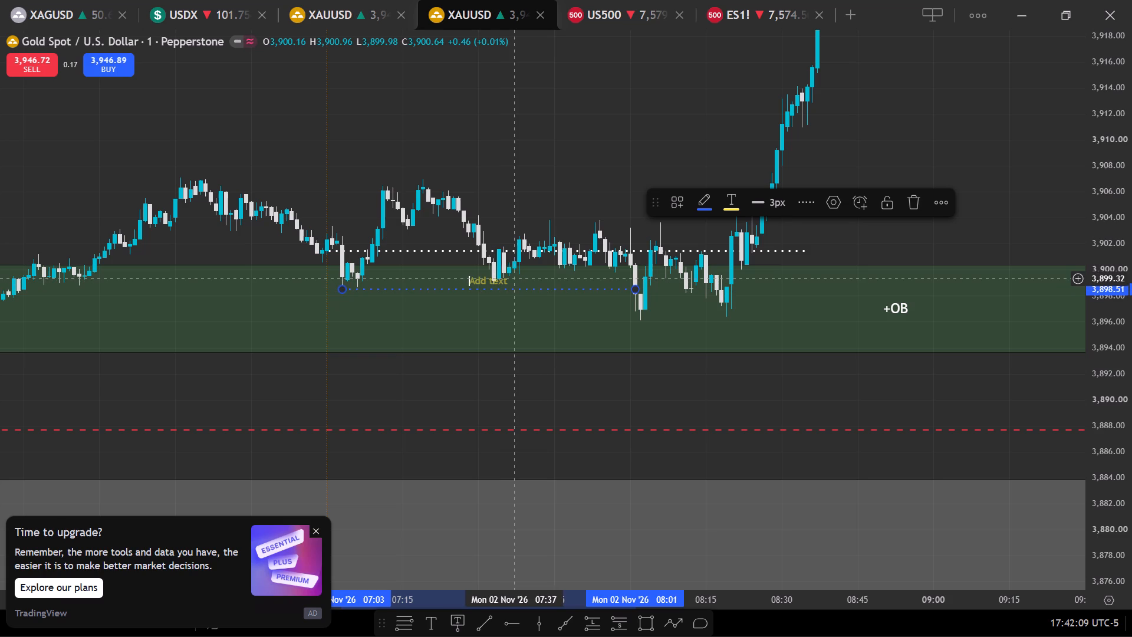
{"action": "key", "text": "s"}
{"action": "type", "text": "ell"}
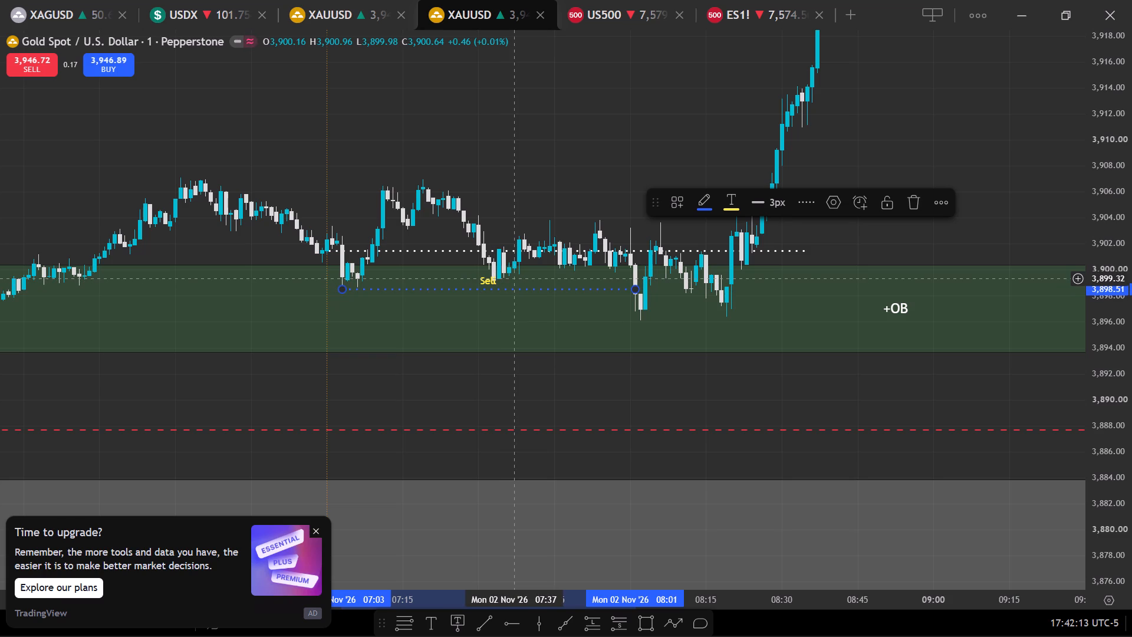
{"action": "type", "text": "side"}
{"action": "key", "text": "space"}
{"action": "key", "text": "k"}
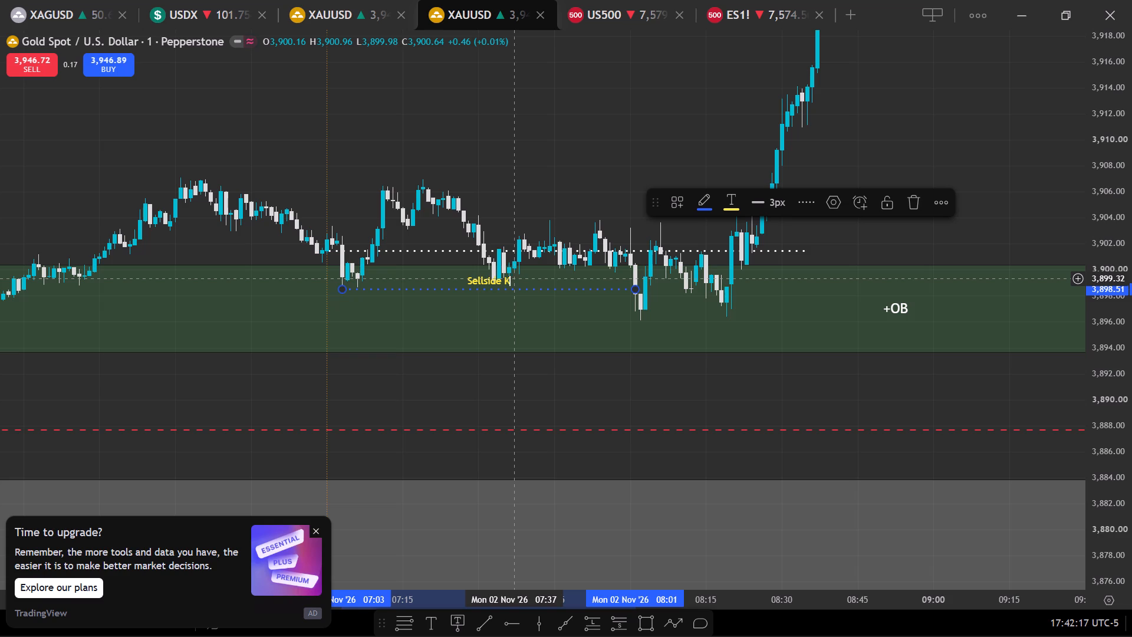
{"action": "key", "text": "BackSpace"}
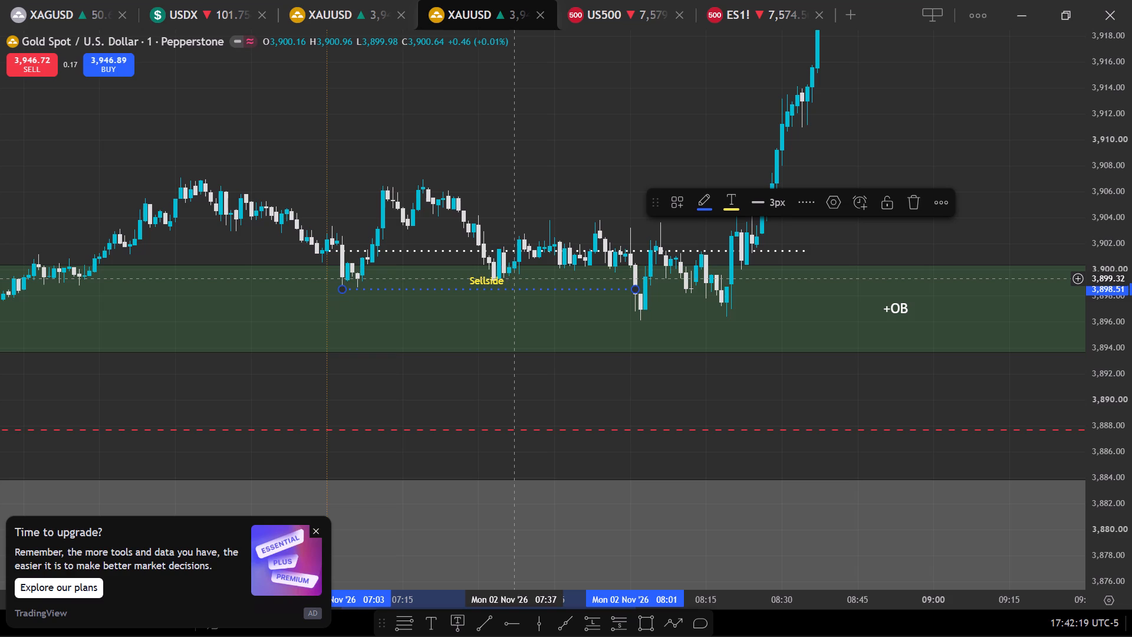
{"action": "key", "text": "i"}
{"action": "type", "text": "quidity"}
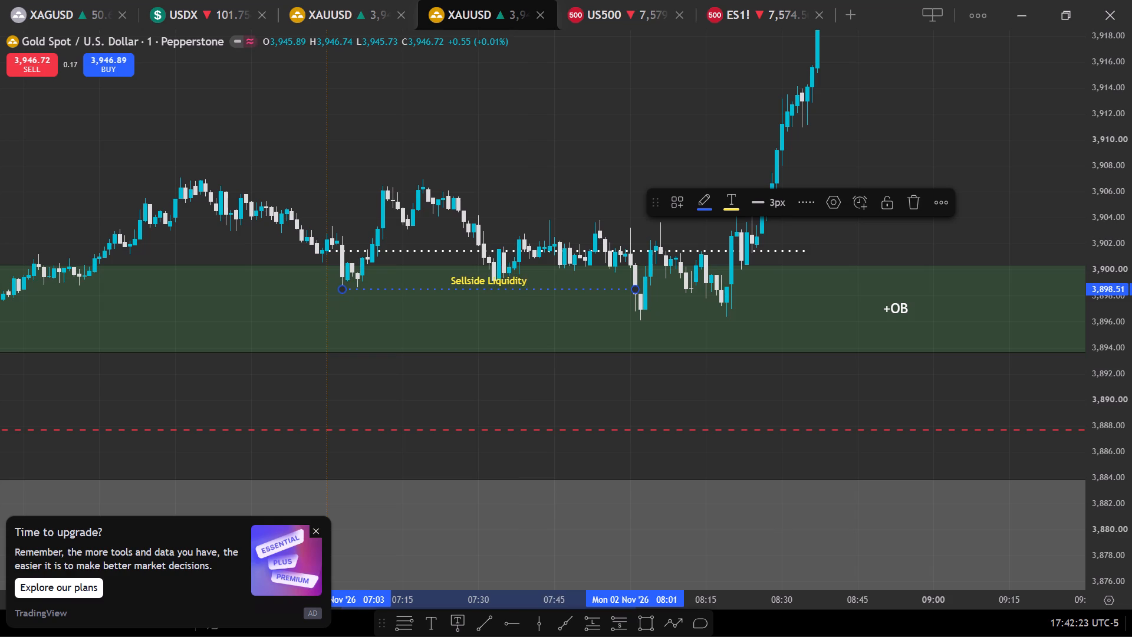
{"action": "left_click", "coordinate": [514, 87]}
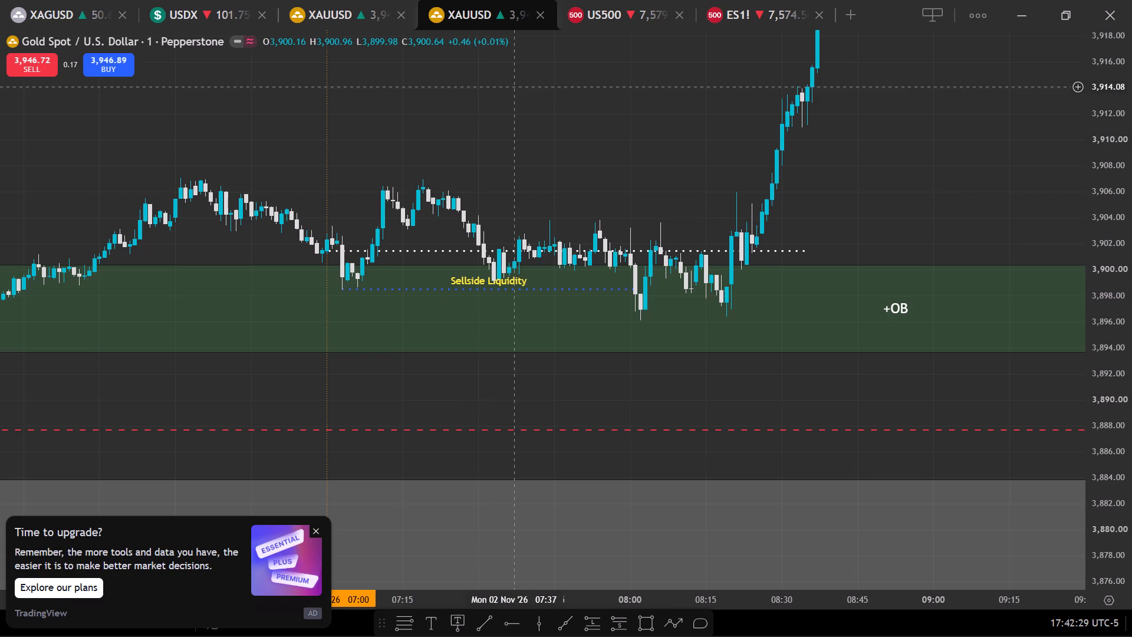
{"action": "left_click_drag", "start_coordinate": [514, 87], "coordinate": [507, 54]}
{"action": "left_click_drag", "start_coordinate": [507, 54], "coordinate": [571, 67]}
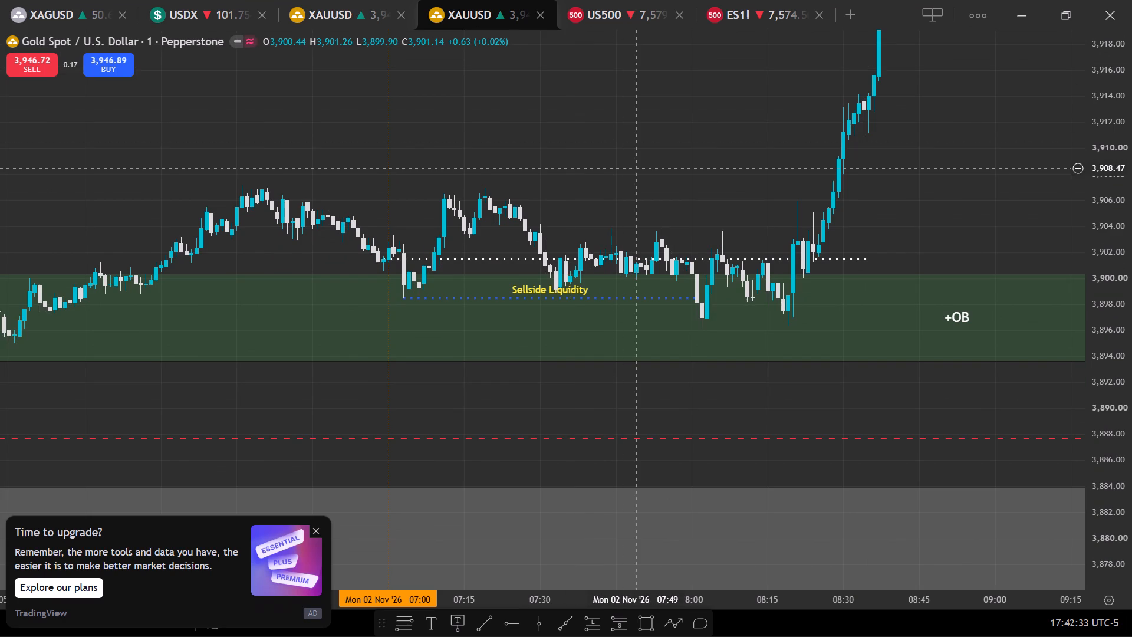
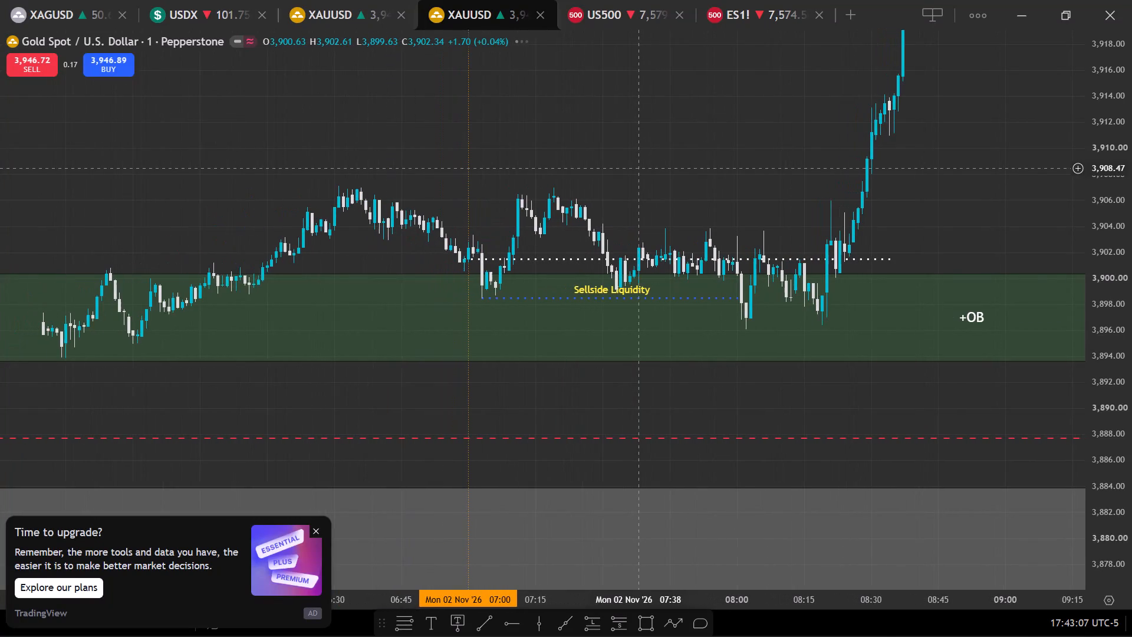
Examine the 1-minute gold price action around the "Sellside Liquidity" line and the green +OB zone, including the candles before 07:00.
{"action": "scroll", "coordinate": [639, 168], "scroll_direction": "down", "scroll_amount": 2}
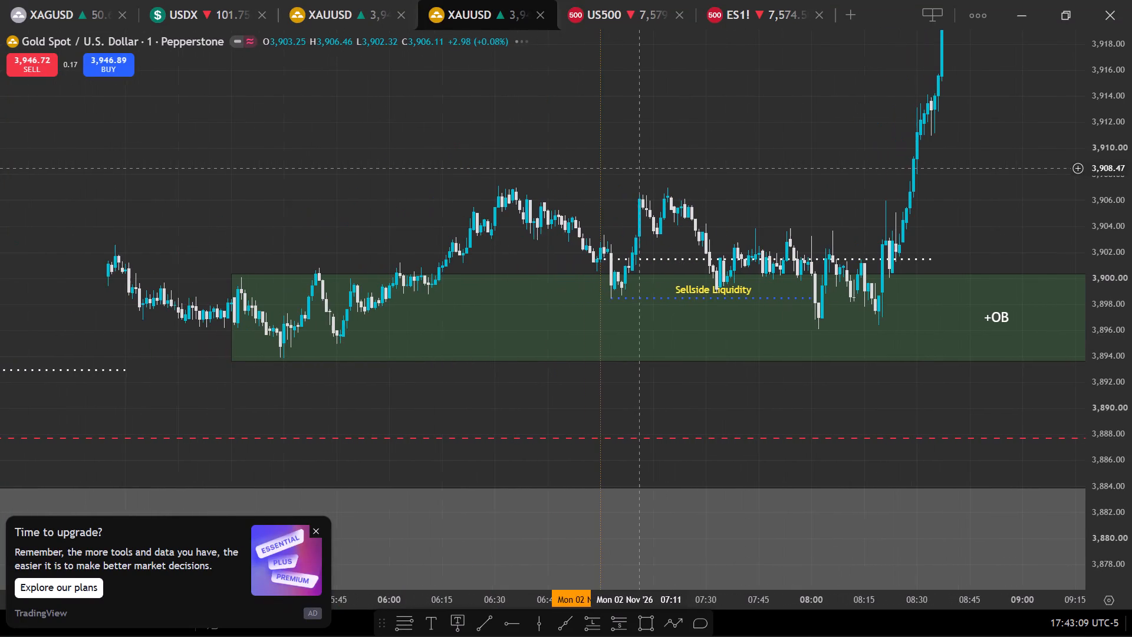
{"action": "scroll", "coordinate": [639, 168], "scroll_direction": "up", "scroll_amount": 1}
{"action": "left_click", "coordinate": [638, 173]}
{"action": "scroll", "coordinate": [638, 185], "scroll_direction": "up", "scroll_amount": 1}
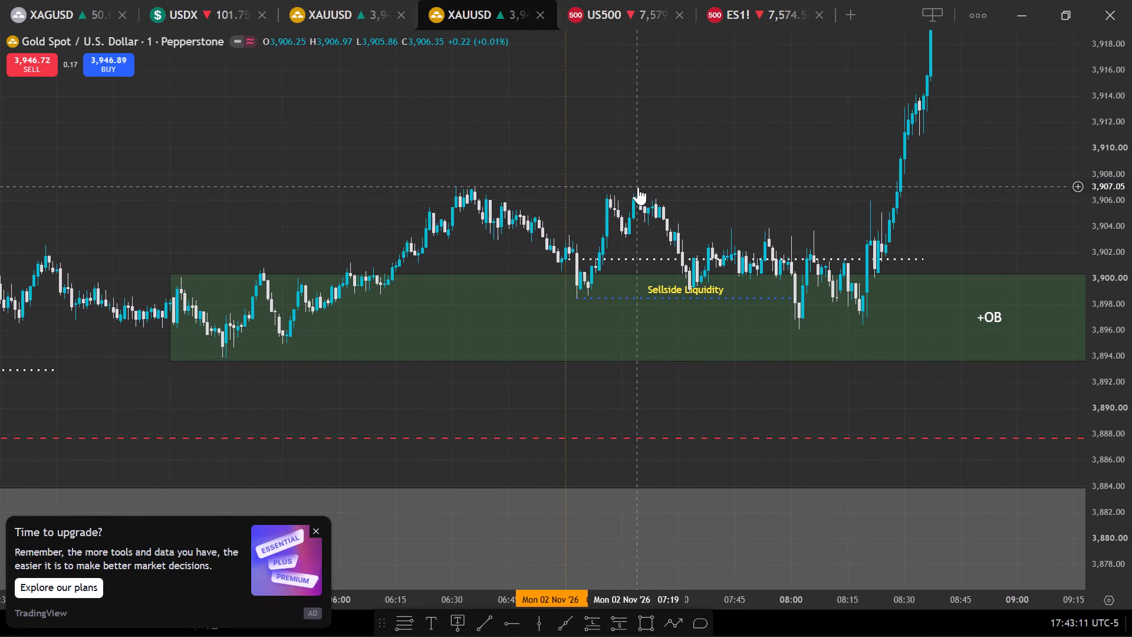
{"action": "scroll", "coordinate": [638, 187], "scroll_direction": "up", "scroll_amount": 2}
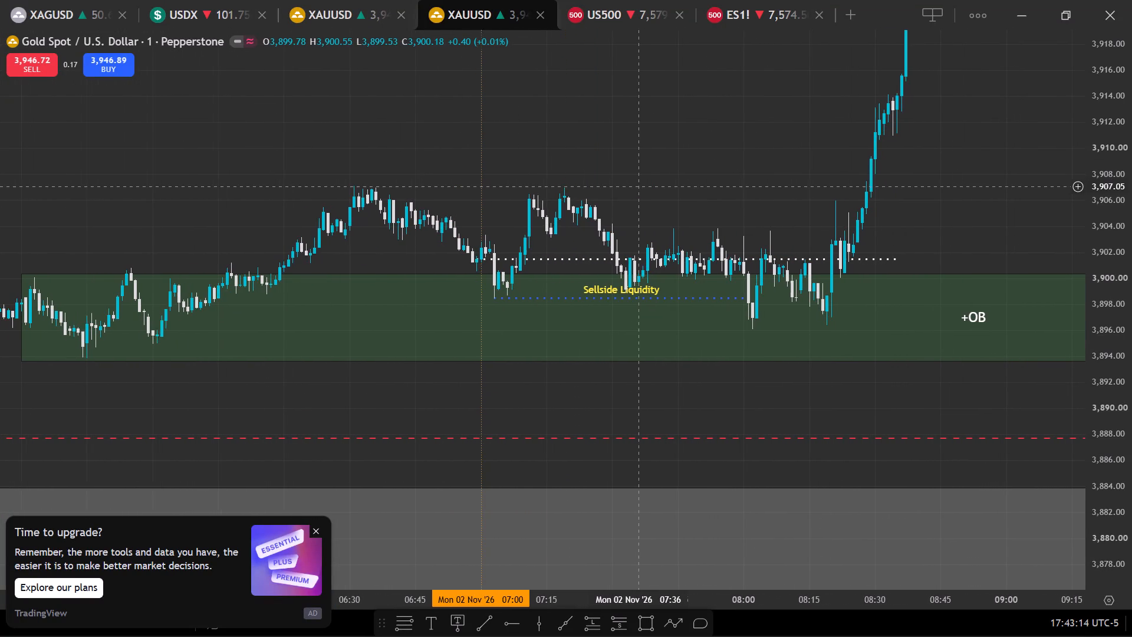
{"action": "scroll", "coordinate": [638, 187], "scroll_direction": "up", "scroll_amount": 1}
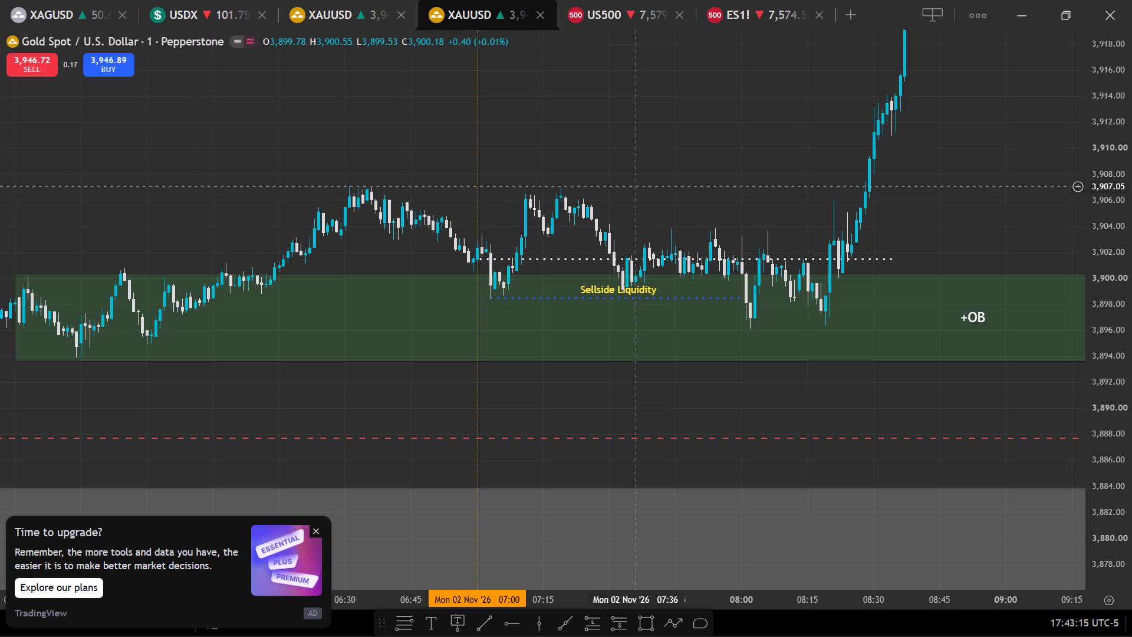
{"action": "scroll", "coordinate": [638, 187], "scroll_direction": "up", "scroll_amount": 1}
{"action": "scroll", "coordinate": [641, 233], "scroll_direction": "down", "scroll_amount": 1}
{"action": "scroll", "coordinate": [641, 233], "scroll_direction": "up", "scroll_amount": 1}
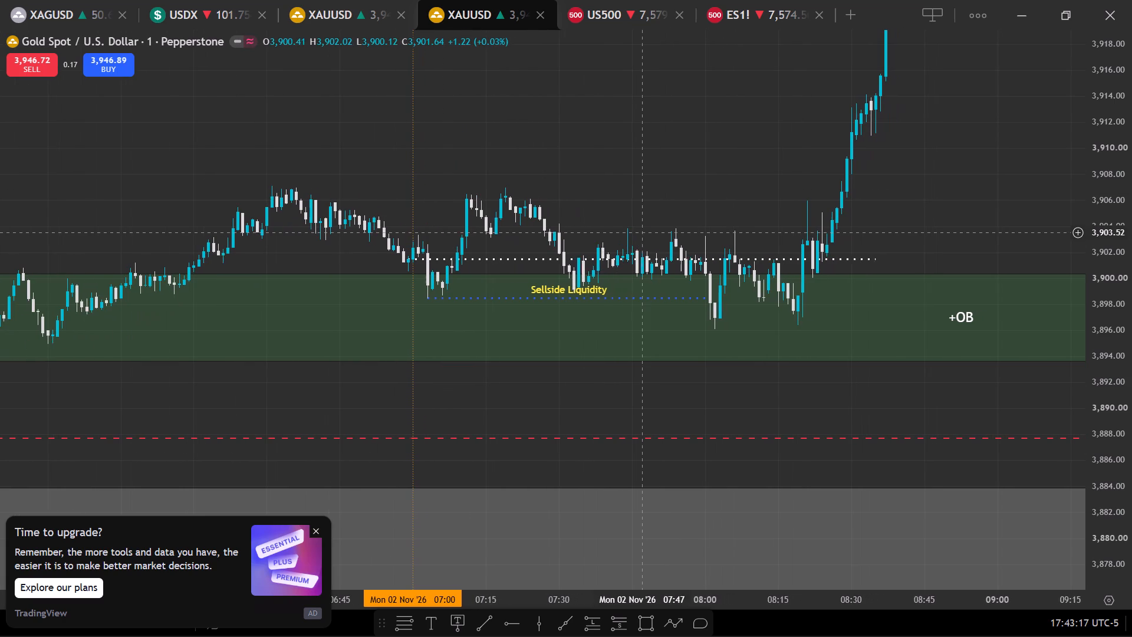
{"action": "right_click", "coordinate": [641, 233]}
{"action": "left_click", "coordinate": [644, 202]}
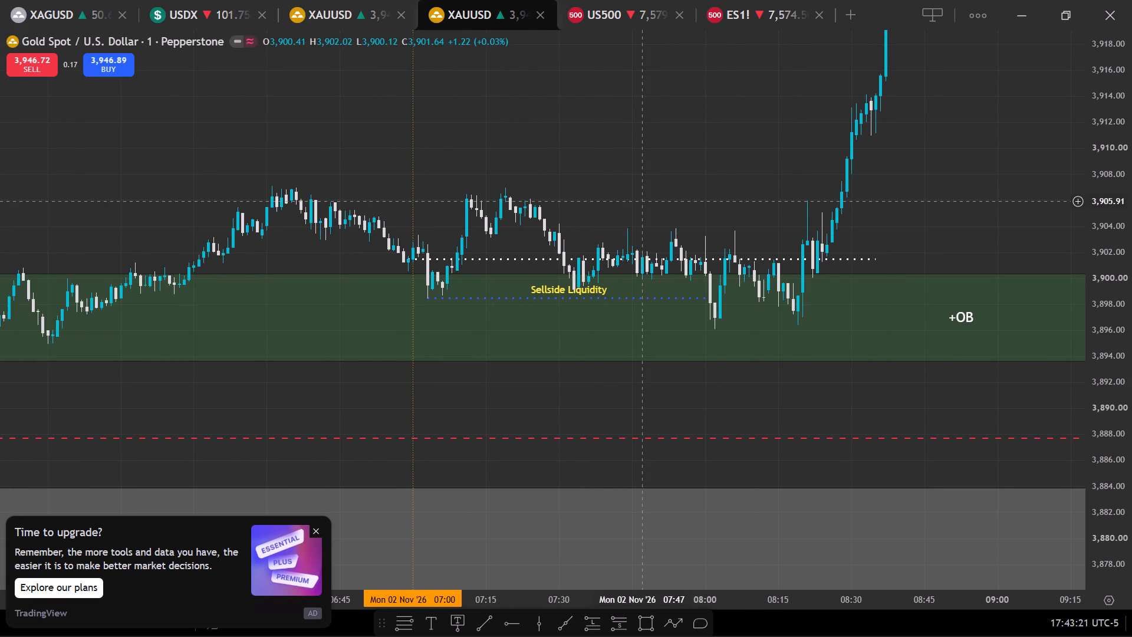
{"action": "left_click_drag", "start_coordinate": [644, 202], "coordinate": [889, 98]}
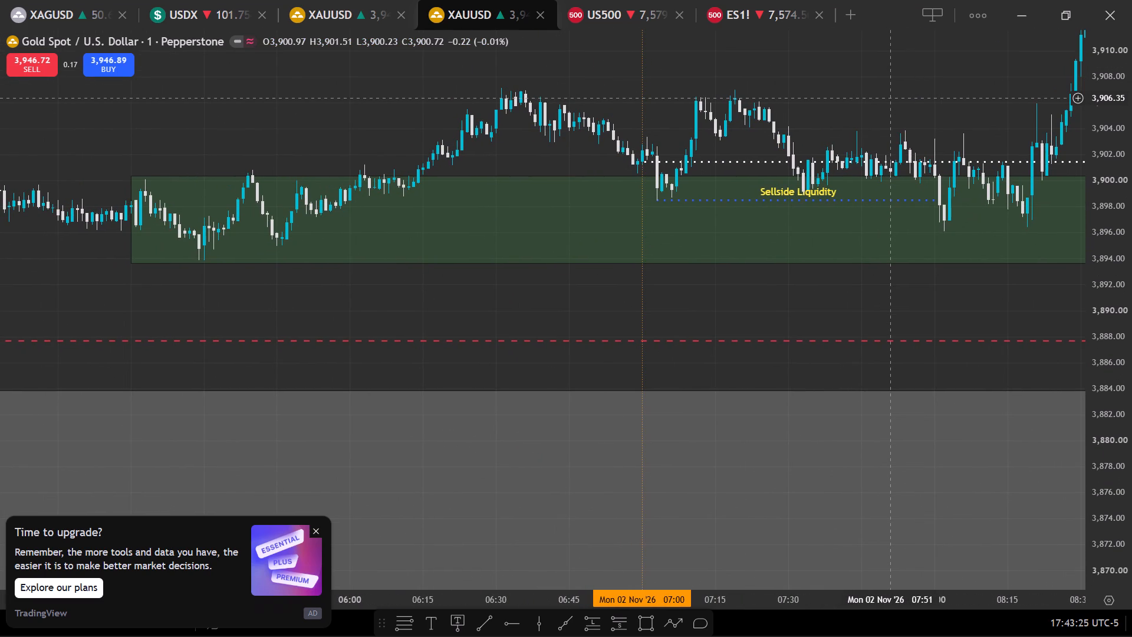
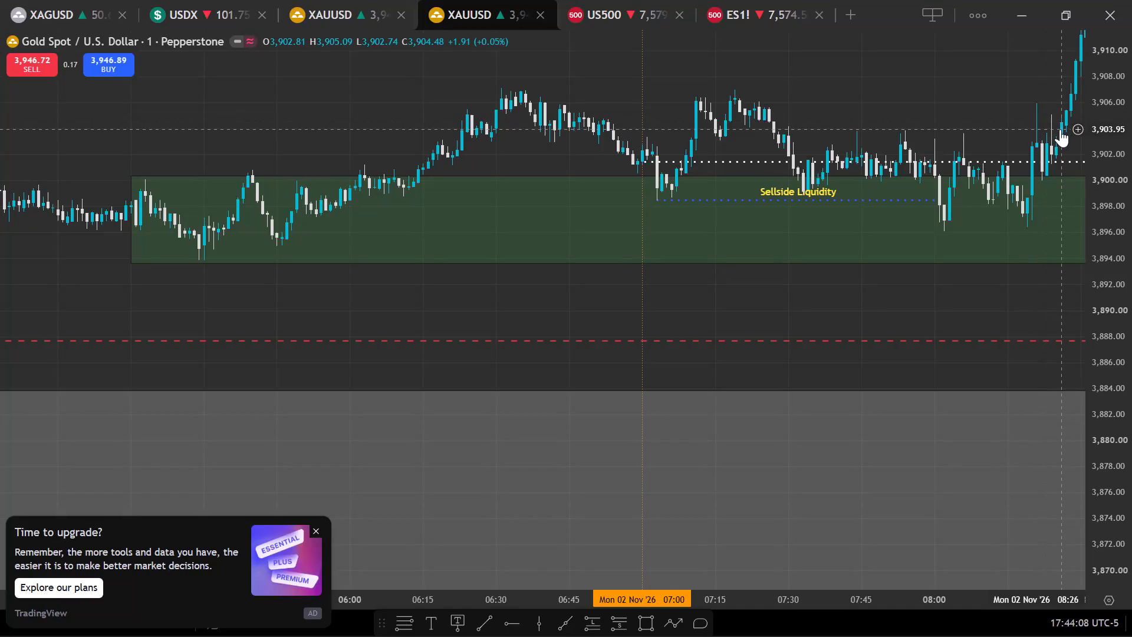
Examine the 1-minute gold price action after 07:00 around the "Sellside Liquidity" line, the +OB zone and the rally past 08:15.
{"action": "left_click", "coordinate": [1131, 240]}
{"action": "left_click_drag", "start_coordinate": [1107, 241], "coordinate": [1106, 221]}
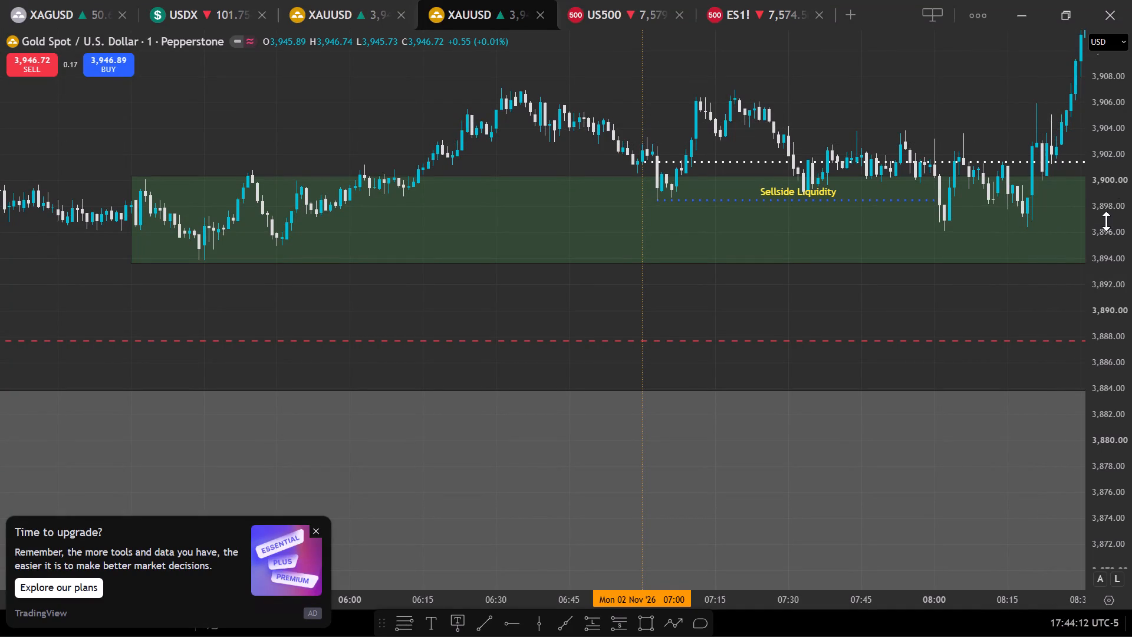
{"action": "left_click_drag", "start_coordinate": [1106, 221], "coordinate": [1107, 214]}
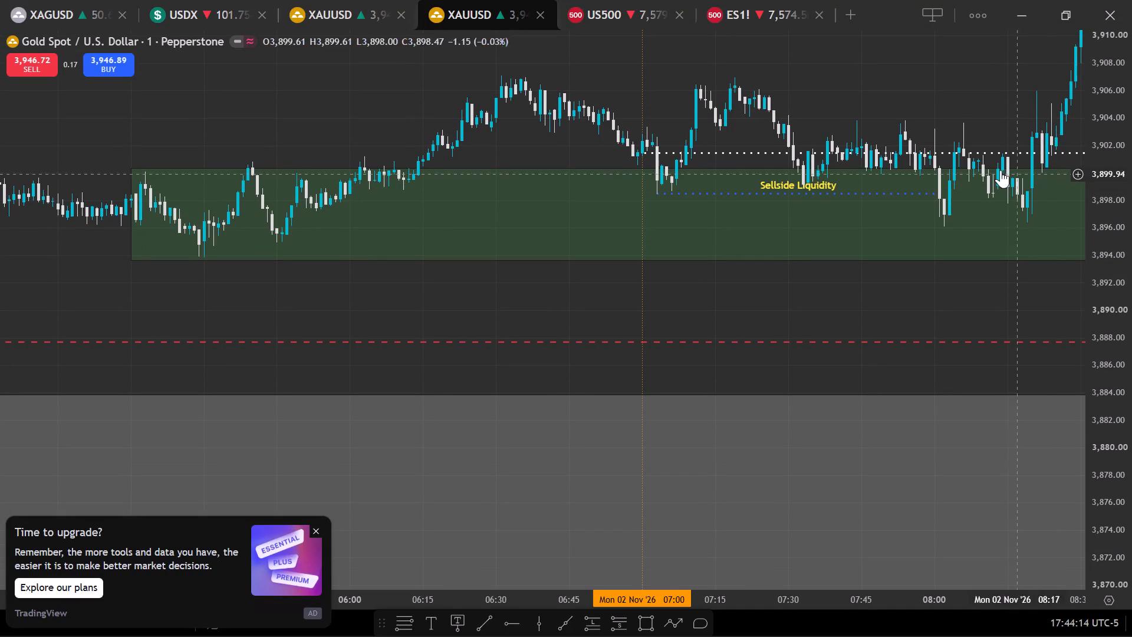
{"action": "left_click", "coordinate": [957, 125]}
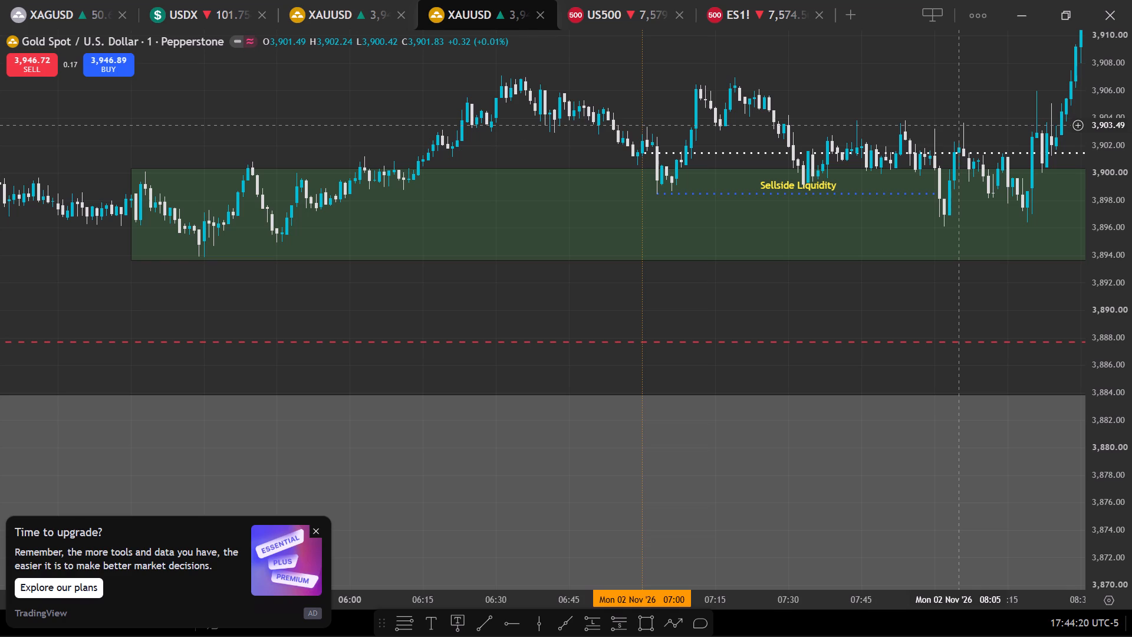
{"action": "left_click_drag", "start_coordinate": [947, 310], "coordinate": [873, 332]}
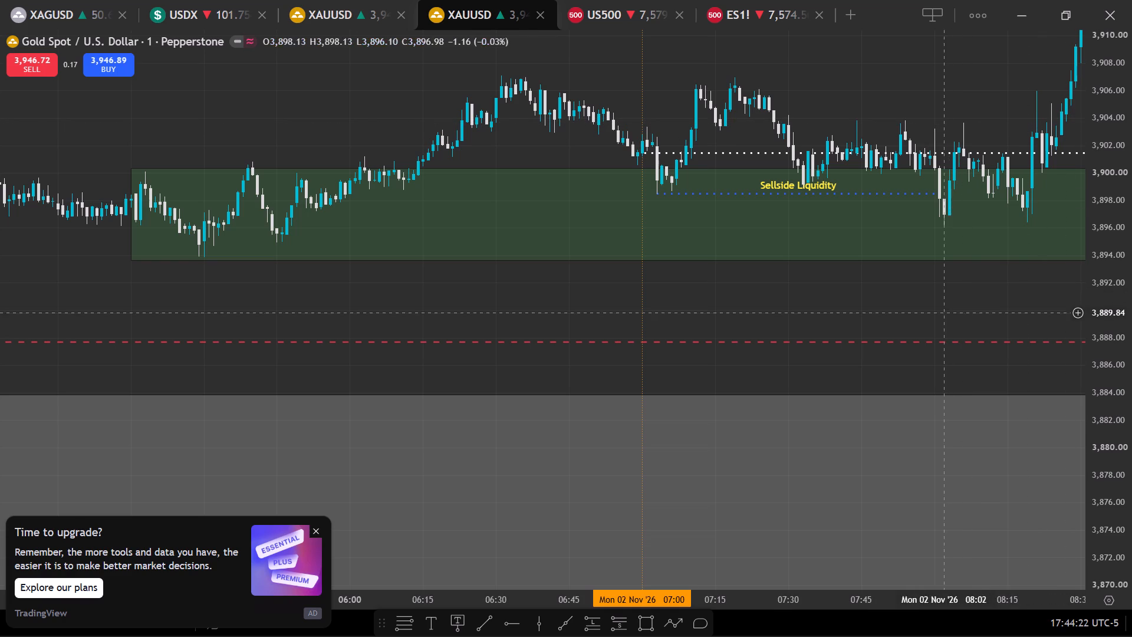
{"action": "left_click_drag", "start_coordinate": [873, 332], "coordinate": [746, 393]}
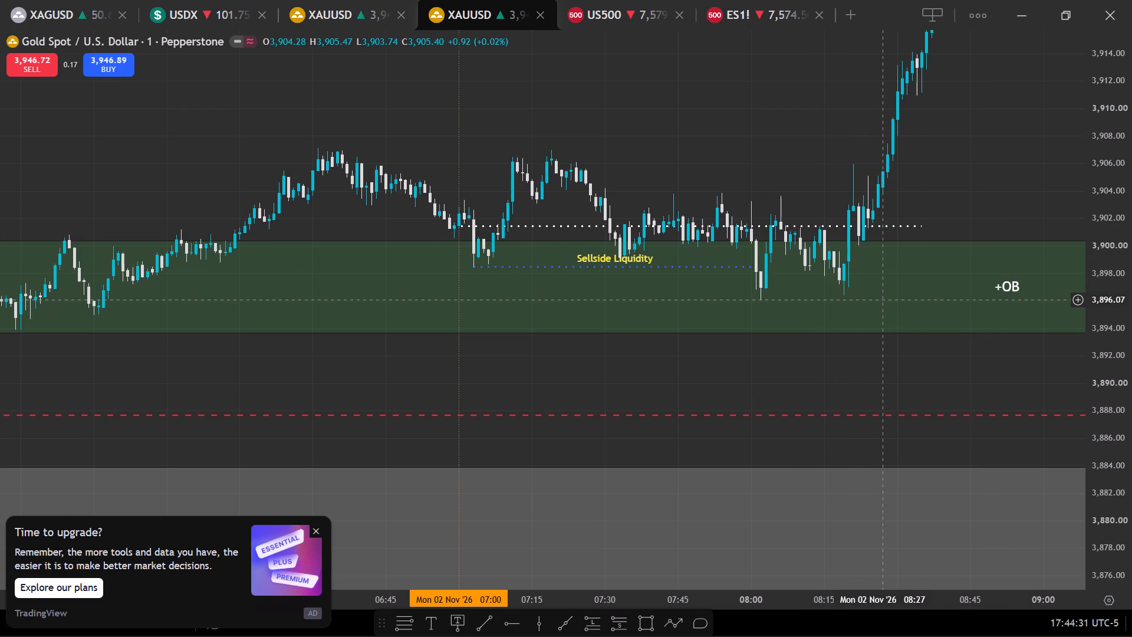
{"action": "scroll", "coordinate": [877, 301], "scroll_direction": "up", "scroll_amount": 2}
{"action": "scroll", "coordinate": [877, 301], "scroll_direction": "down", "scroll_amount": 4}
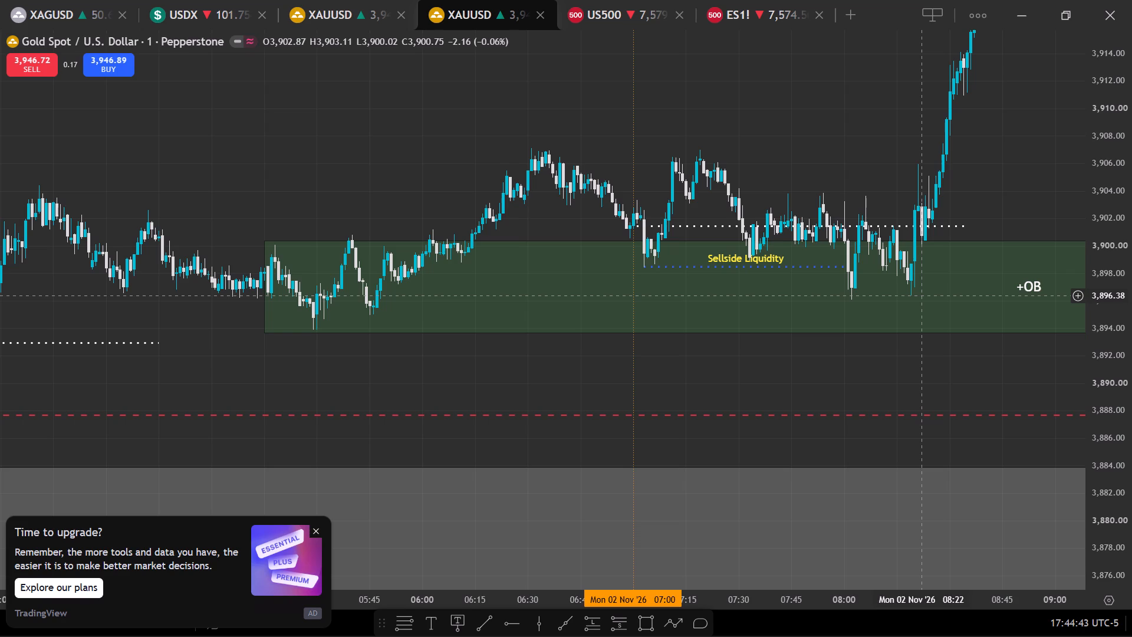
{"action": "scroll", "coordinate": [922, 295], "scroll_direction": "up", "scroll_amount": 1}
Switch to Chrome and open the Forex Factory calendar at forexfactory.com/calendar.
{"action": "left_click", "coordinate": [1029, 0]}
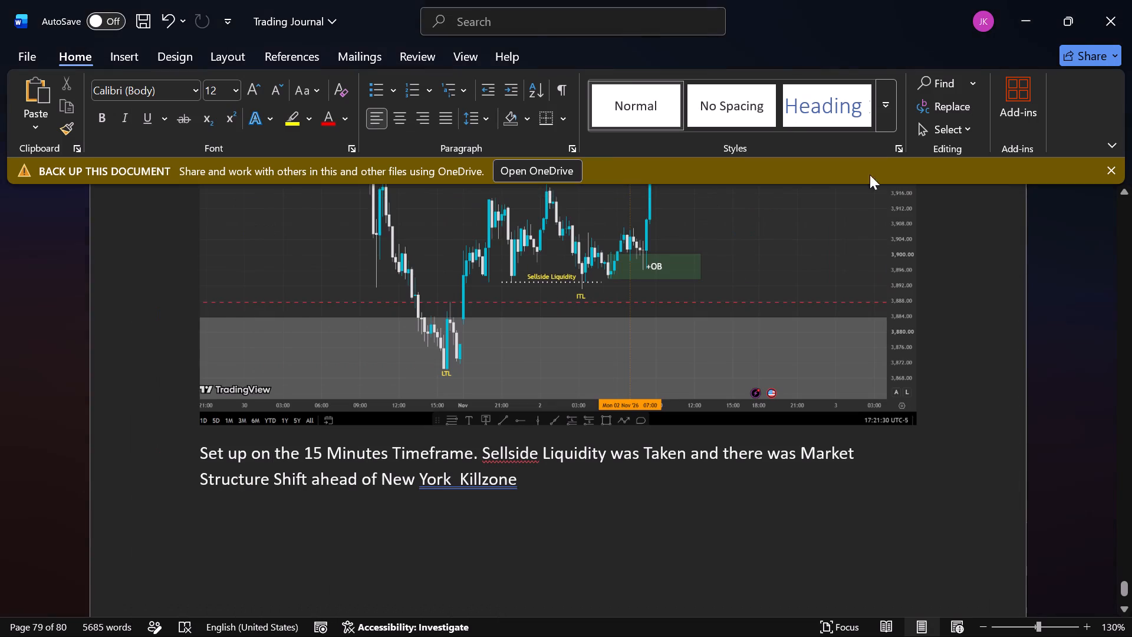
{"action": "left_click", "coordinate": [1026, 8]}
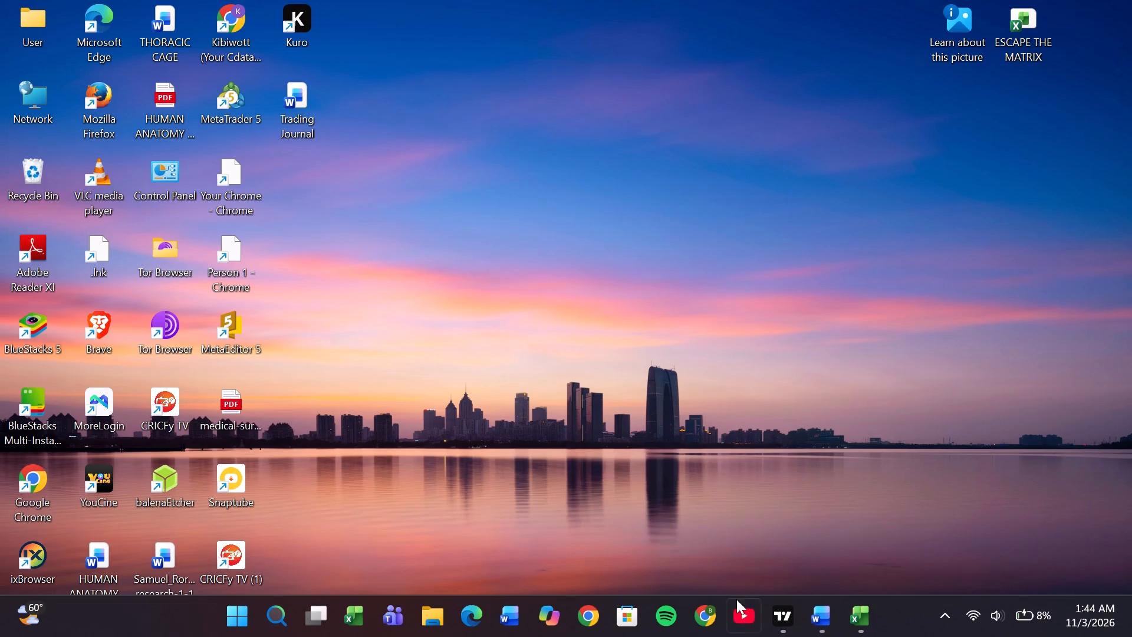
{"action": "left_click", "coordinate": [700, 620]}
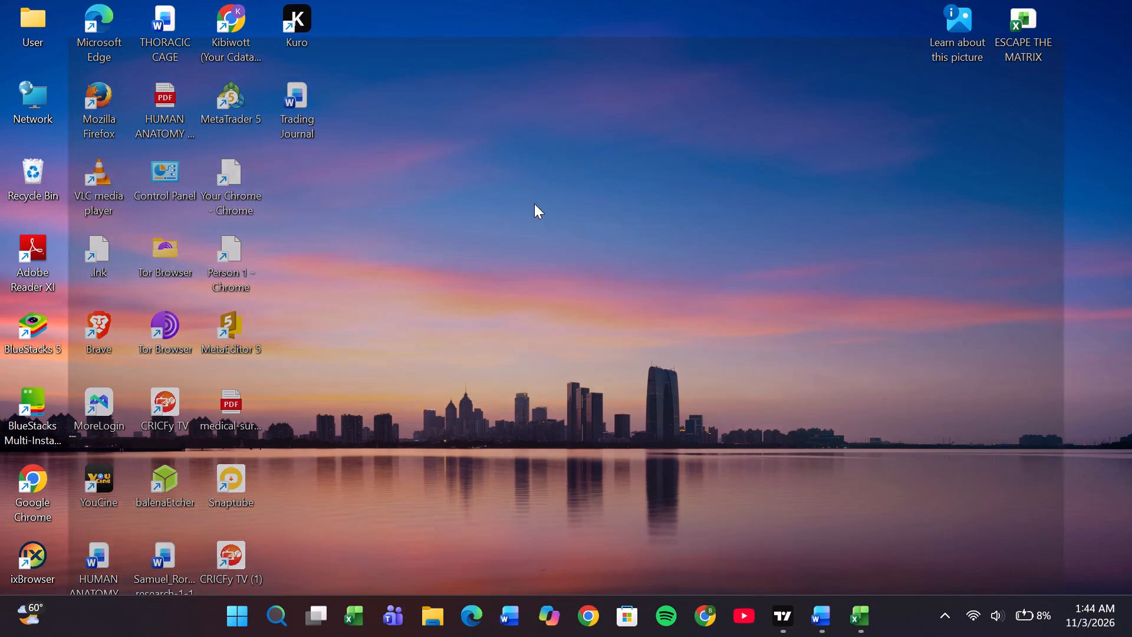
{"action": "type", "text": "fore"}
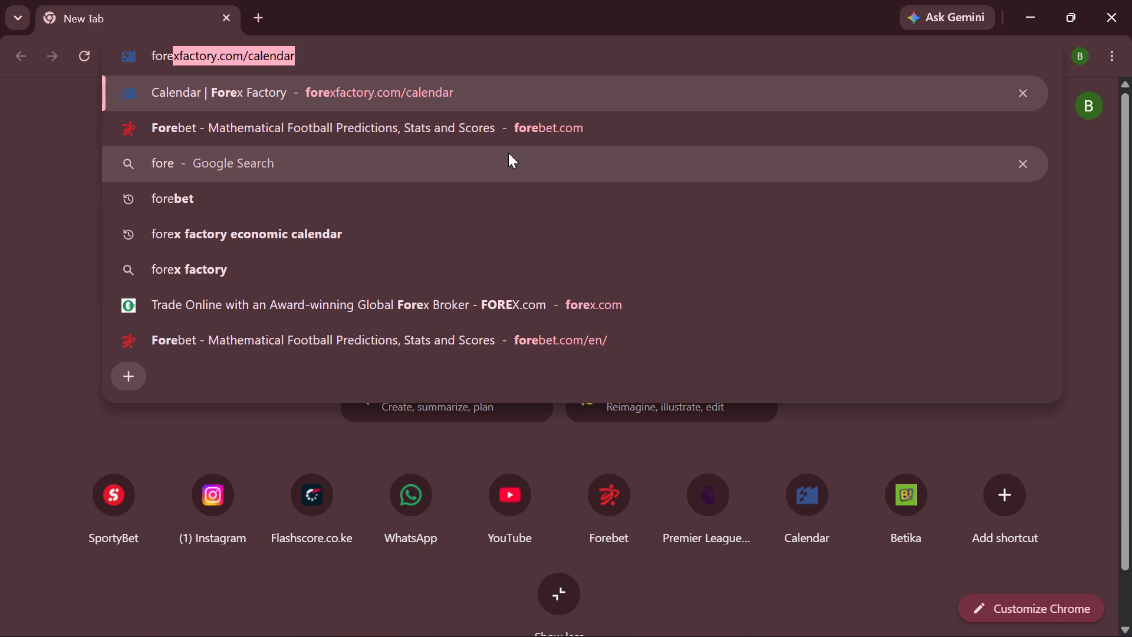
{"action": "left_click", "coordinate": [500, 100]}
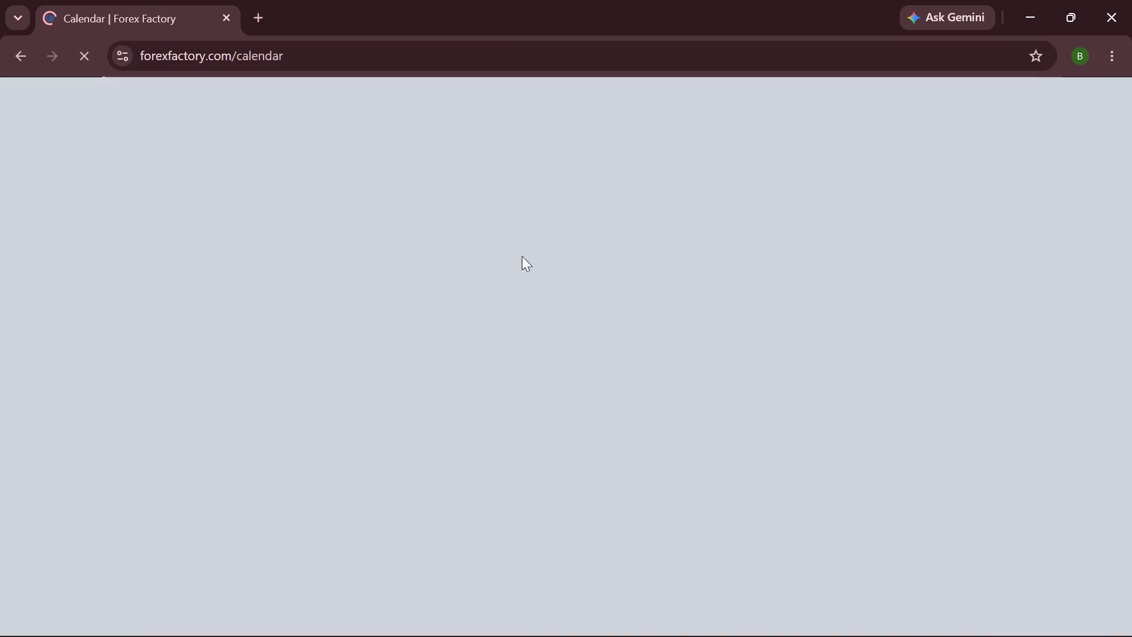
Review the economic calendar events for Sunday Nov 1 and Monday Nov 2, checking the USD releases and their impact ratings.
{"action": "scroll", "coordinate": [385, 418], "scroll_direction": "down", "scroll_amount": 1}
{"action": "scroll", "coordinate": [385, 418], "scroll_direction": "up", "scroll_amount": 2}
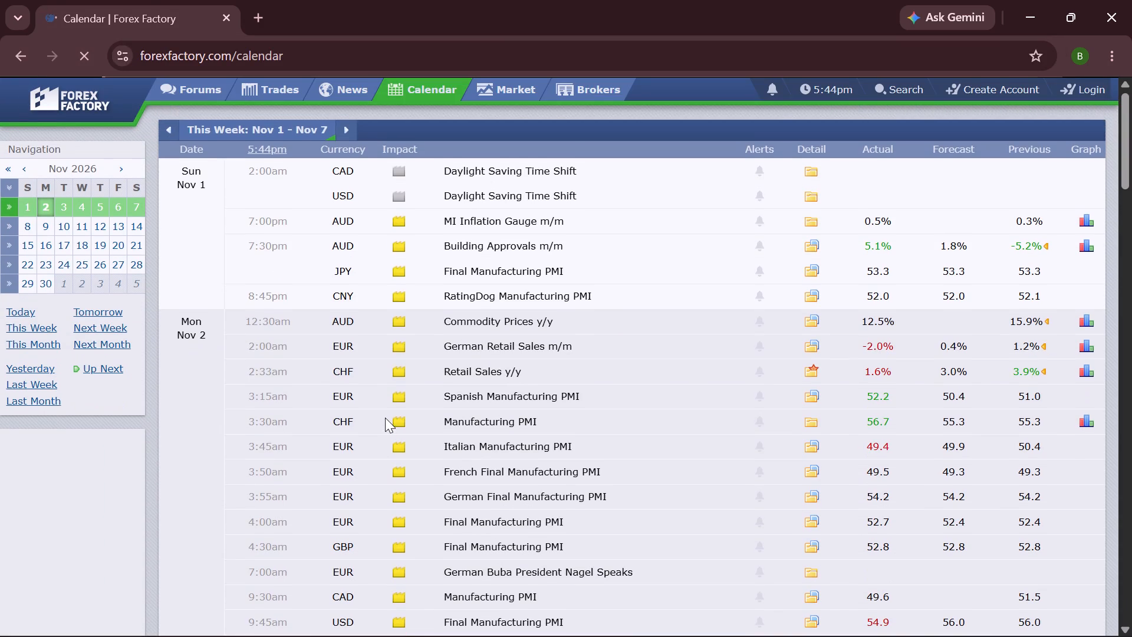
{"action": "scroll", "coordinate": [388, 303], "scroll_direction": "up", "scroll_amount": 1}
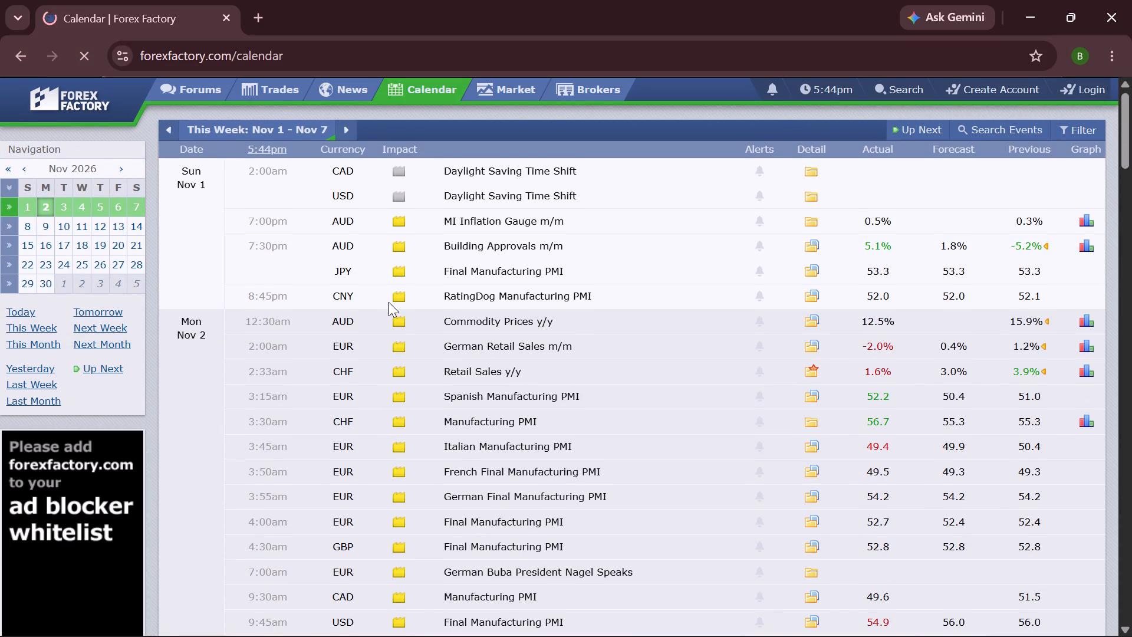
{"action": "scroll", "coordinate": [389, 300], "scroll_direction": "down", "scroll_amount": 3}
{"action": "scroll", "coordinate": [389, 300], "scroll_direction": "up", "scroll_amount": 5}
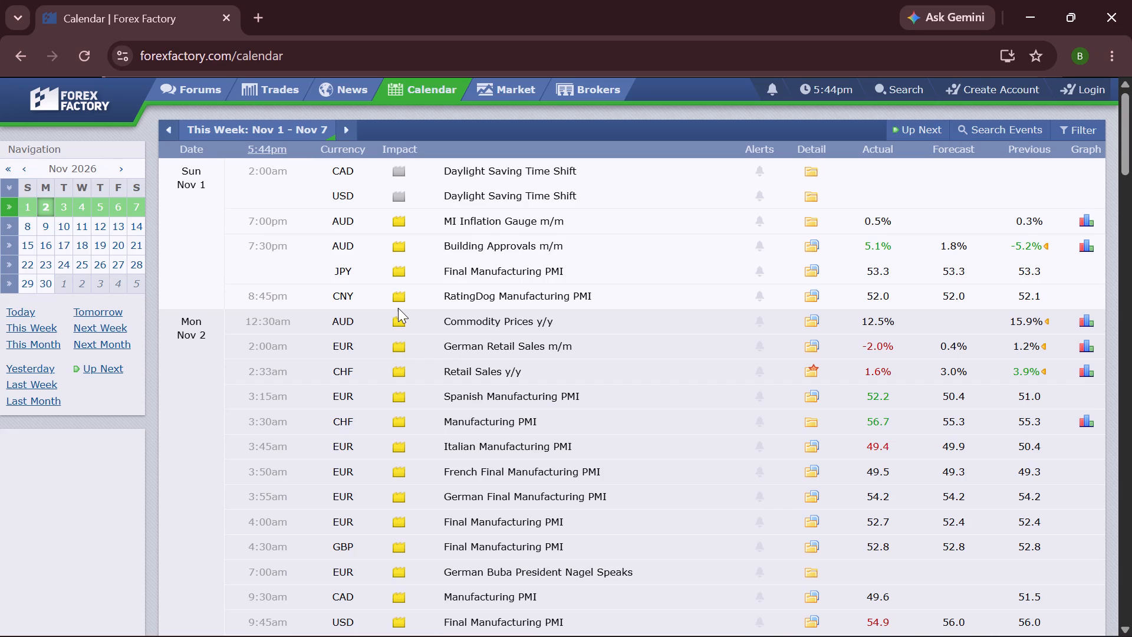
{"action": "scroll", "coordinate": [407, 320], "scroll_direction": "up", "scroll_amount": 1}
{"action": "scroll", "coordinate": [409, 320], "scroll_direction": "down", "scroll_amount": 1}
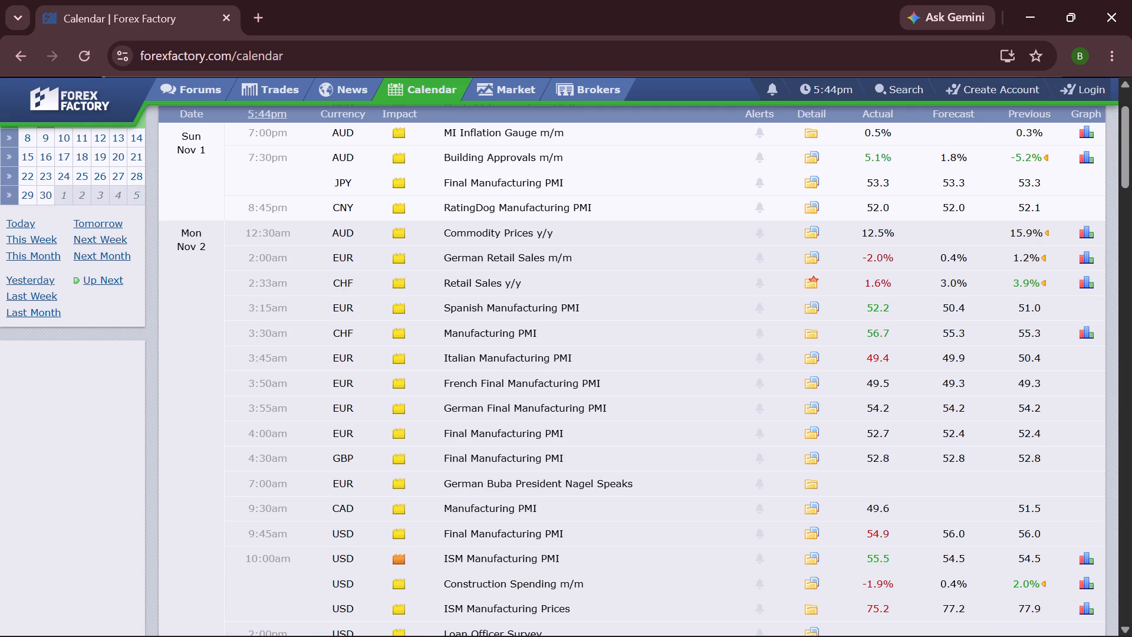
{"action": "scroll", "coordinate": [489, 435], "scroll_direction": "up", "scroll_amount": 1}
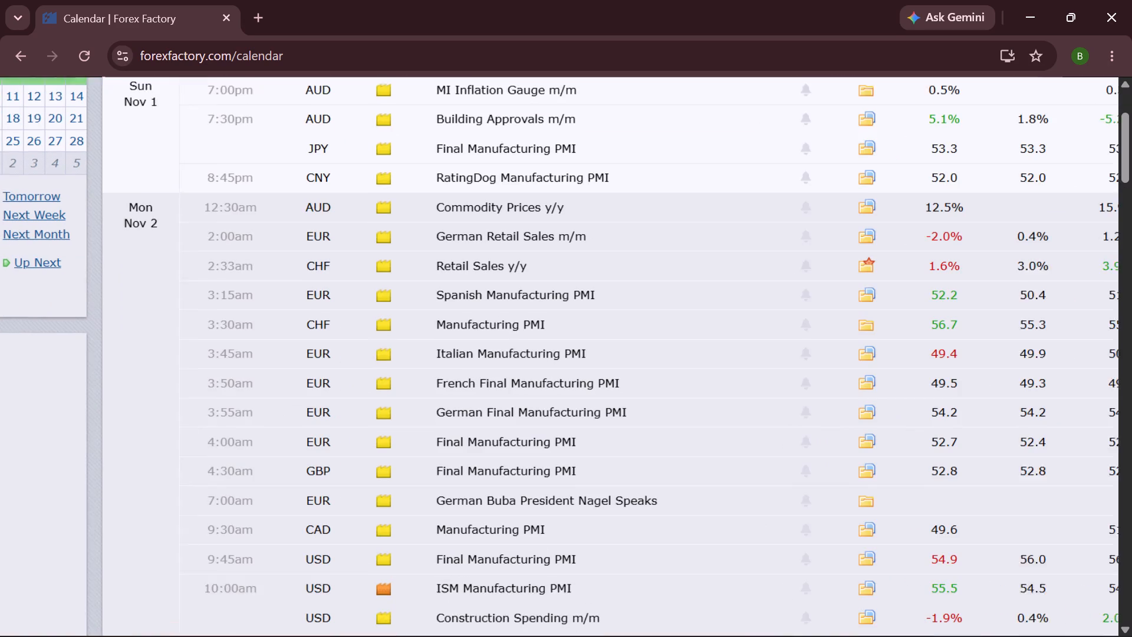
{"action": "scroll", "coordinate": [489, 435], "scroll_direction": "up", "scroll_amount": 1}
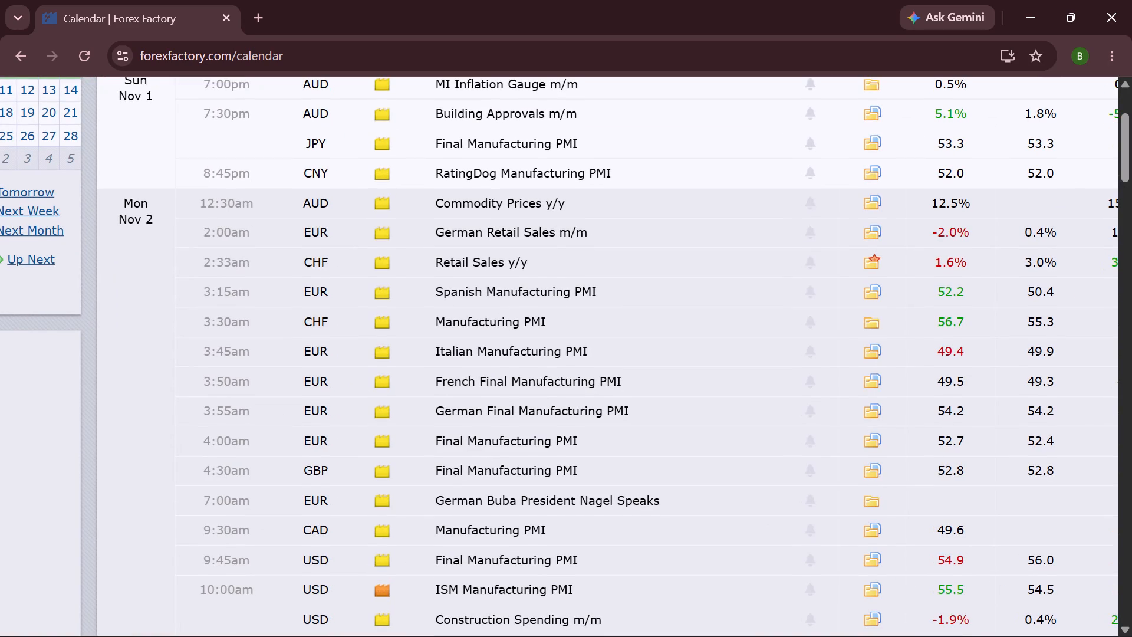
{"action": "scroll", "coordinate": [474, 499], "scroll_direction": "down", "scroll_amount": 1}
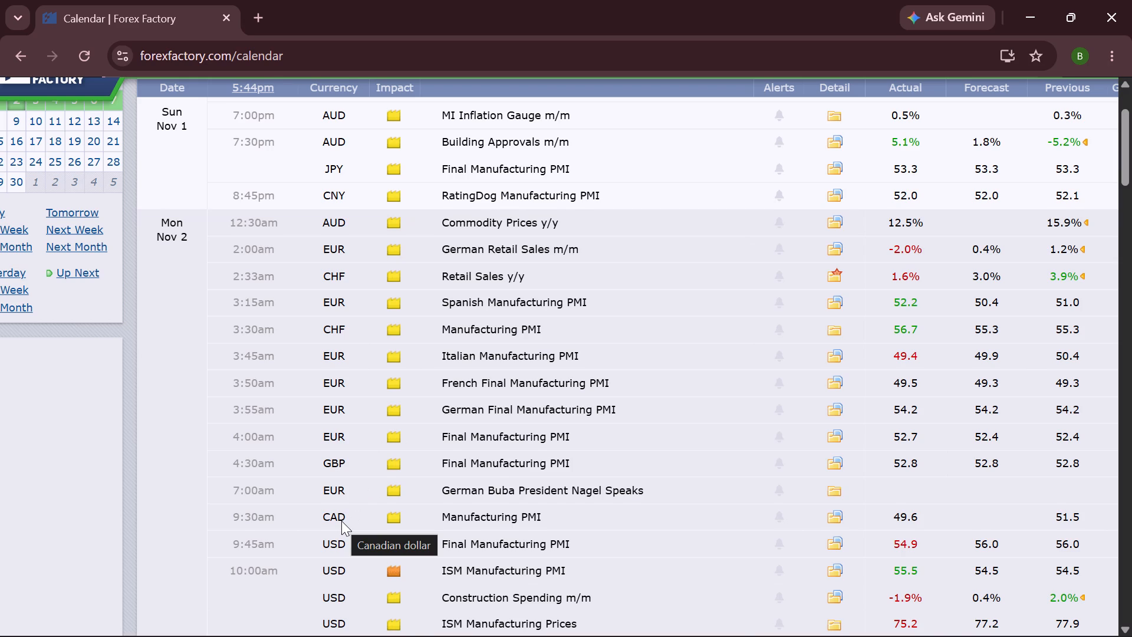
{"action": "scroll", "coordinate": [341, 521], "scroll_direction": "down", "scroll_amount": 1}
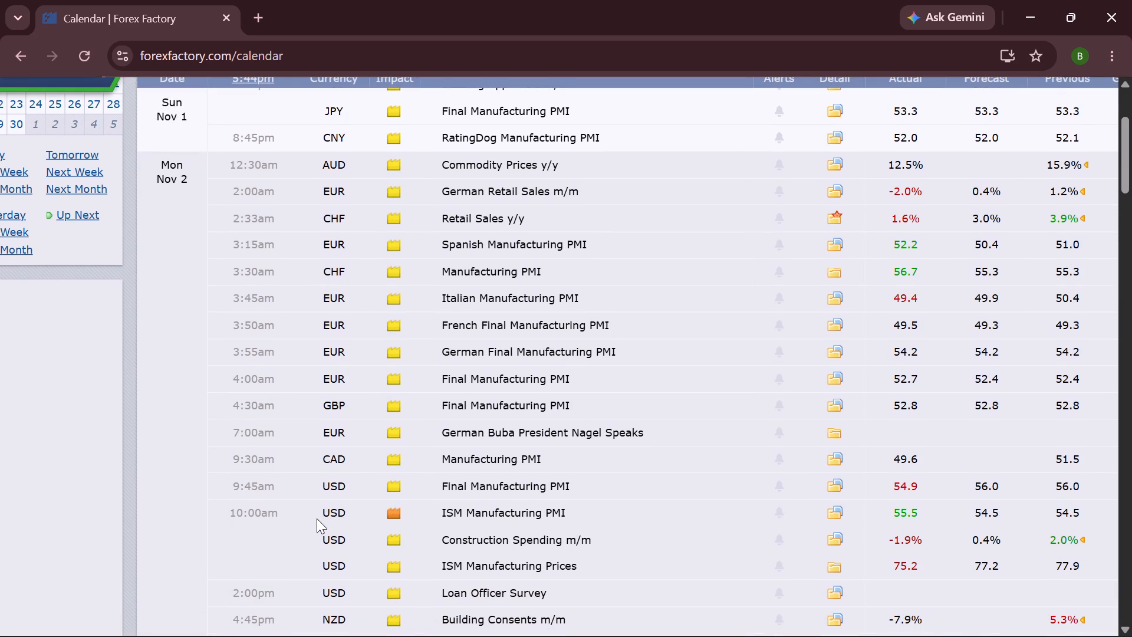
{"action": "scroll", "coordinate": [317, 492], "scroll_direction": "down", "scroll_amount": 1}
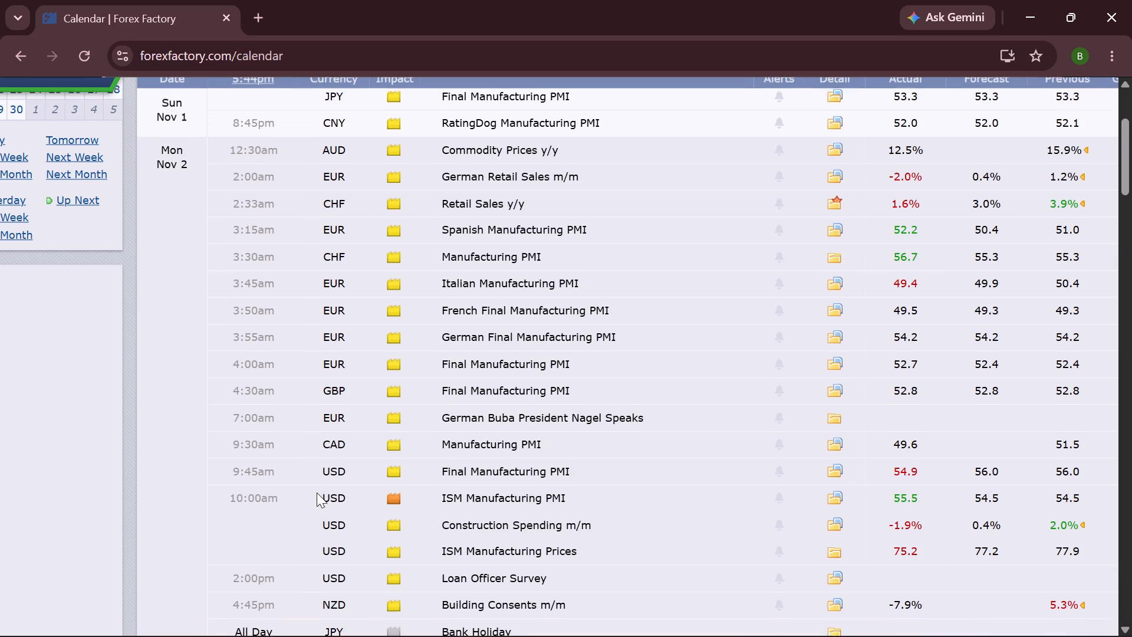
{"action": "scroll", "coordinate": [317, 492], "scroll_direction": "down", "scroll_amount": 2}
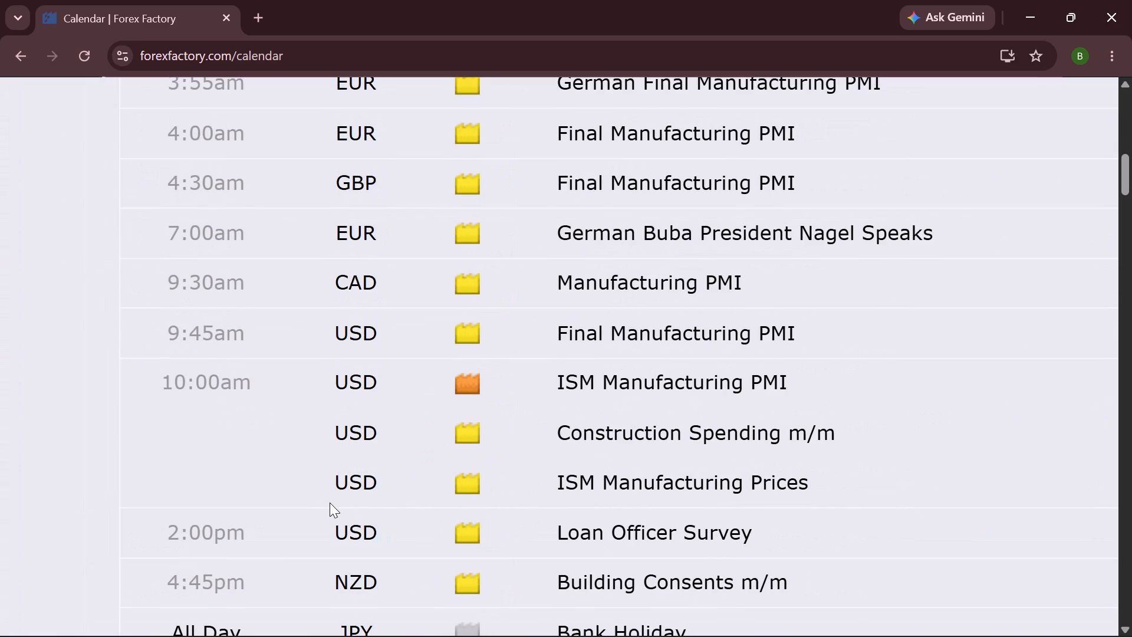
{"action": "scroll", "coordinate": [330, 503], "scroll_direction": "down", "scroll_amount": 1}
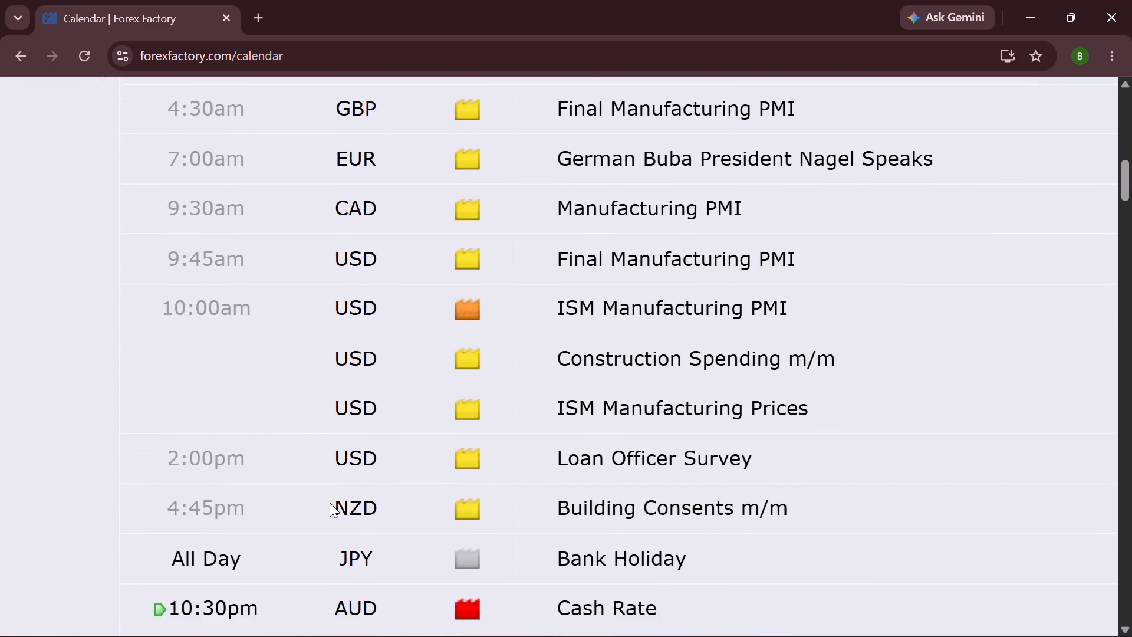
{"action": "scroll", "coordinate": [330, 503], "scroll_direction": "down", "scroll_amount": 3}
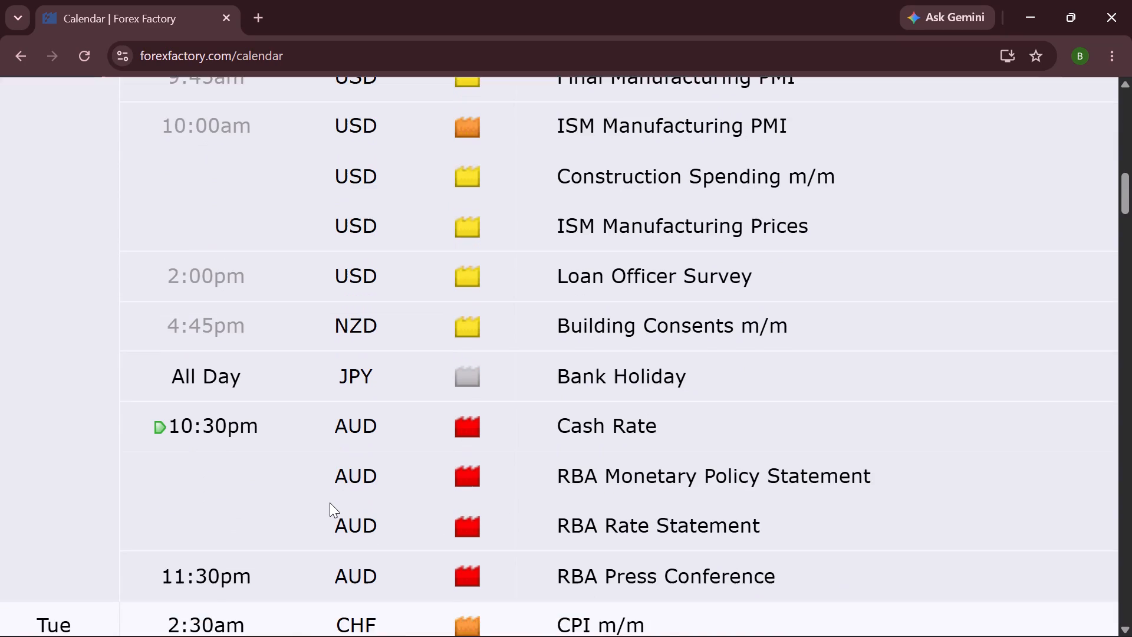
Review the economic calendar events for Tuesday Nov 3, checking their times, currencies and impact ratings.
{"action": "scroll", "coordinate": [330, 503], "scroll_direction": "down", "scroll_amount": 3}
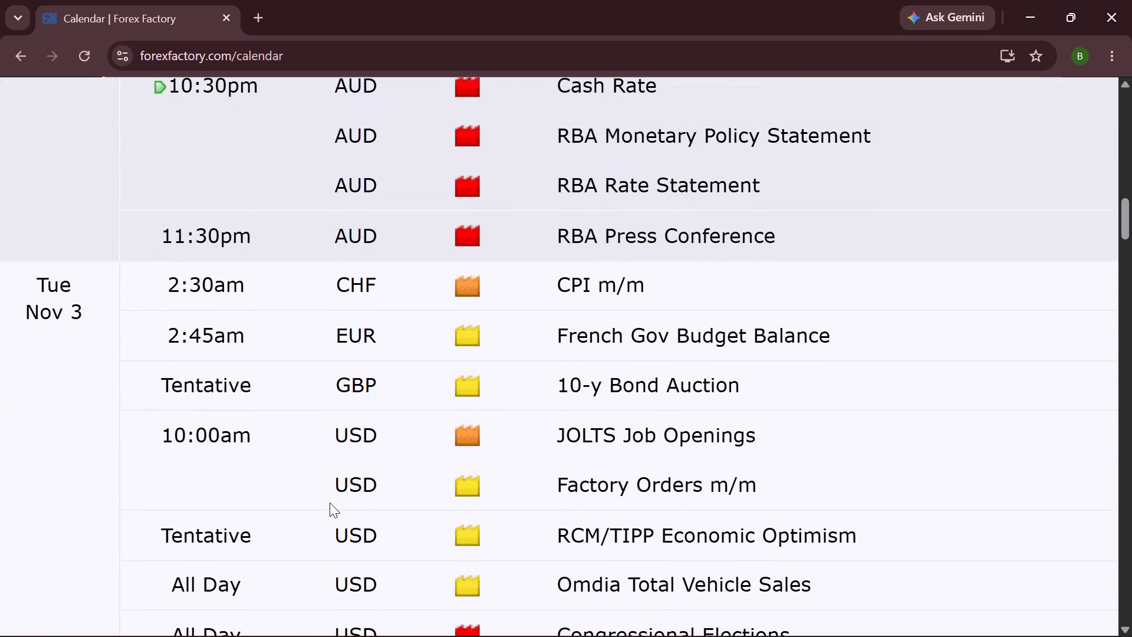
{"action": "scroll", "coordinate": [330, 503], "scroll_direction": "down", "scroll_amount": 3}
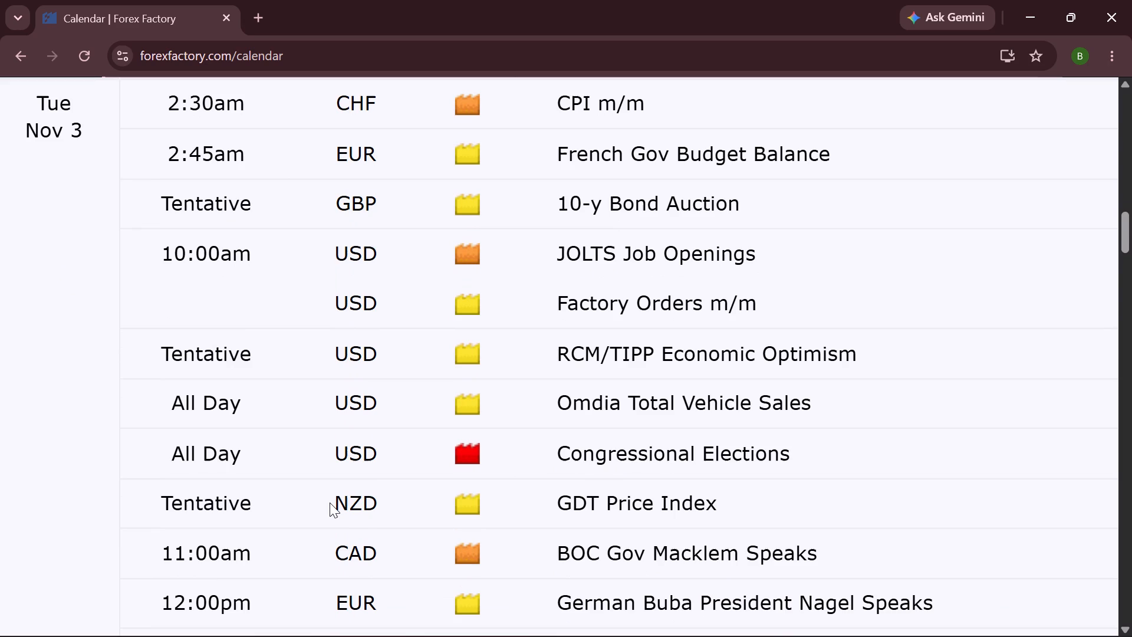
{"action": "scroll", "coordinate": [330, 503], "scroll_direction": "down", "scroll_amount": 1}
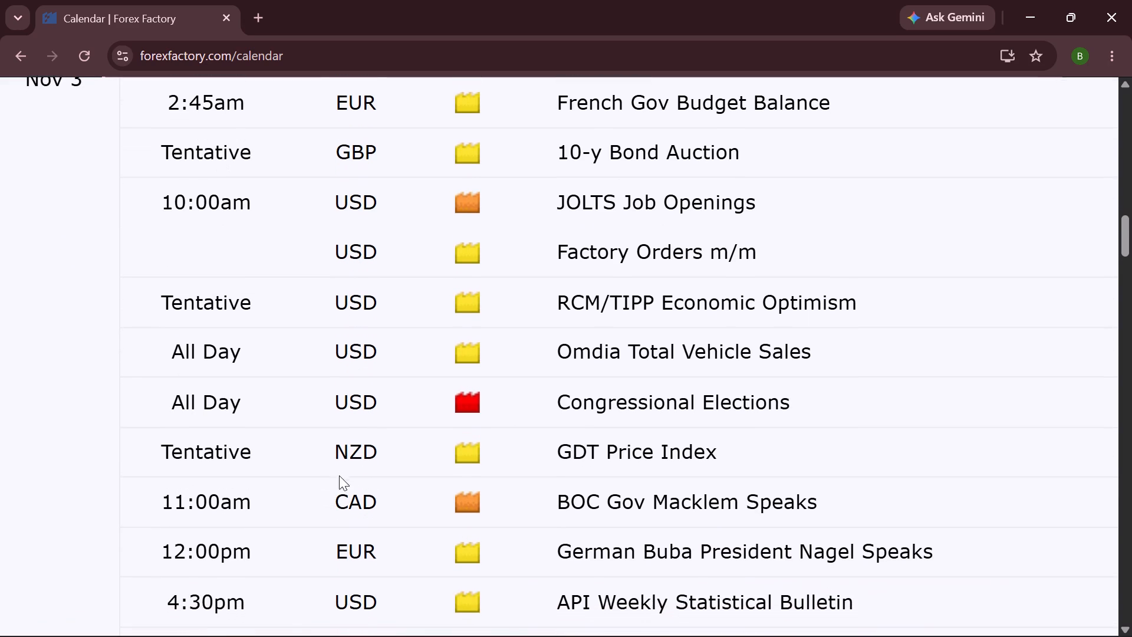
{"action": "scroll", "coordinate": [341, 454], "scroll_direction": "down", "scroll_amount": 3}
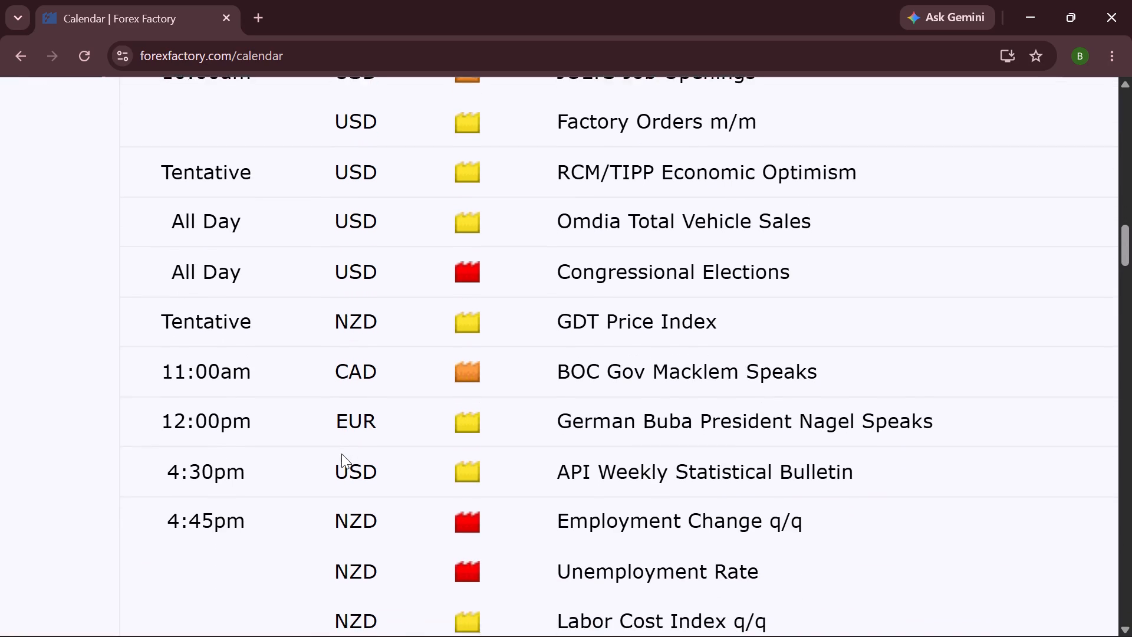
{"action": "scroll", "coordinate": [341, 454], "scroll_direction": "down", "scroll_amount": 1}
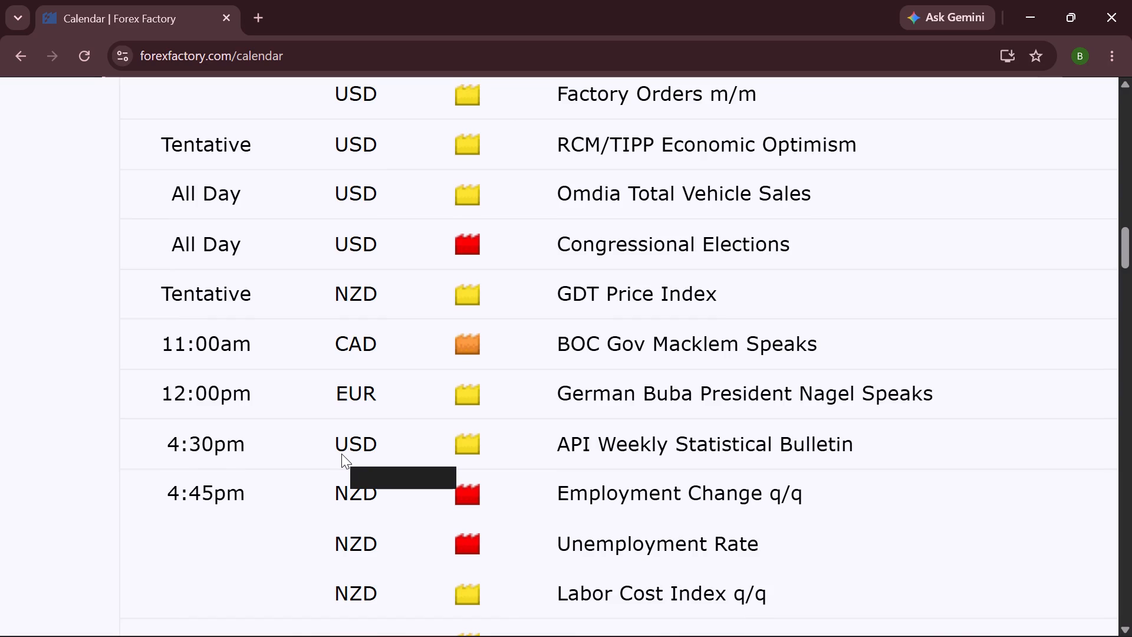
{"action": "scroll", "coordinate": [341, 454], "scroll_direction": "down", "scroll_amount": 1}
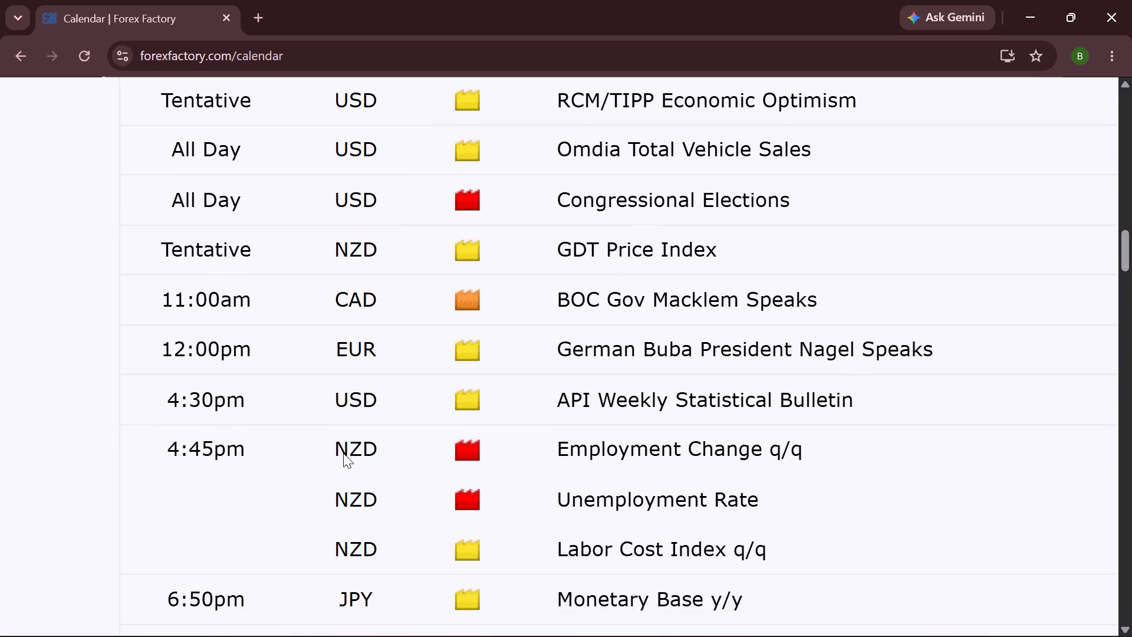
{"action": "scroll", "coordinate": [343, 453], "scroll_direction": "down", "scroll_amount": 3}
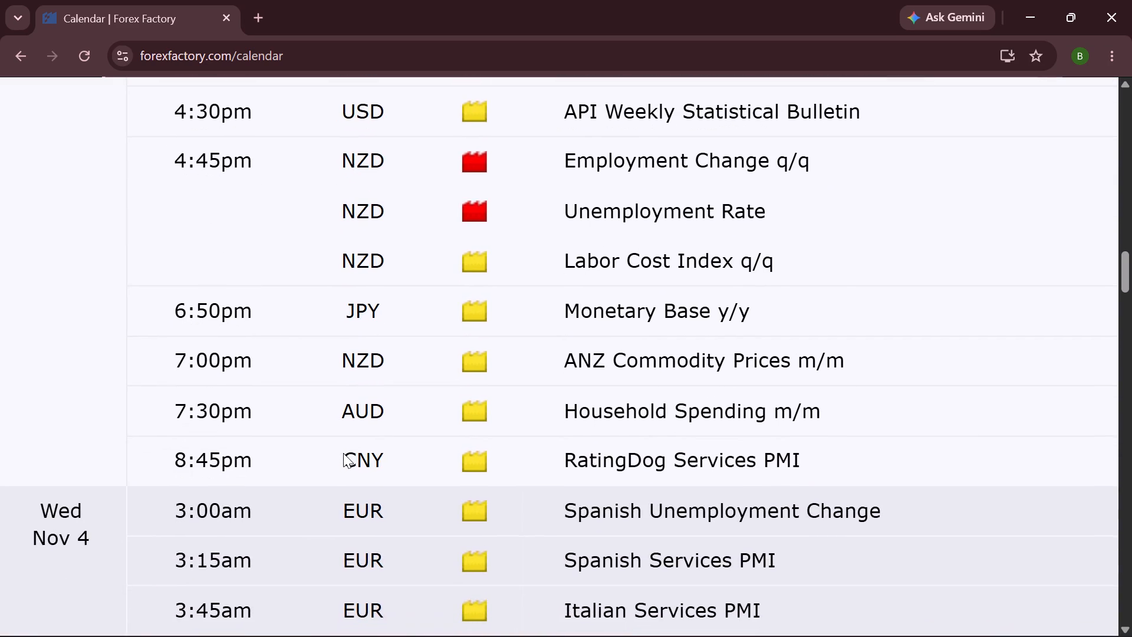
Review the economic calendar events for Wednesday Nov 4, from the European services PMIs through the USD releases.
{"action": "scroll", "coordinate": [343, 453], "scroll_direction": "down", "scroll_amount": 6}
{"action": "scroll", "coordinate": [343, 453], "scroll_direction": "up", "scroll_amount": 1}
{"action": "scroll", "coordinate": [343, 453], "scroll_direction": "down", "scroll_amount": 1}
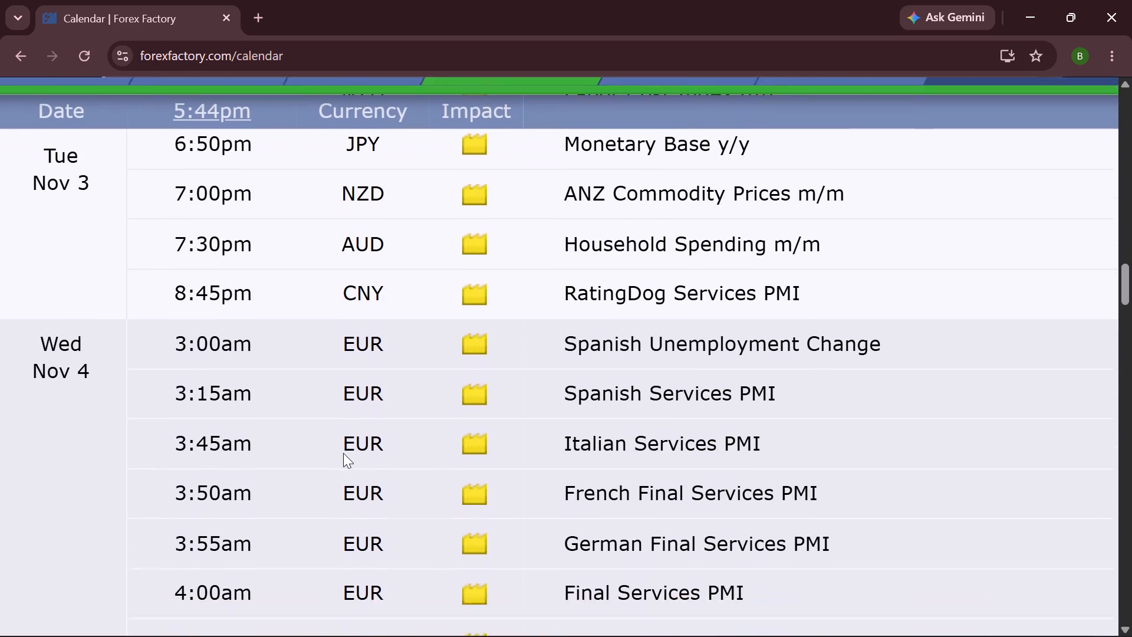
{"action": "scroll", "coordinate": [343, 453], "scroll_direction": "down", "scroll_amount": 2}
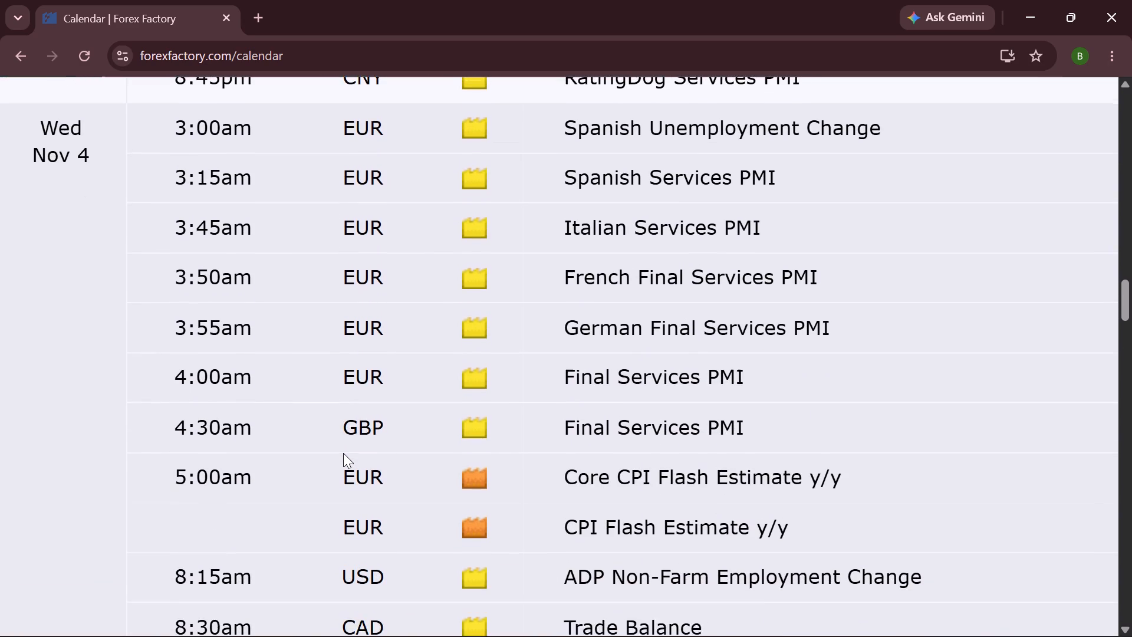
{"action": "scroll", "coordinate": [343, 453], "scroll_direction": "down", "scroll_amount": 3}
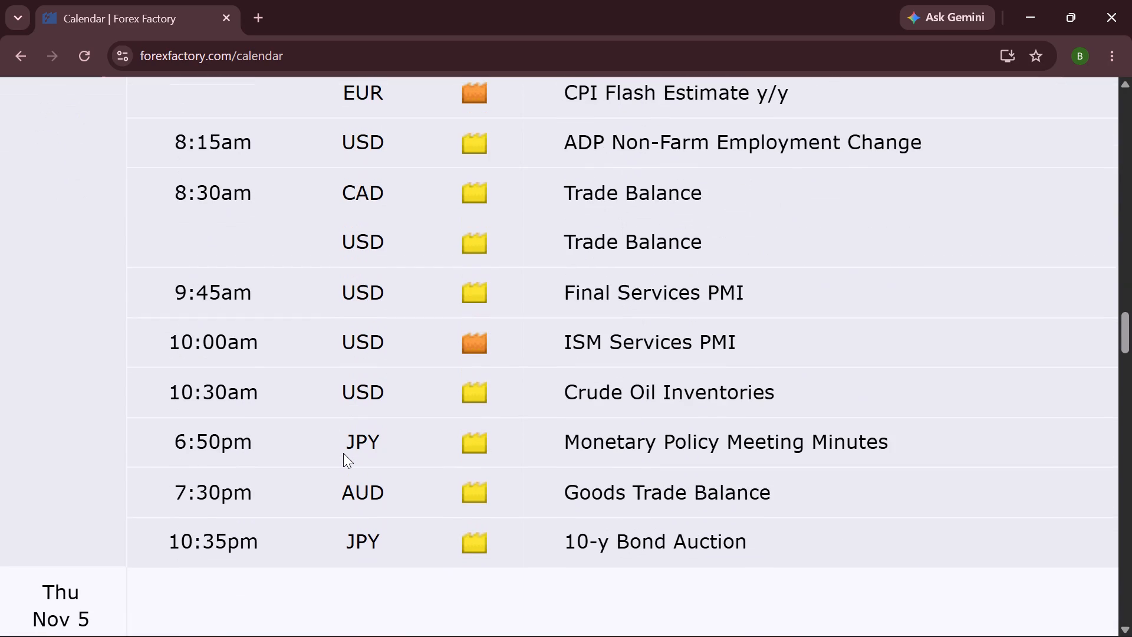
{"action": "scroll", "coordinate": [343, 453], "scroll_direction": "down", "scroll_amount": 1}
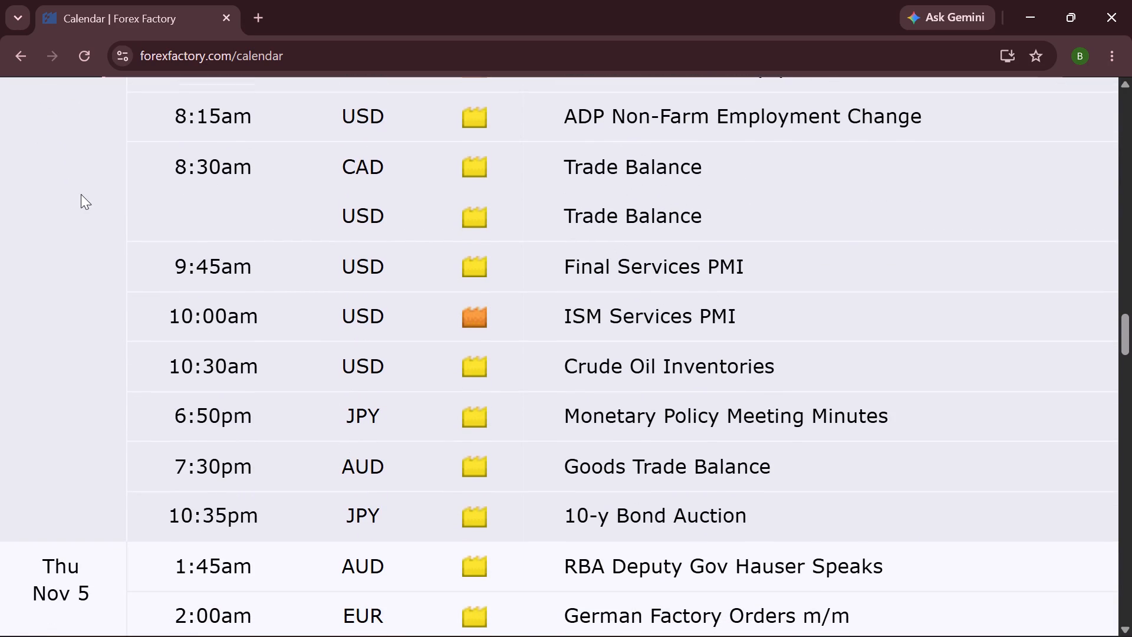
Open a new browser tab, minimise Chrome and switch to TradingView's one-minute XAUUSD chart.
{"action": "left_click", "coordinate": [268, 12]}
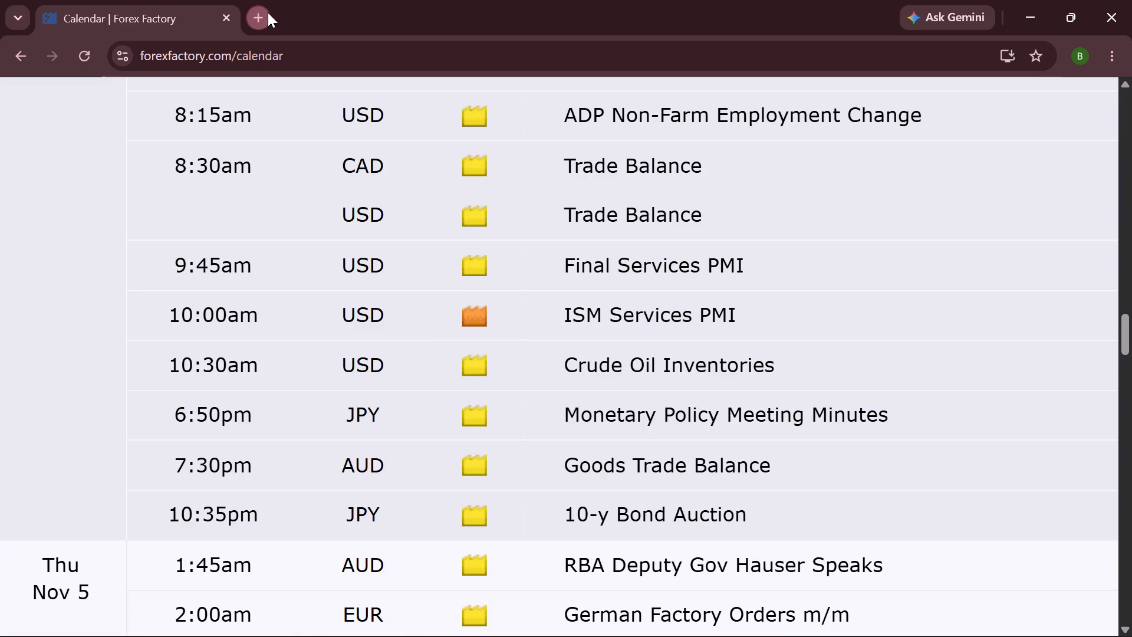
{"action": "left_click", "coordinate": [1021, 14]}
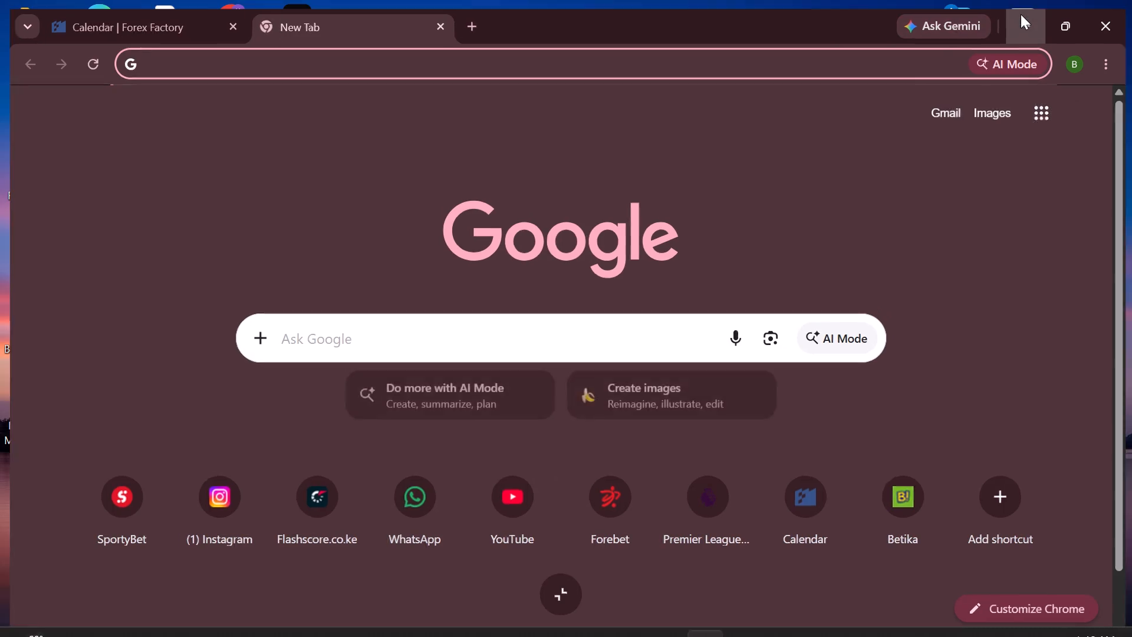
{"action": "double_click", "coordinate": [782, 609]}
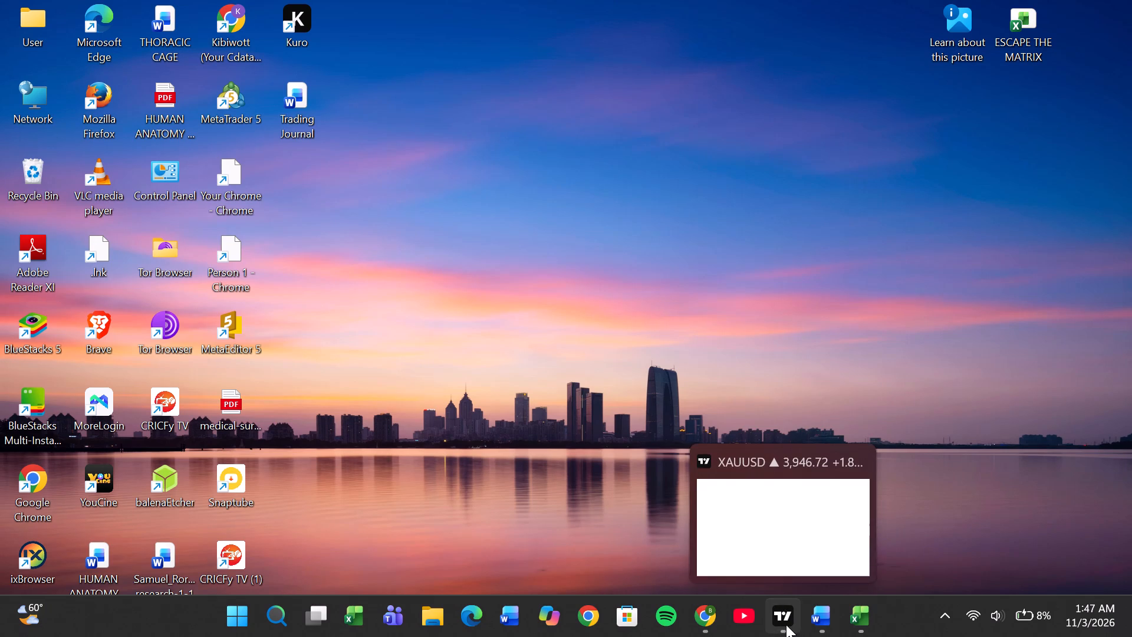
{"action": "left_click", "coordinate": [786, 625]}
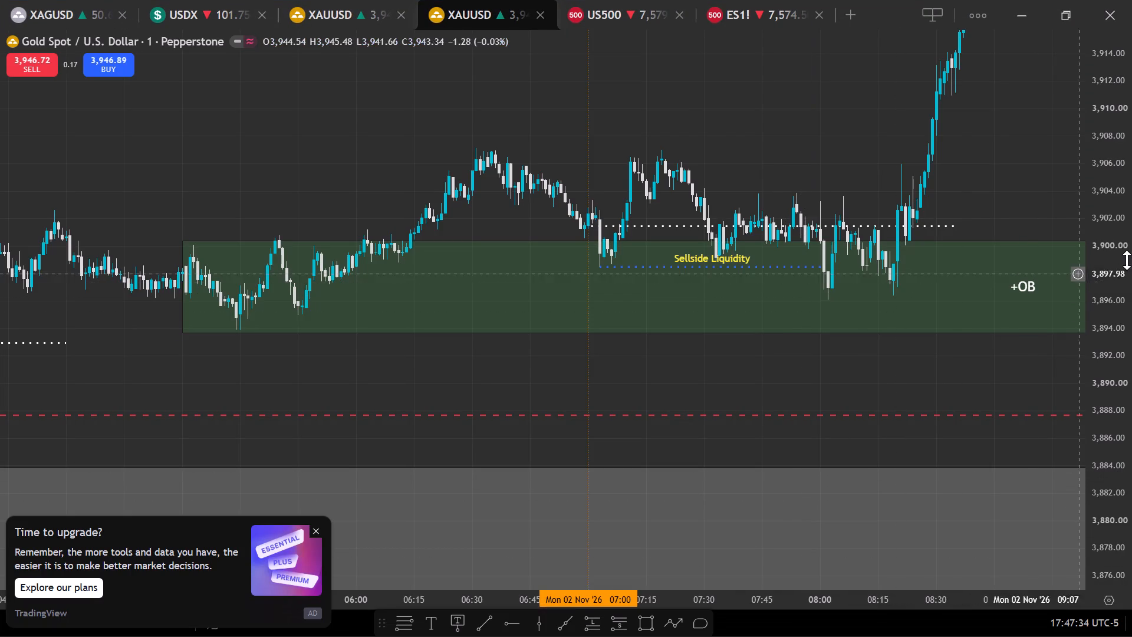
Examine the one-minute XAUUSD price action from the earlier sellside liquidity and ITL labels through to the +OB zone on Nov 2.
{"action": "scroll", "coordinate": [811, 299], "scroll_direction": "up", "scroll_amount": 1}
{"action": "scroll", "coordinate": [727, 327], "scroll_direction": "down", "scroll_amount": 9}
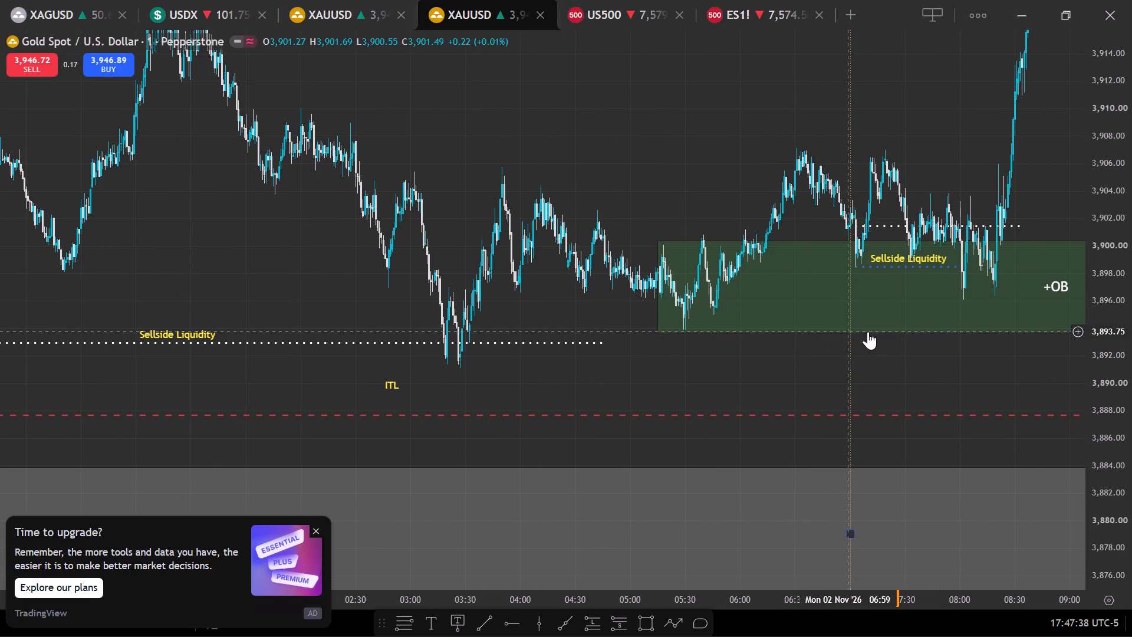
{"action": "scroll", "coordinate": [886, 329], "scroll_direction": "up", "scroll_amount": 10}
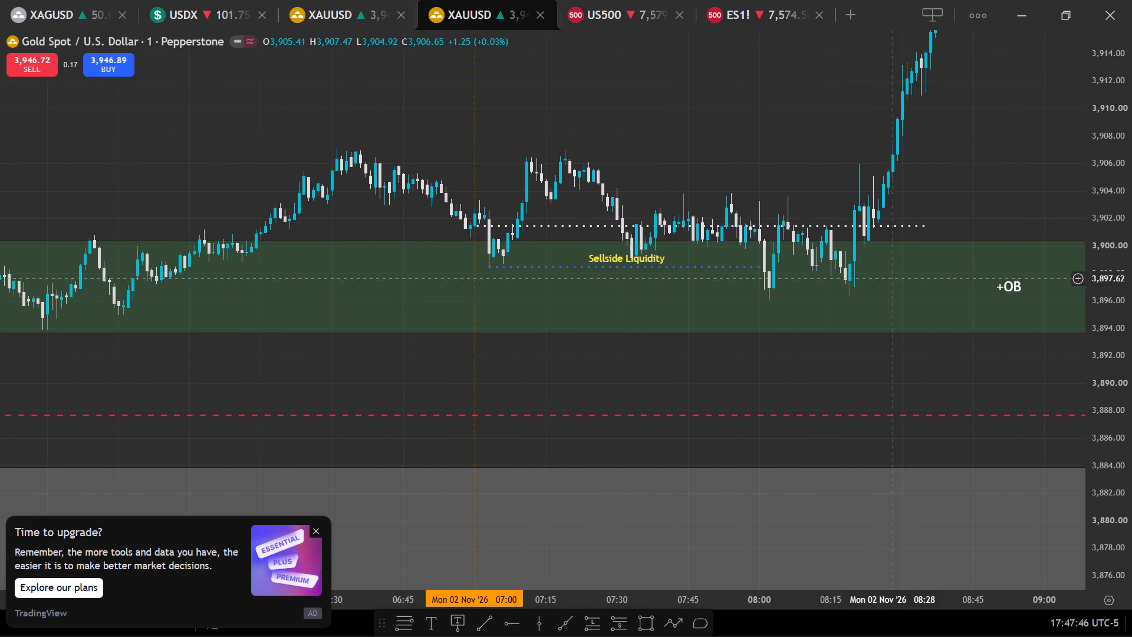
{"action": "scroll", "coordinate": [901, 170], "scroll_direction": "down", "scroll_amount": 5}
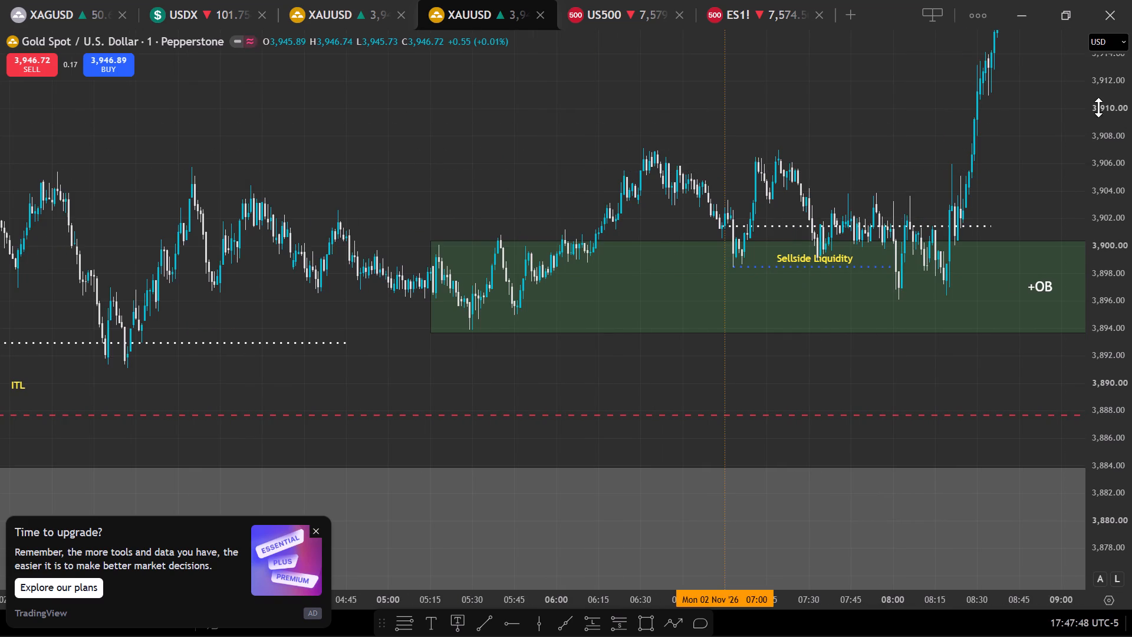
{"action": "scroll", "coordinate": [1096, 109], "scroll_direction": "down", "scroll_amount": 3}
{"action": "scroll", "coordinate": [976, 158], "scroll_direction": "down", "scroll_amount": 5}
{"action": "scroll", "coordinate": [977, 158], "scroll_direction": "up", "scroll_amount": 1}
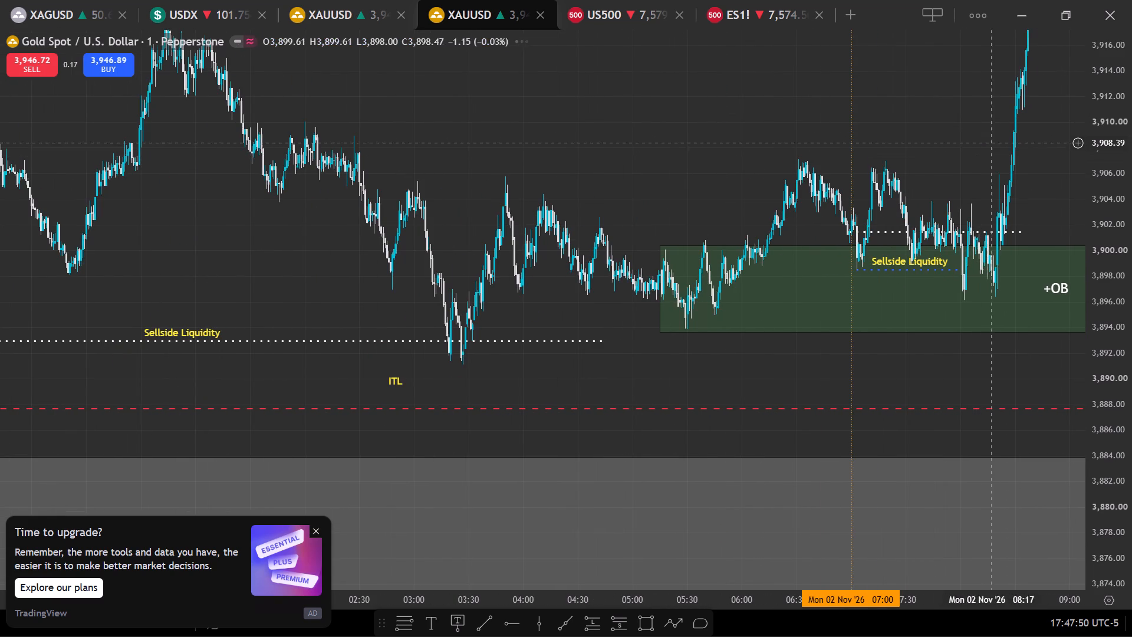
{"action": "scroll", "coordinate": [1113, 135], "scroll_direction": "down", "scroll_amount": 14}
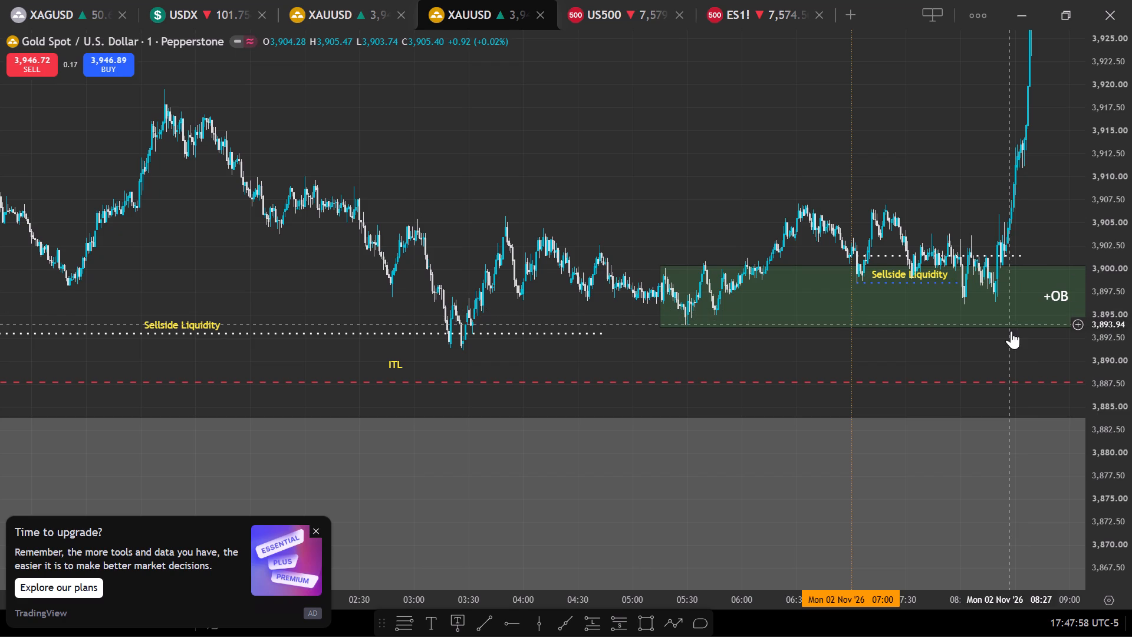
{"action": "scroll", "coordinate": [855, 384], "scroll_direction": "down", "scroll_amount": 5}
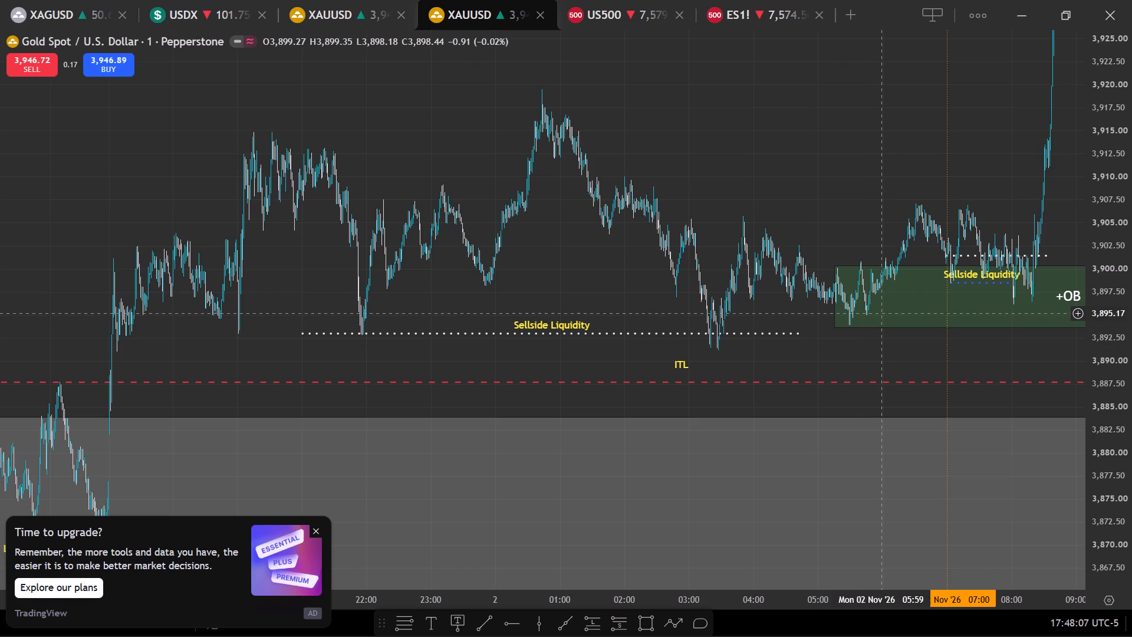
{"action": "scroll", "coordinate": [882, 313], "scroll_direction": "up", "scroll_amount": 1}
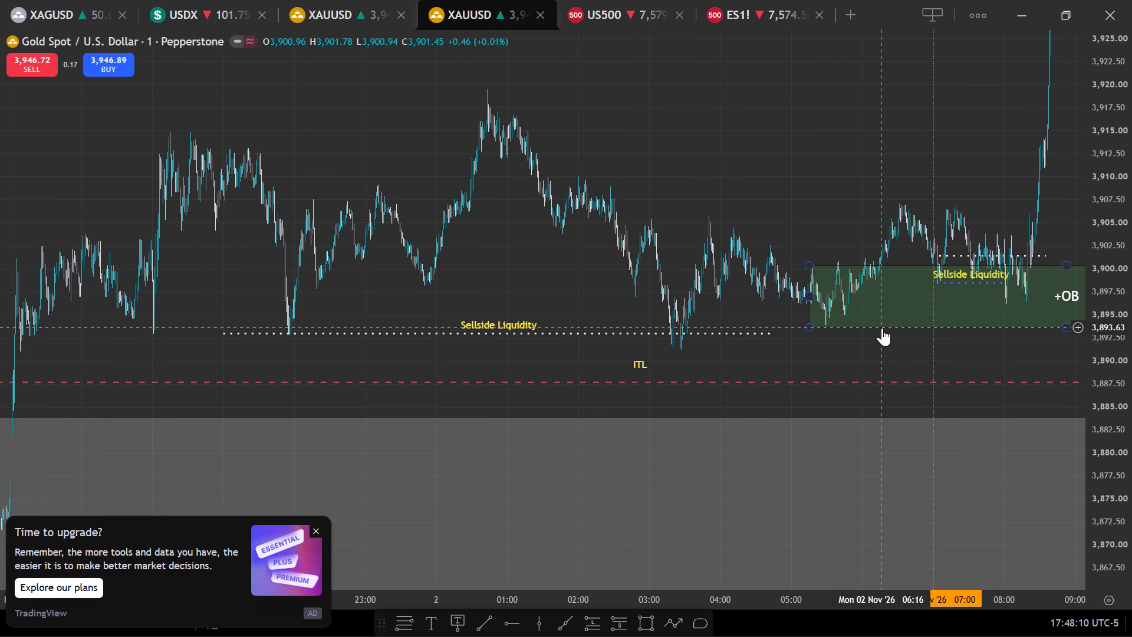
{"action": "scroll", "coordinate": [882, 330], "scroll_direction": "up", "scroll_amount": 1}
{"action": "scroll", "coordinate": [675, 288], "scroll_direction": "up", "scroll_amount": 2}
{"action": "scroll", "coordinate": [674, 288], "scroll_direction": "down", "scroll_amount": 1}
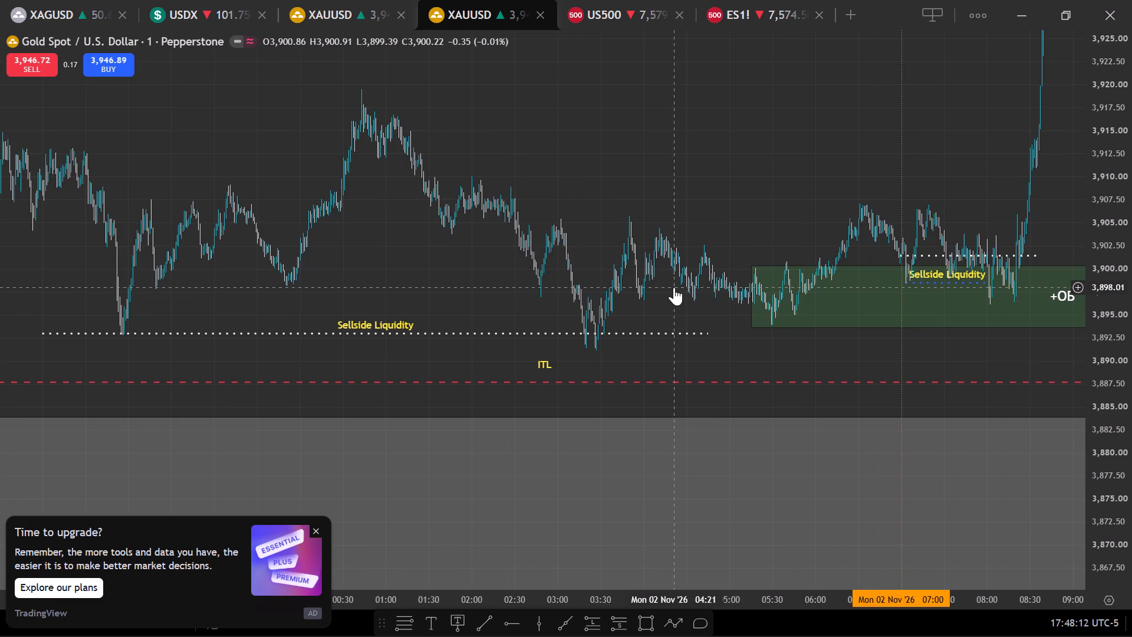
Examine the candles between 07:00 and 08:30 on Nov 2 around the sellside liquidity line inside the +OB zone.
{"action": "scroll", "coordinate": [674, 287], "scroll_direction": "up", "scroll_amount": 11}
{"action": "scroll", "coordinate": [955, 212], "scroll_direction": "up", "scroll_amount": 2}
{"action": "scroll", "coordinate": [955, 212], "scroll_direction": "down", "scroll_amount": 2}
{"action": "scroll", "coordinate": [955, 212], "scroll_direction": "up", "scroll_amount": 4}
{"action": "scroll", "coordinate": [955, 212], "scroll_direction": "down", "scroll_amount": 6}
{"action": "scroll", "coordinate": [955, 212], "scroll_direction": "up", "scroll_amount": 4}
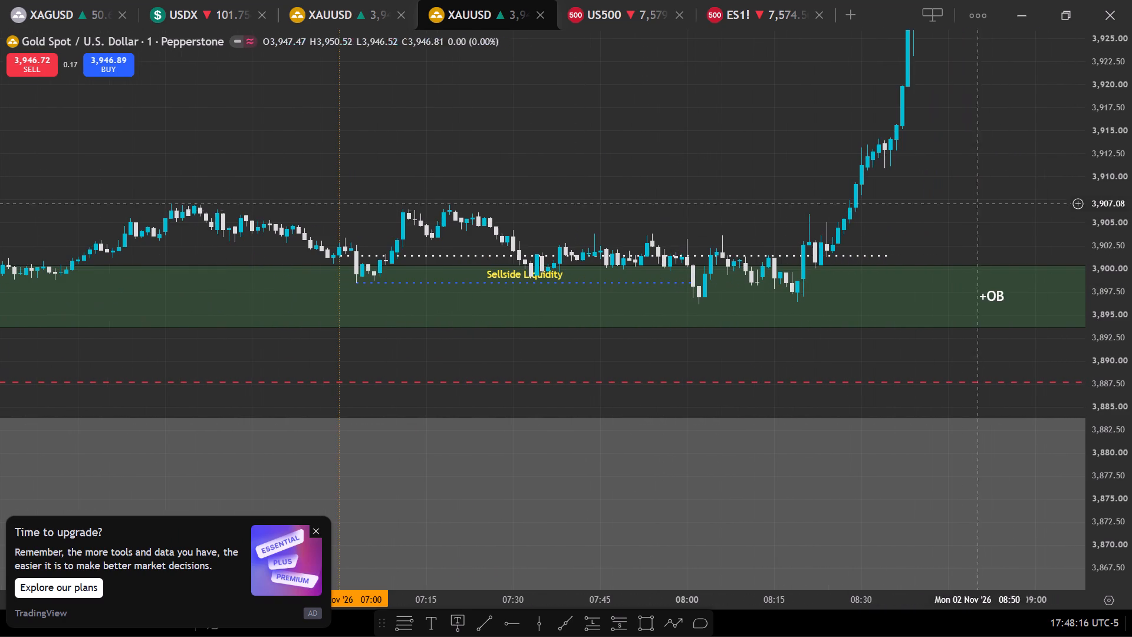
{"action": "scroll", "coordinate": [1054, 203], "scroll_direction": "down", "scroll_amount": 1}
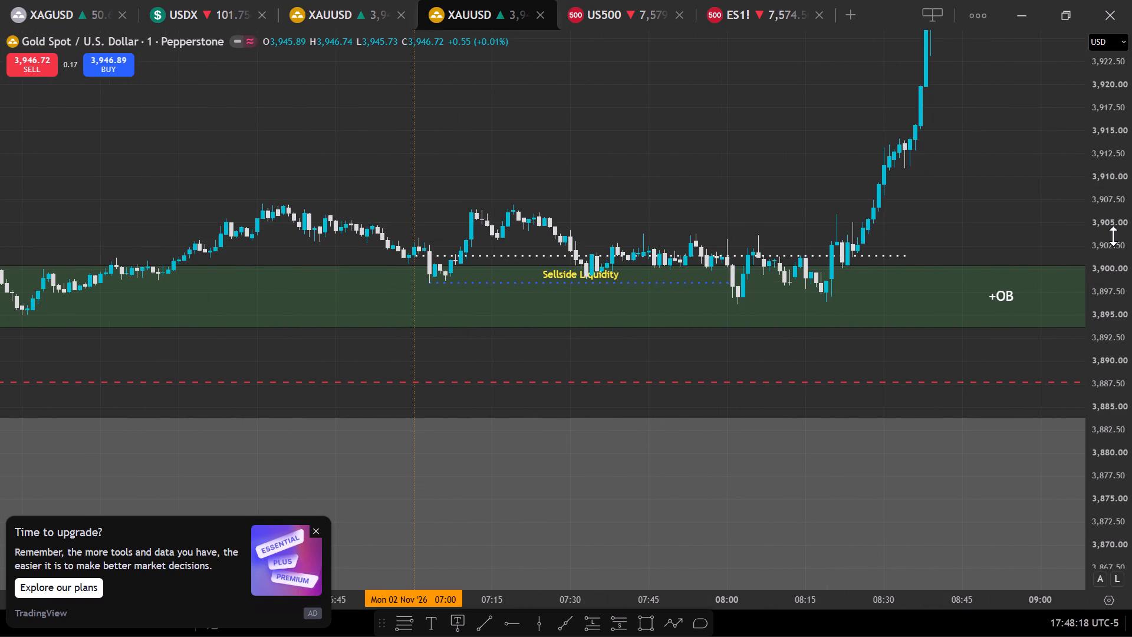
{"action": "scroll", "coordinate": [1113, 235], "scroll_direction": "up", "scroll_amount": 16}
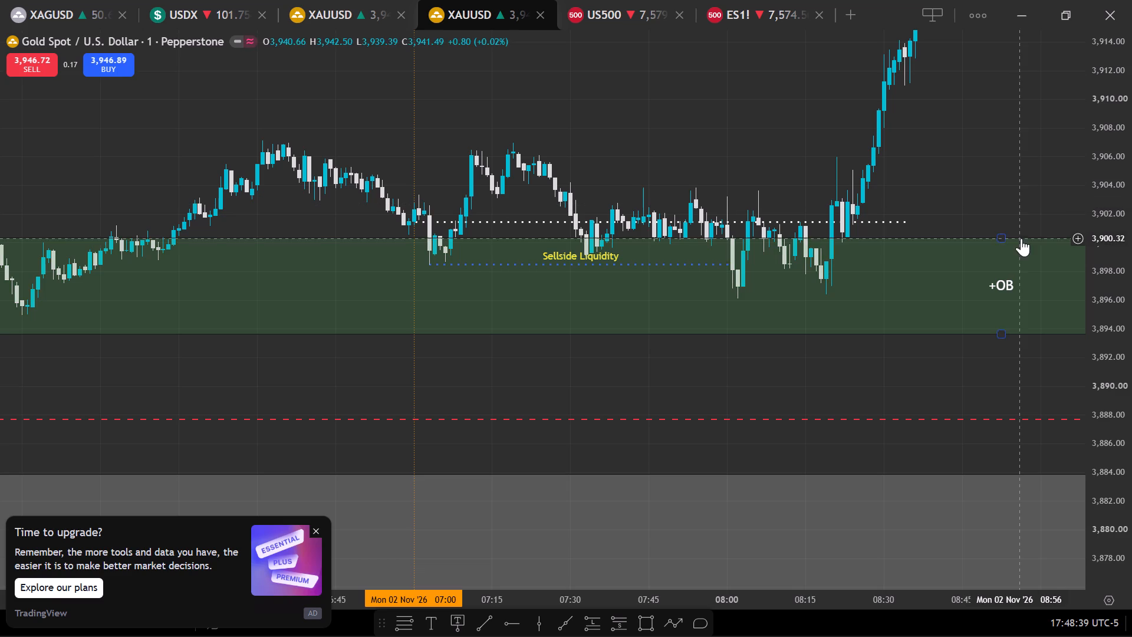
{"action": "scroll", "coordinate": [1109, 205], "scroll_direction": "up", "scroll_amount": 4}
{"action": "scroll", "coordinate": [1109, 205], "scroll_direction": "down", "scroll_amount": 1}
{"action": "scroll", "coordinate": [1109, 205], "scroll_direction": "up", "scroll_amount": 7}
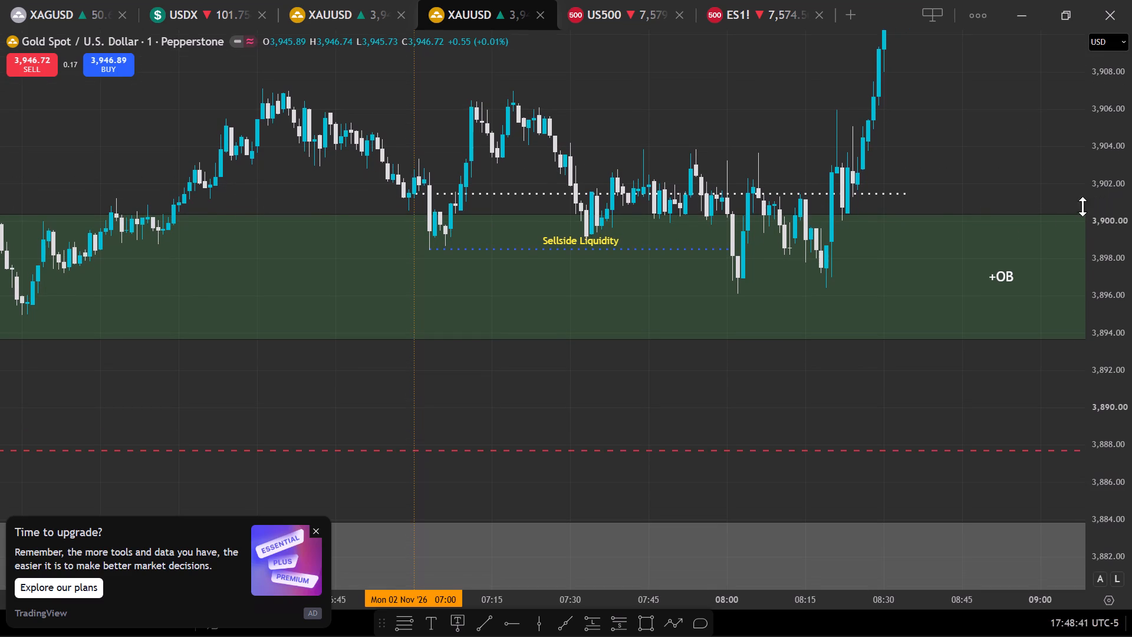
{"action": "left_click_drag", "start_coordinate": [750, 122], "coordinate": [685, 157]}
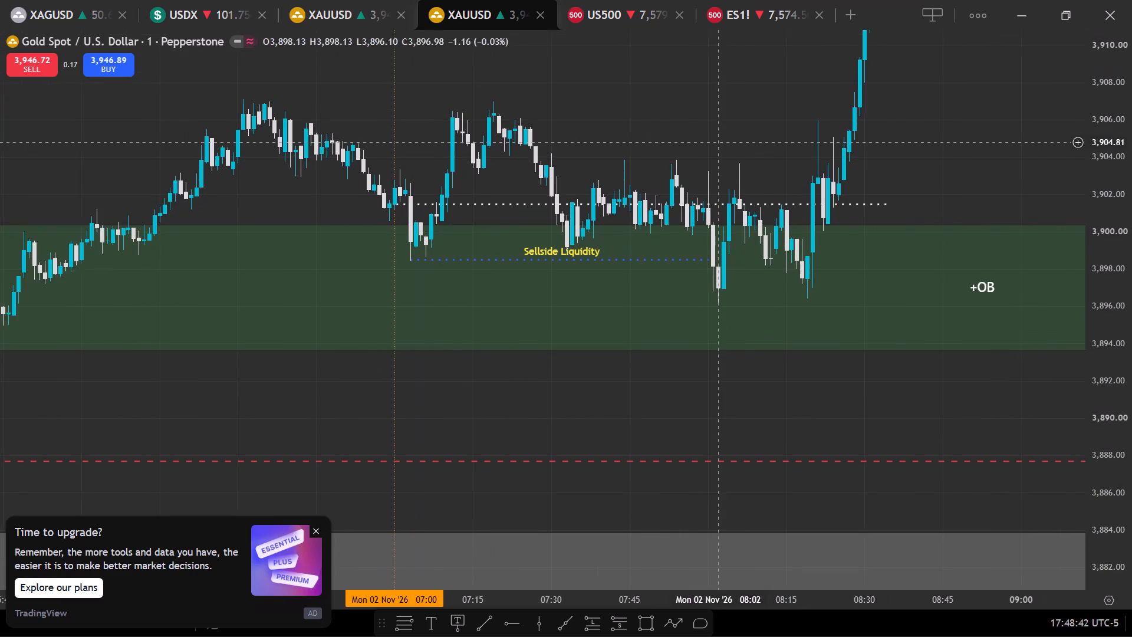
{"action": "left_click_drag", "start_coordinate": [685, 157], "coordinate": [668, 178]}
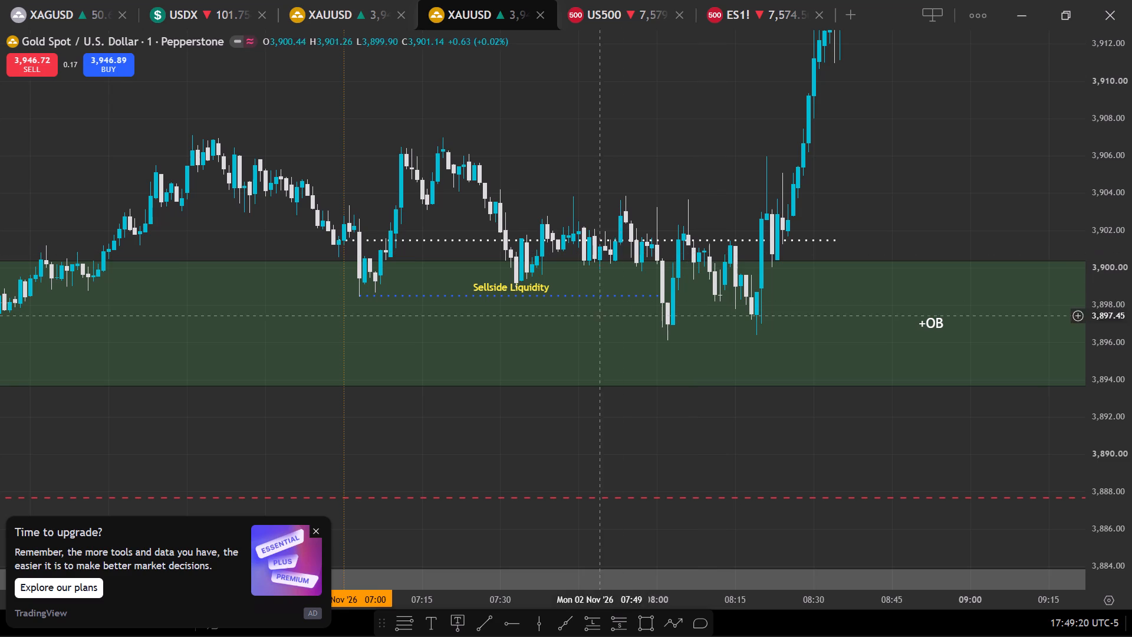
Close the upgrade advertisement covering the chart.
{"action": "left_click", "coordinate": [314, 528]}
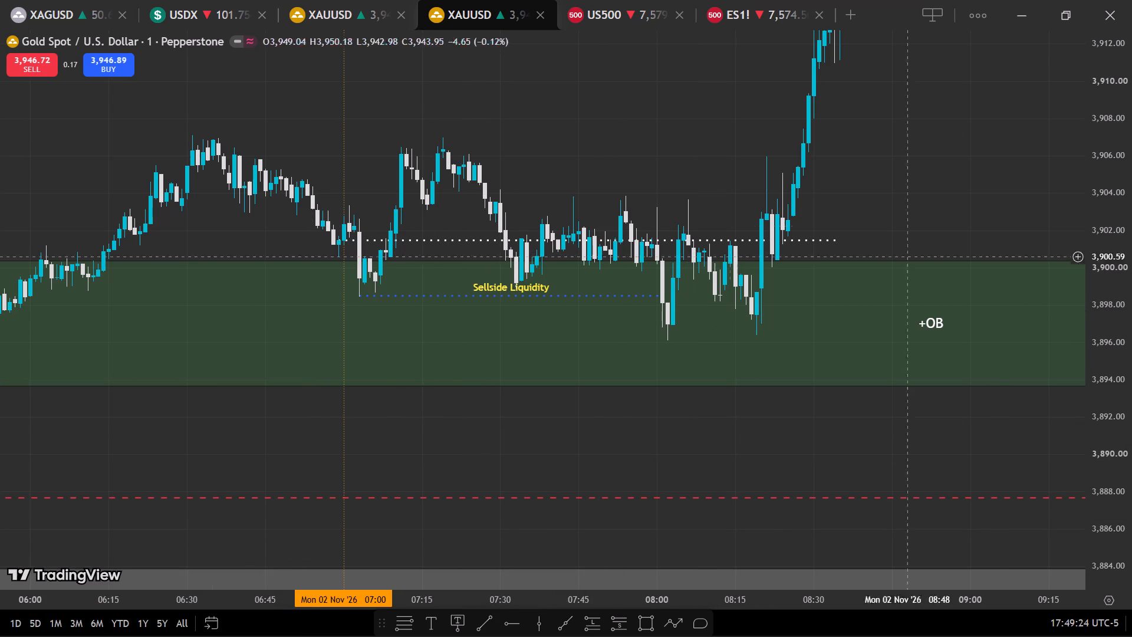
Inspect the run below the sellside liquidity line around 08:00 and the following rally at closer candle detail.
{"action": "scroll", "coordinate": [1128, 122], "scroll_direction": "down", "scroll_amount": 8}
{"action": "scroll", "coordinate": [1128, 125], "scroll_direction": "up", "scroll_amount": 1}
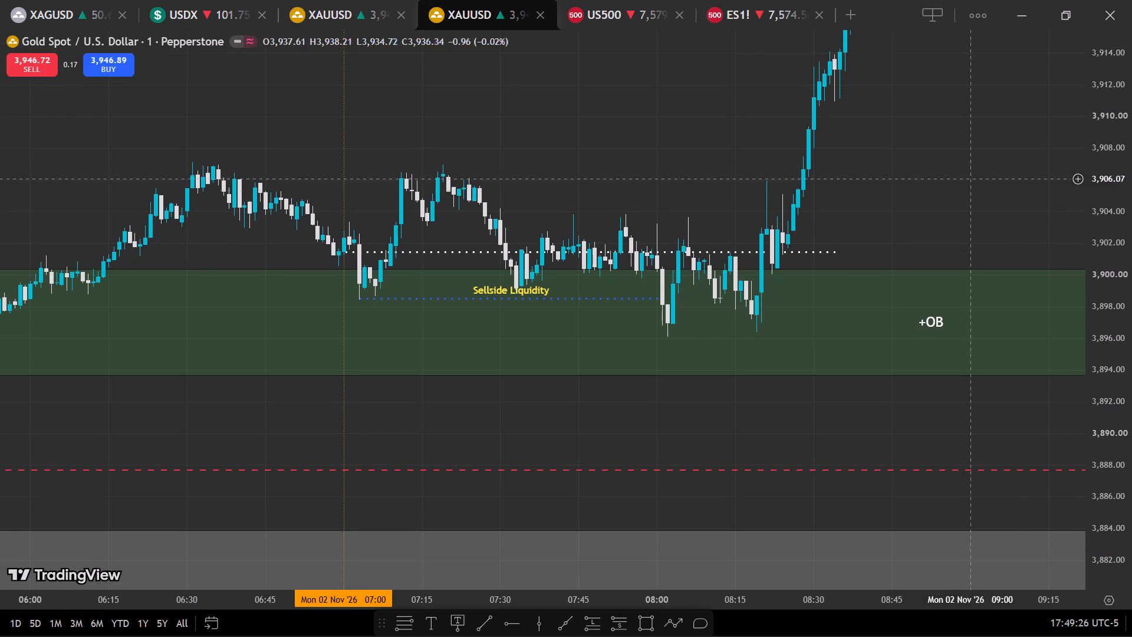
{"action": "scroll", "coordinate": [899, 192], "scroll_direction": "down", "scroll_amount": 6}
{"action": "scroll", "coordinate": [967, 181], "scroll_direction": "up", "scroll_amount": 3}
{"action": "scroll", "coordinate": [967, 181], "scroll_direction": "down", "scroll_amount": 2}
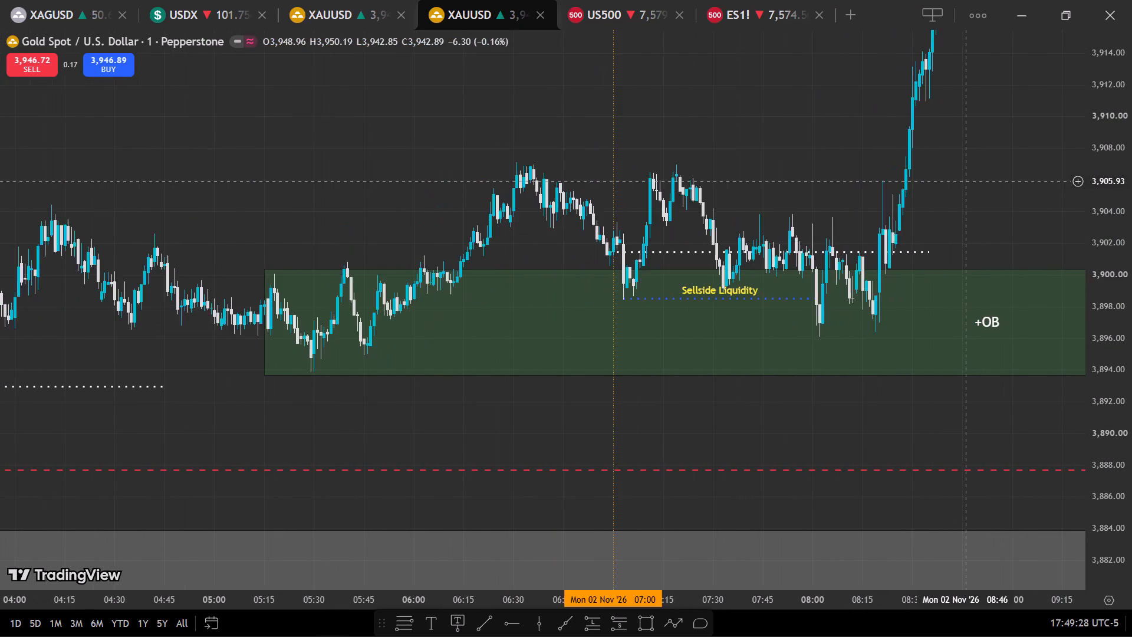
{"action": "scroll", "coordinate": [967, 181], "scroll_direction": "down", "scroll_amount": 4}
{"action": "scroll", "coordinate": [967, 181], "scroll_direction": "up", "scroll_amount": 4}
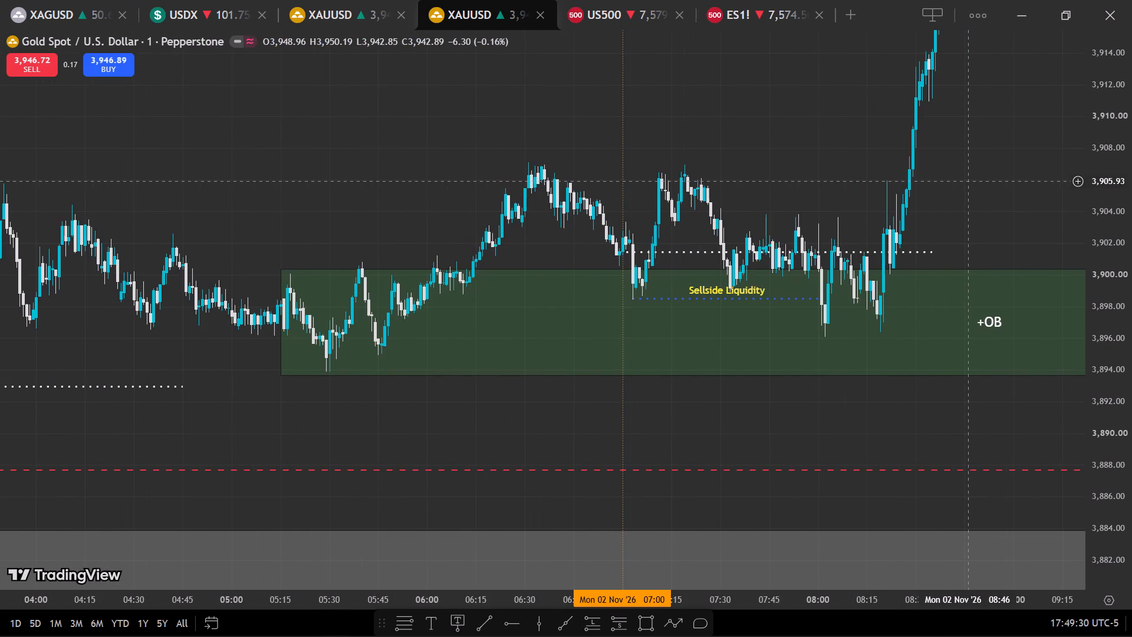
{"action": "scroll", "coordinate": [1110, 205], "scroll_direction": "up", "scroll_amount": 2}
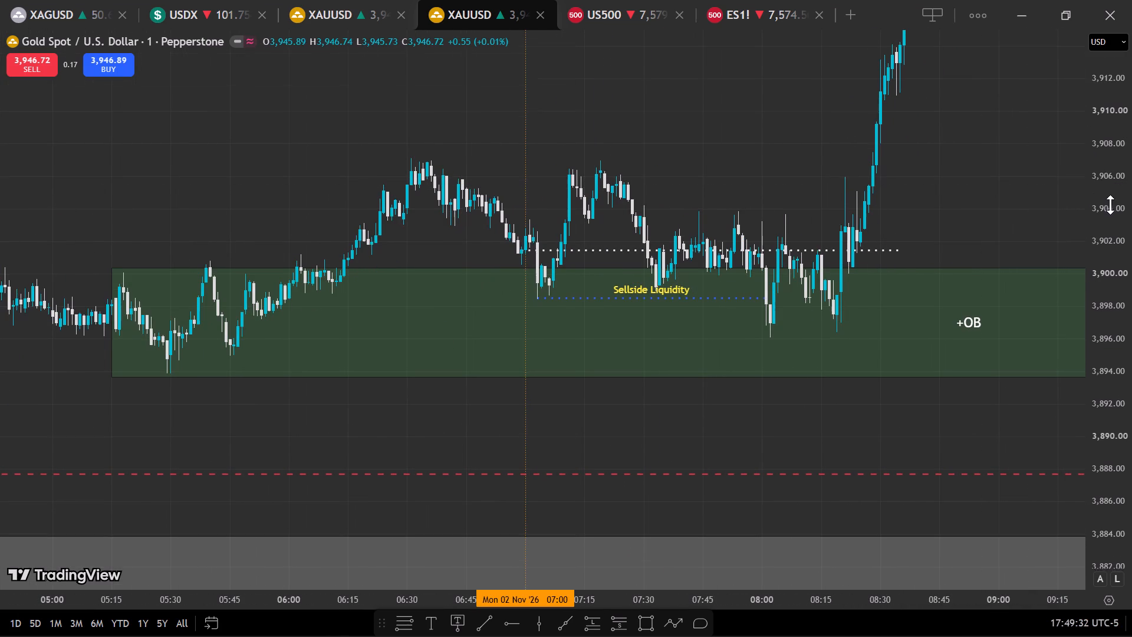
{"action": "scroll", "coordinate": [1110, 205], "scroll_direction": "up", "scroll_amount": 13}
{"action": "scroll", "coordinate": [1023, 195], "scroll_direction": "up", "scroll_amount": 3}
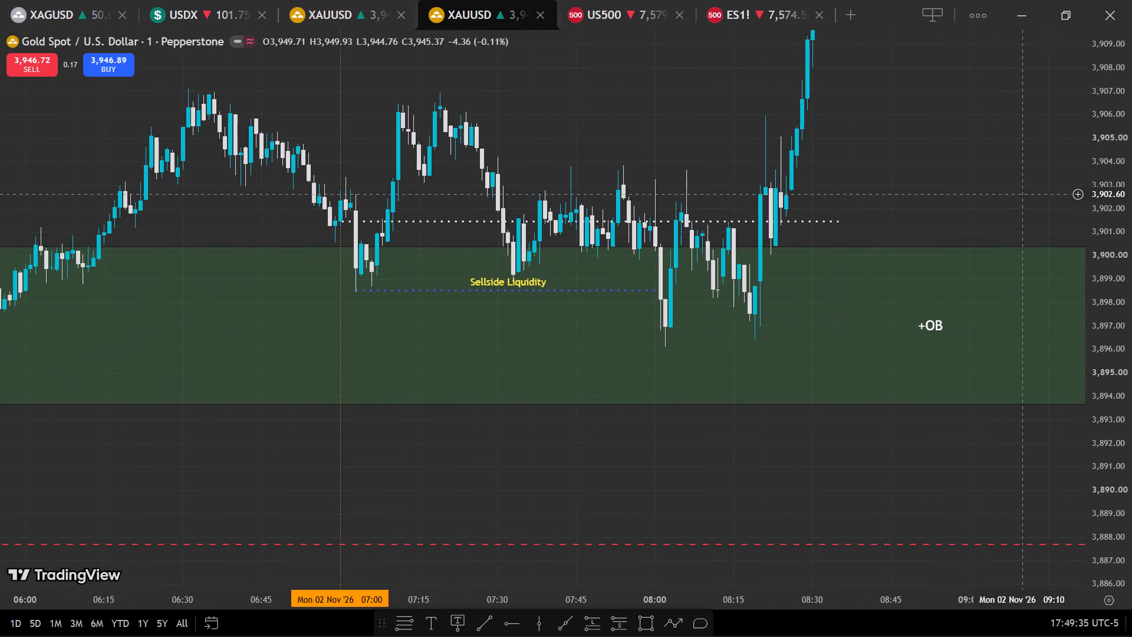
{"action": "scroll", "coordinate": [1019, 194], "scroll_direction": "up", "scroll_amount": 1}
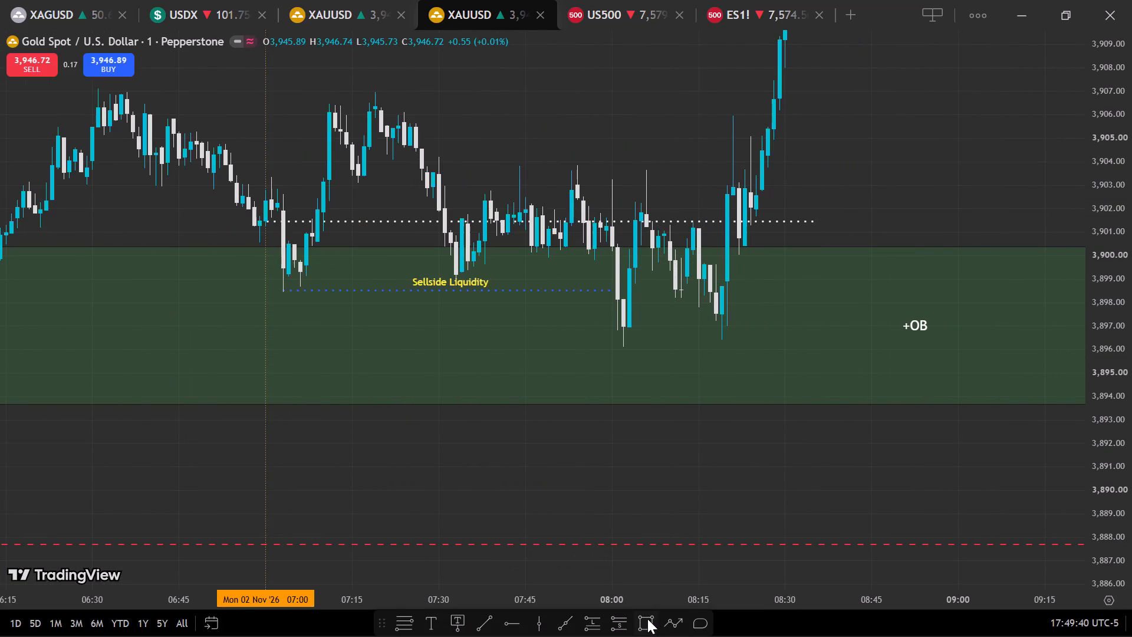
Draw a rectangle inside the +OB zone from the 08:02 candle to 08:15, between about 3,898.83 and 3,898.20.
{"action": "left_click", "coordinate": [626, 283]}
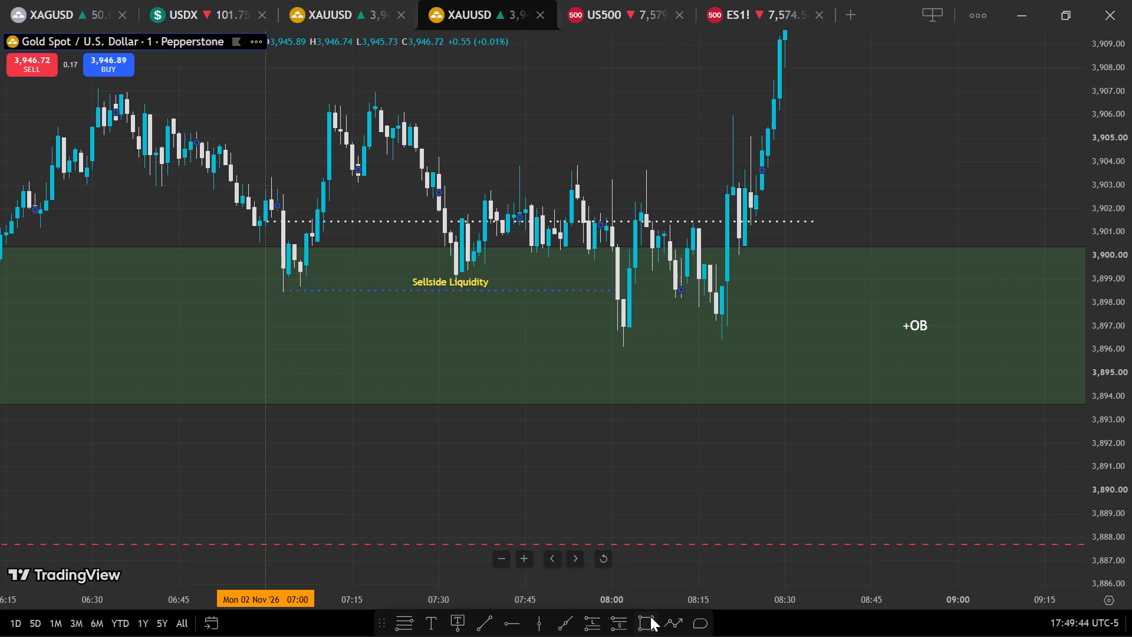
{"action": "left_click", "coordinate": [650, 617]}
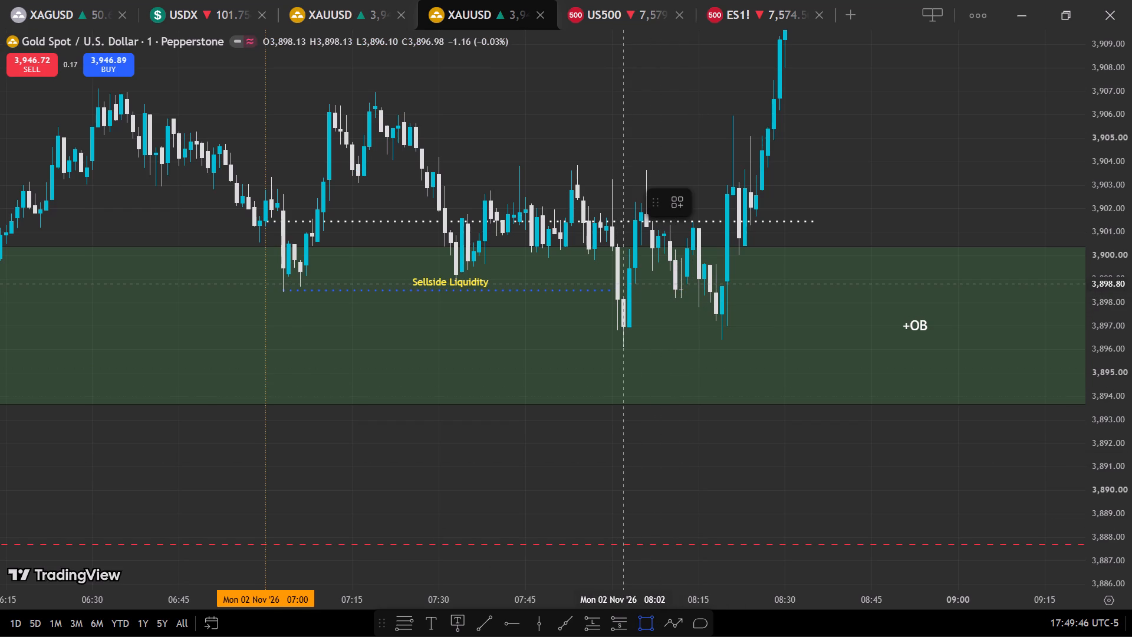
{"action": "left_click", "coordinate": [626, 283]}
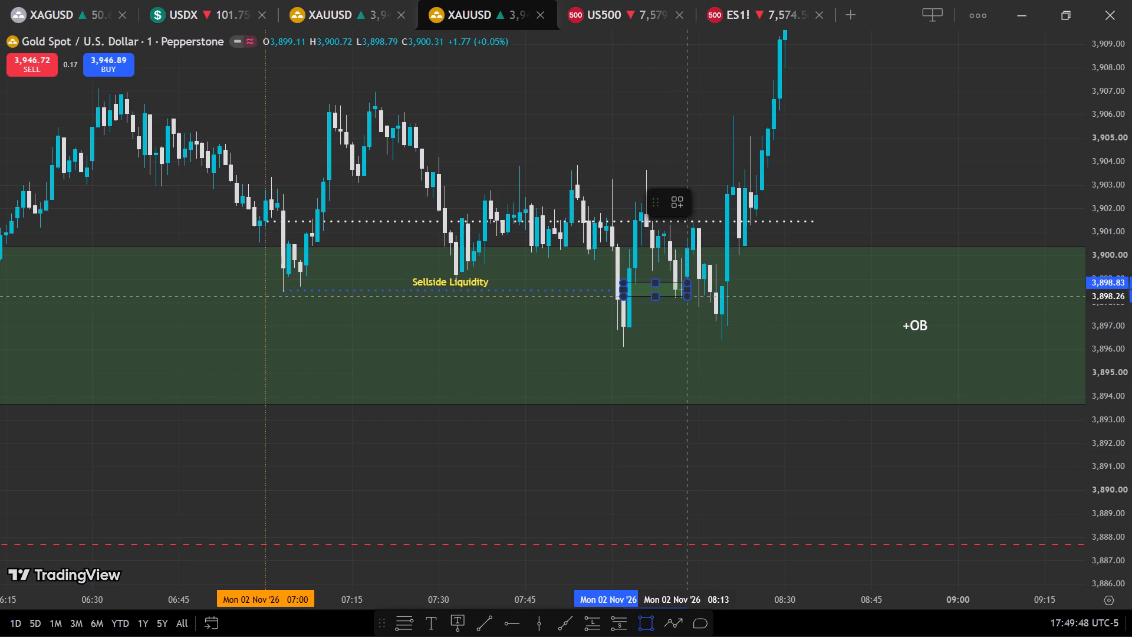
{"action": "left_click", "coordinate": [698, 301]}
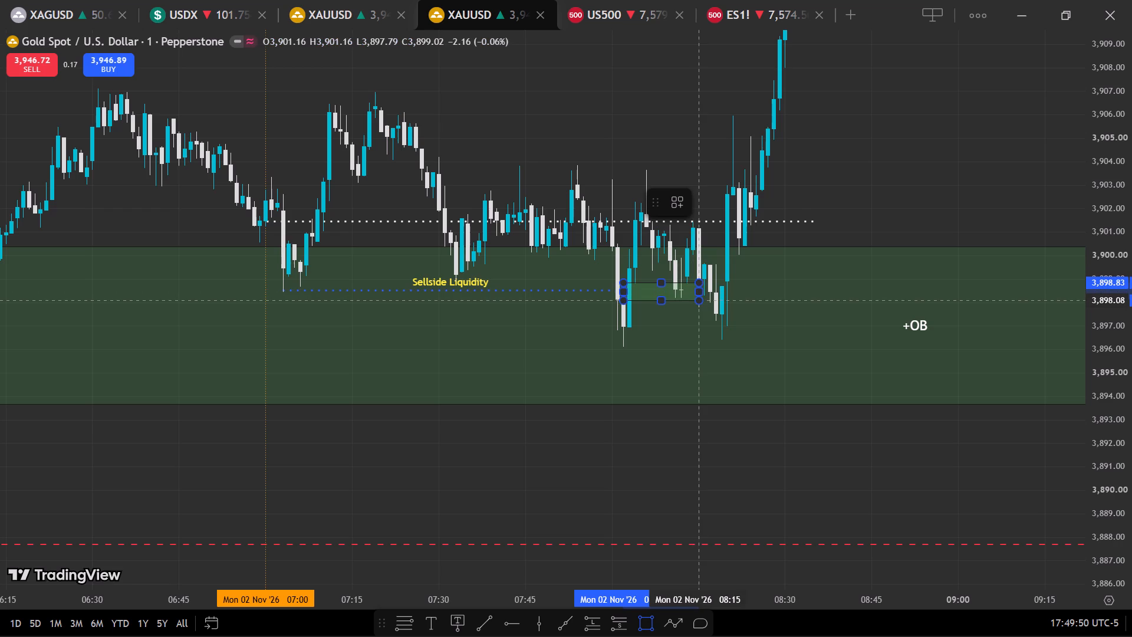
{"action": "left_click", "coordinate": [708, 352]}
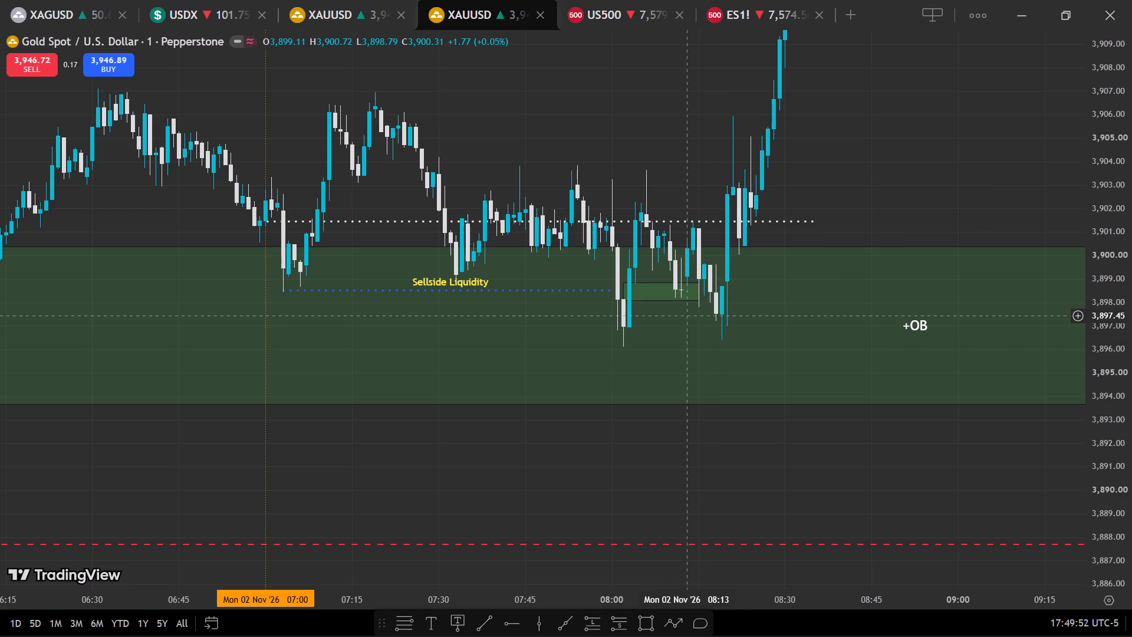
{"action": "left_click", "coordinate": [664, 300]}
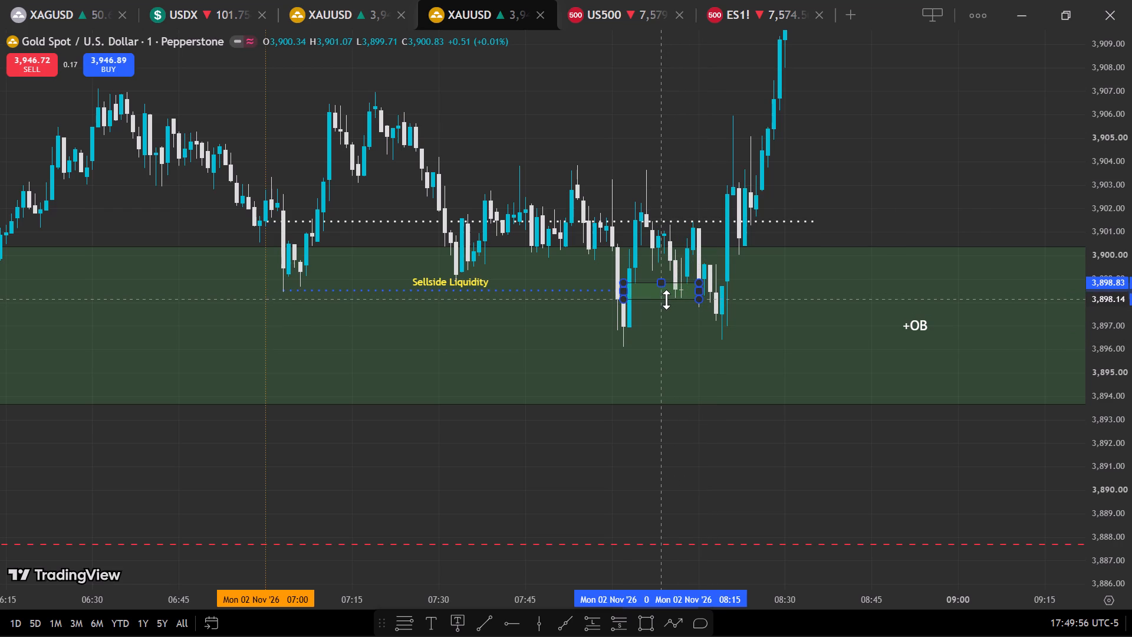
{"action": "left_click", "coordinate": [615, 495]}
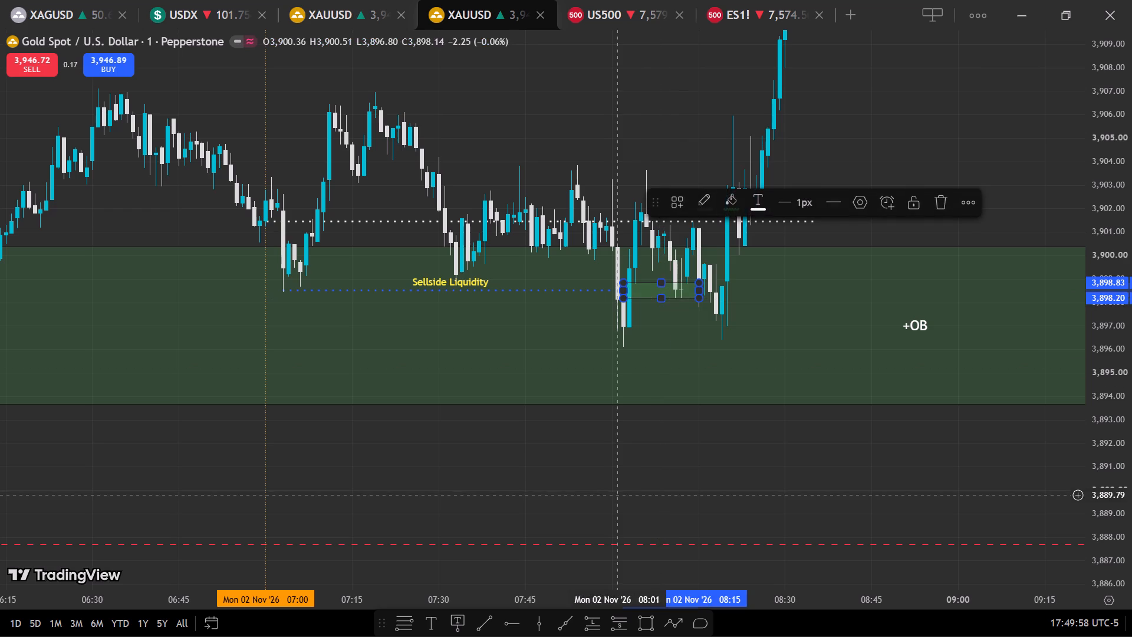
Change the fill colour of the small rectangle at the 08:02 candle to white.
{"action": "left_click", "coordinate": [674, 298]}
{"action": "left_click", "coordinate": [732, 202]}
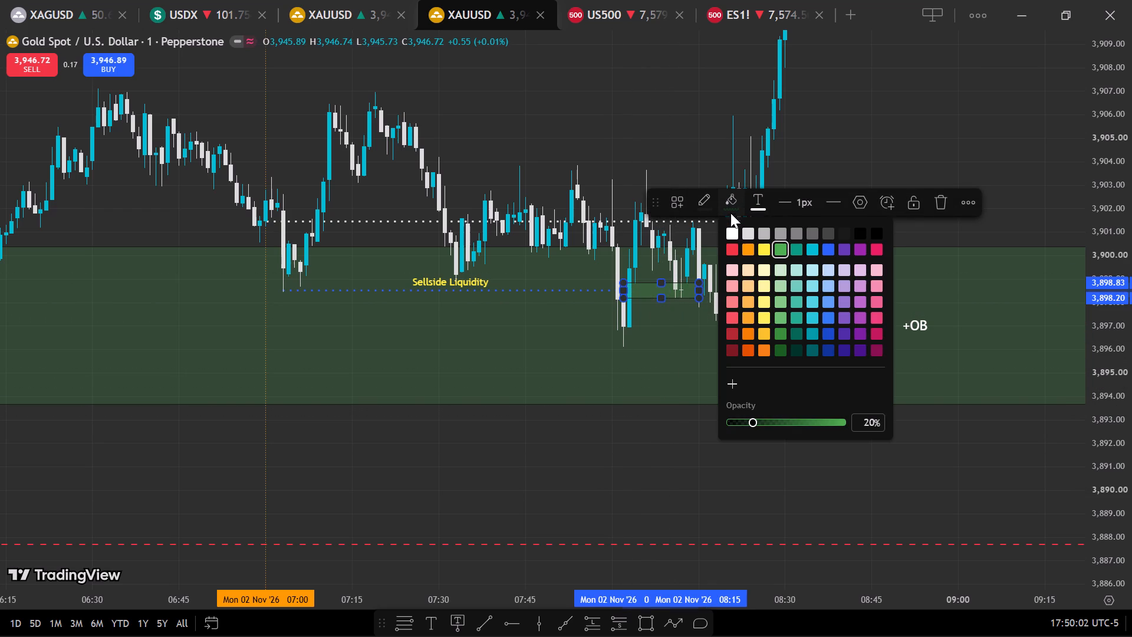
{"action": "left_click", "coordinate": [733, 231]}
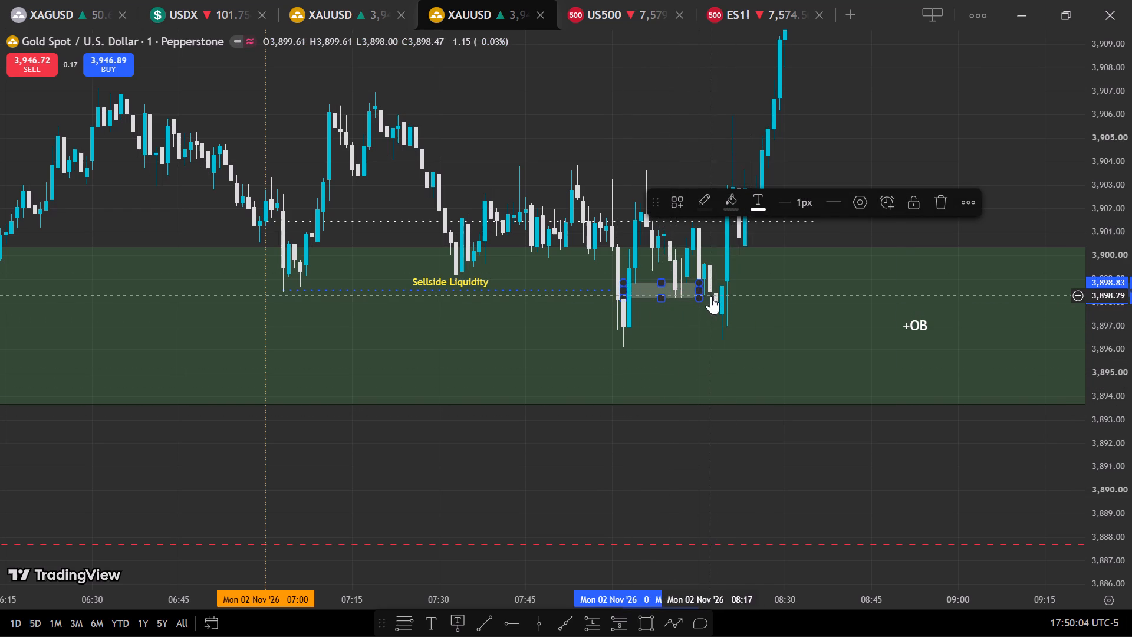
Extend the white rectangle's far edge forward in time to just past 08:30.
{"action": "left_click_drag", "start_coordinate": [701, 290], "coordinate": [801, 290]}
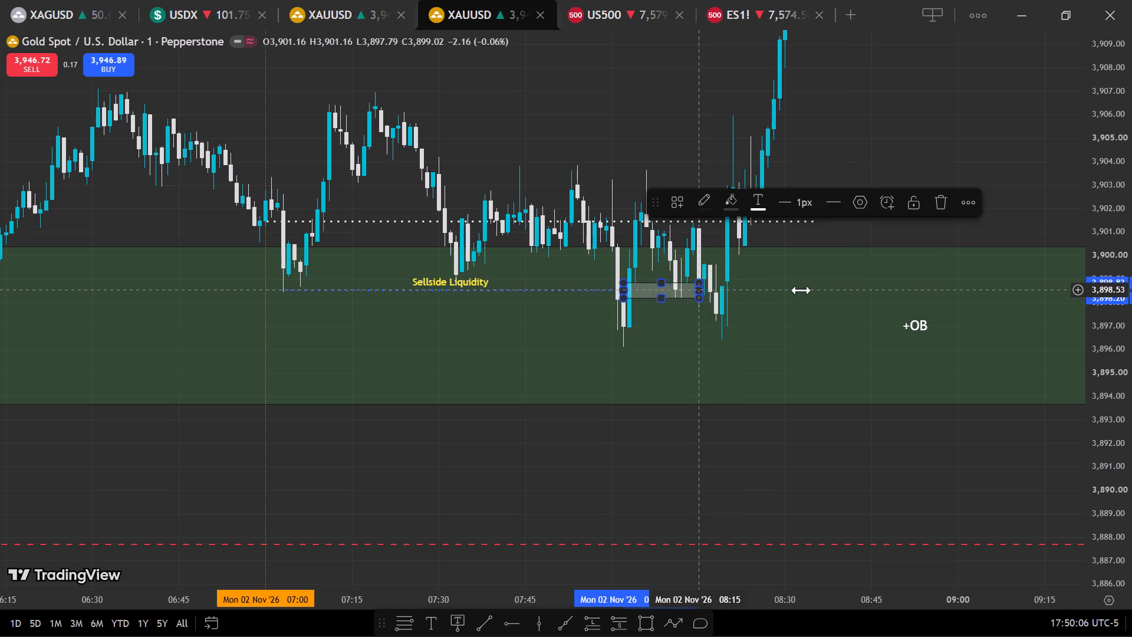
Extend the white rectangle's far edge further forward in time to 08:44.
{"action": "left_click_drag", "start_coordinate": [801, 290], "coordinate": [868, 289]}
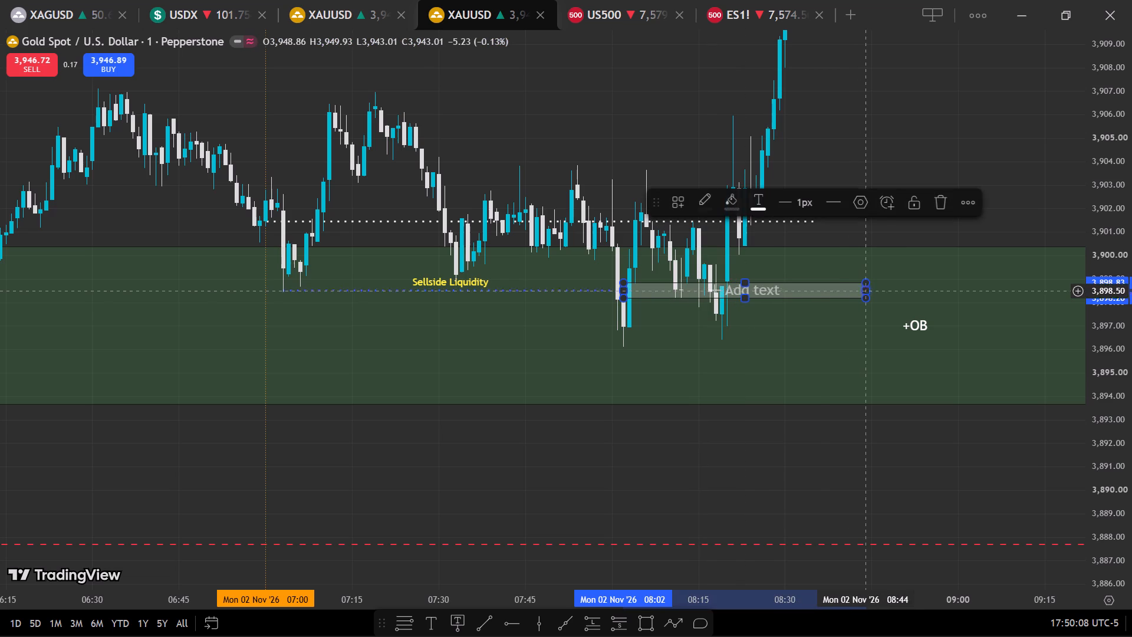
Label the white rectangle inside the +OB zone with the text FVG.
{"action": "left_click", "coordinate": [735, 291]}
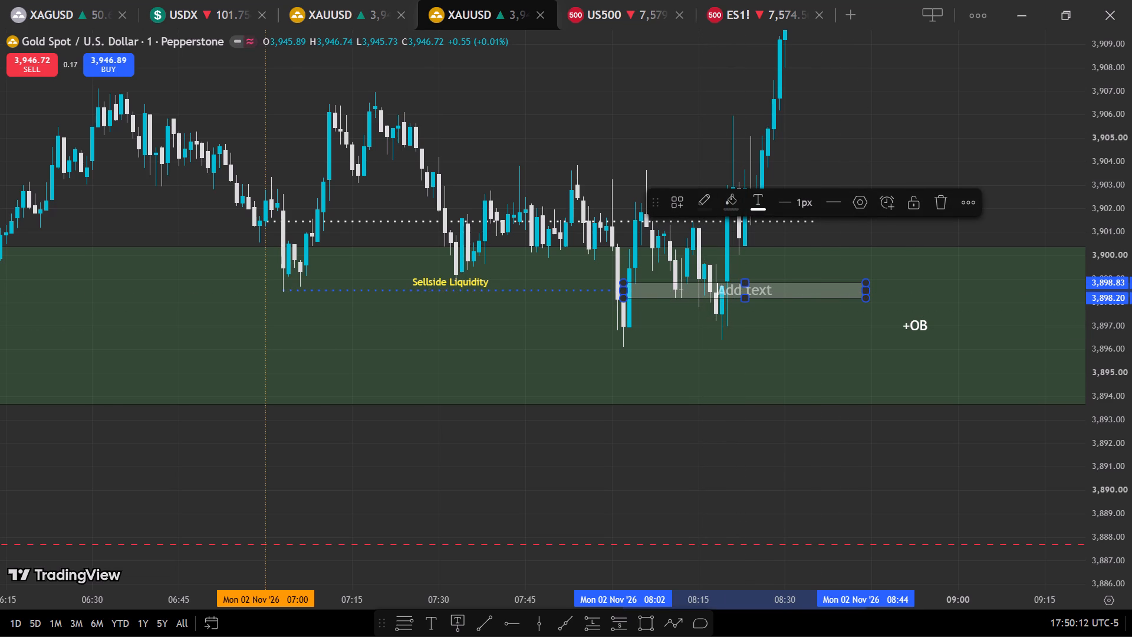
{"action": "type", "text": "FVG"}
{"action": "left_click", "coordinate": [947, 90]}
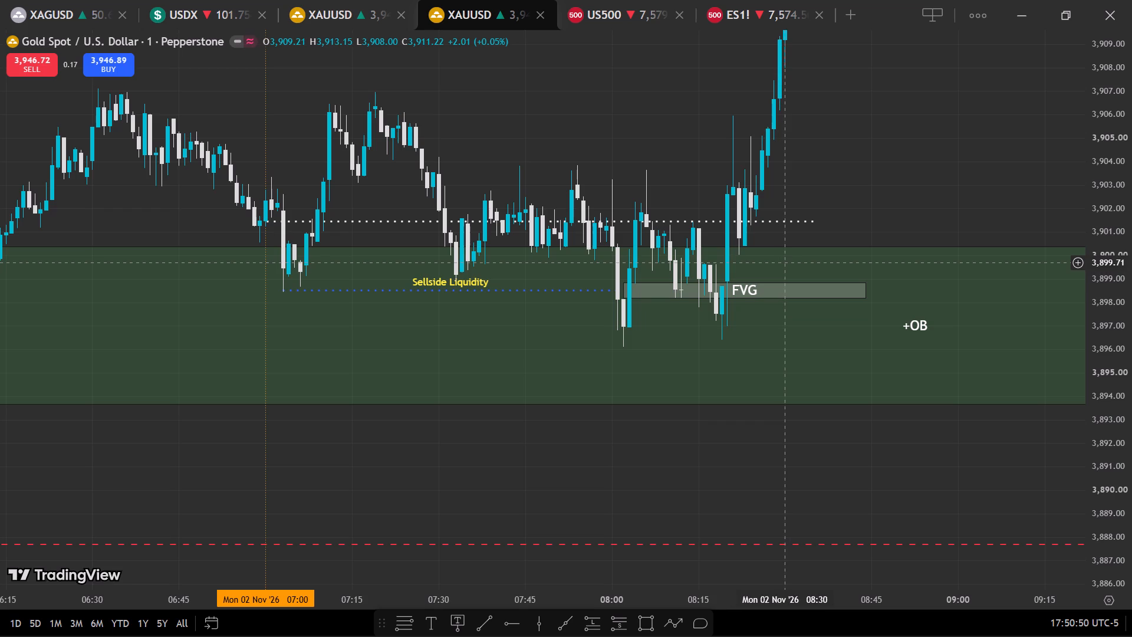
Examine the FVG and sellside liquidity line against the wider price action back to about 01:30.
{"action": "scroll", "coordinate": [1034, 177], "scroll_direction": "down", "scroll_amount": 5}
{"action": "scroll", "coordinate": [1129, 140], "scroll_direction": "down", "scroll_amount": 17}
{"action": "scroll", "coordinate": [1123, 154], "scroll_direction": "up", "scroll_amount": 2}
{"action": "scroll", "coordinate": [1123, 154], "scroll_direction": "down", "scroll_amount": 1}
{"action": "scroll", "coordinate": [1123, 154], "scroll_direction": "up", "scroll_amount": 1}
{"action": "scroll", "coordinate": [1121, 155], "scroll_direction": "down", "scroll_amount": 6}
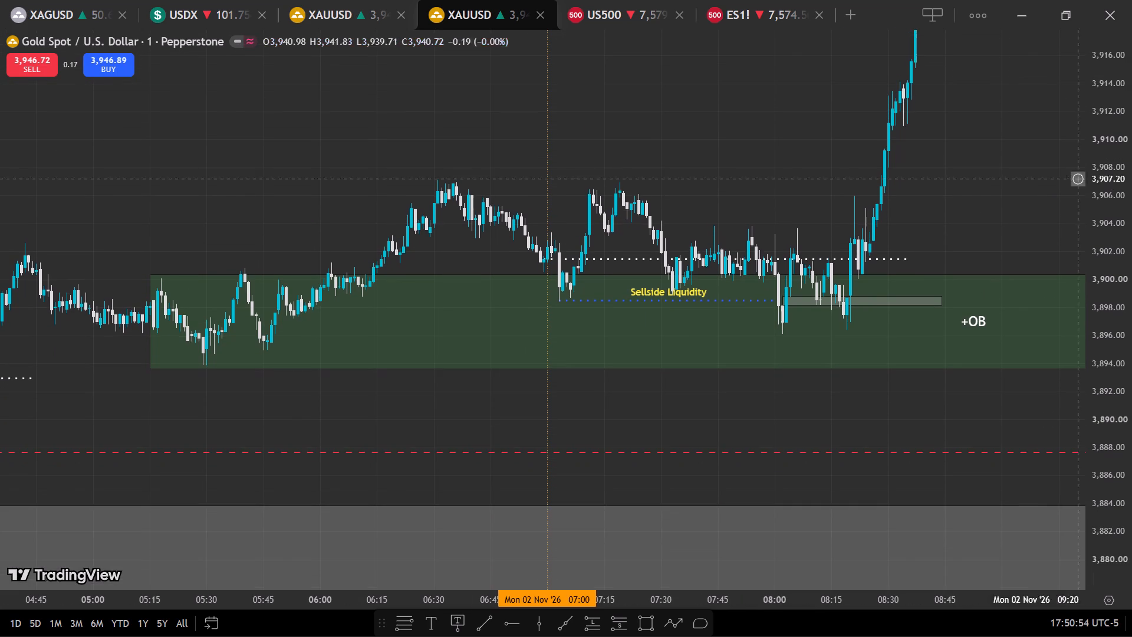
{"action": "scroll", "coordinate": [1006, 194], "scroll_direction": "down", "scroll_amount": 5}
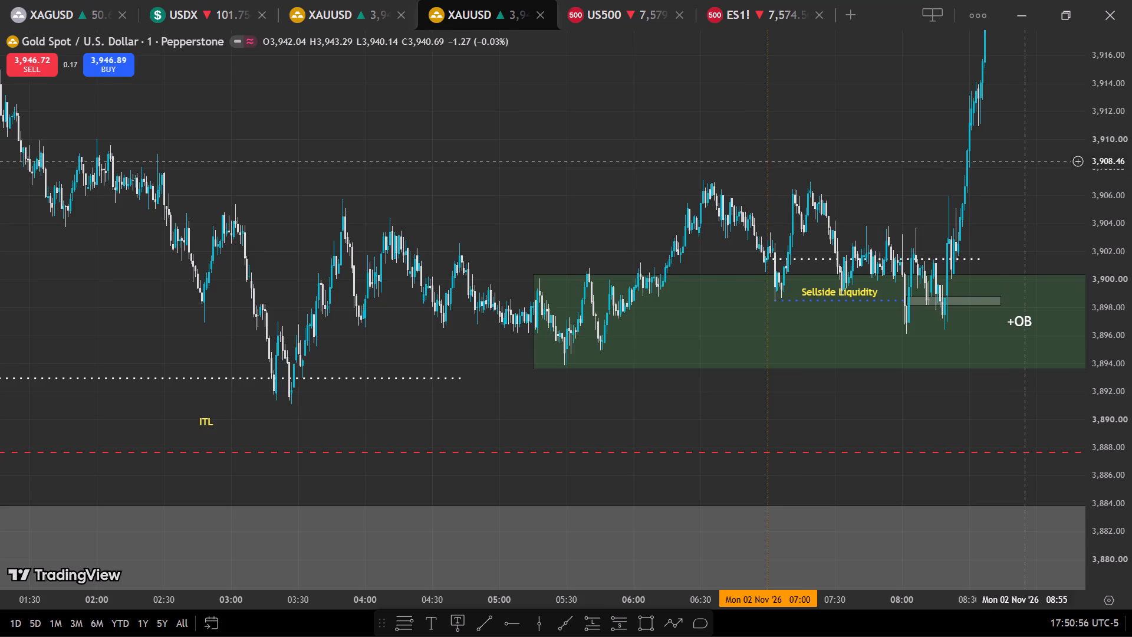
{"action": "scroll", "coordinate": [1028, 170], "scroll_direction": "up", "scroll_amount": 8}
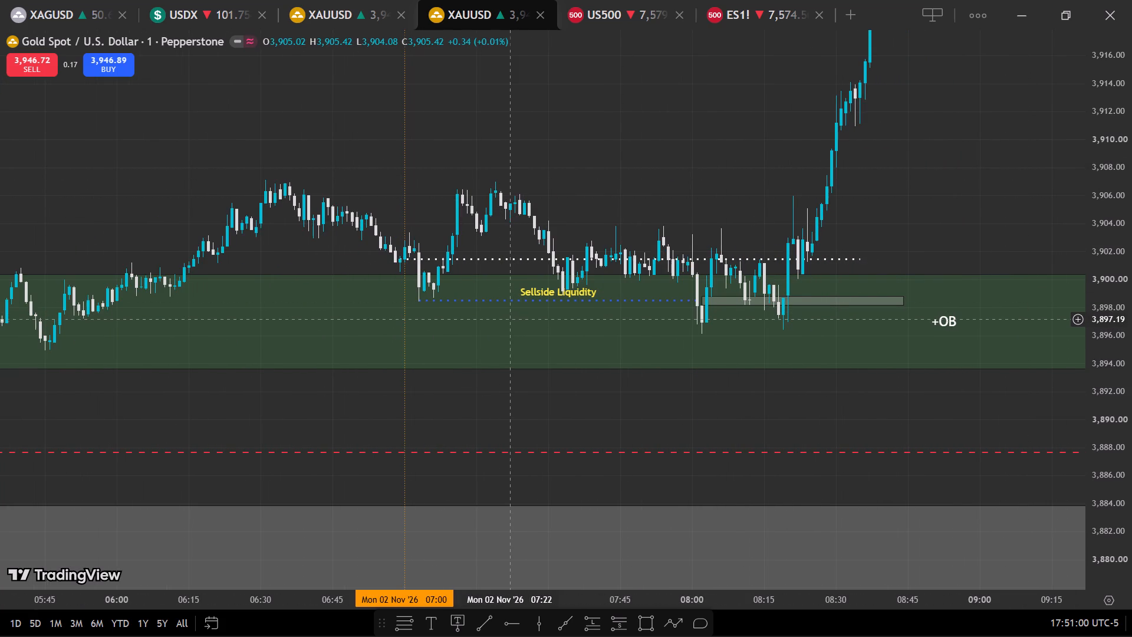
{"action": "scroll", "coordinate": [512, 318], "scroll_direction": "up", "scroll_amount": 3}
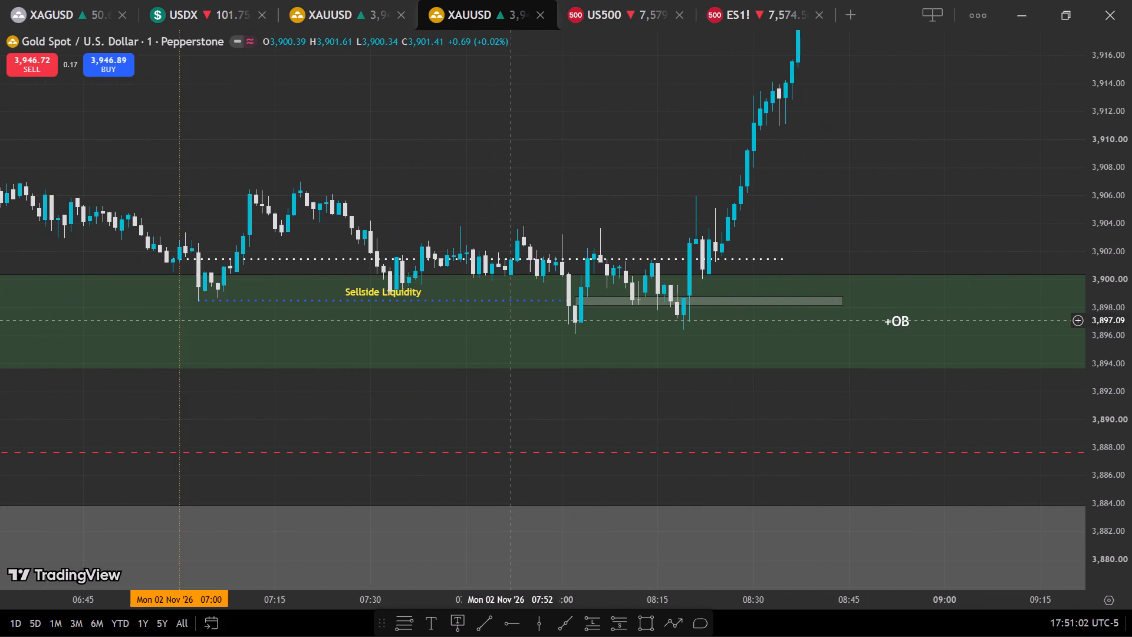
{"action": "scroll", "coordinate": [1044, 216], "scroll_direction": "down", "scroll_amount": 1}
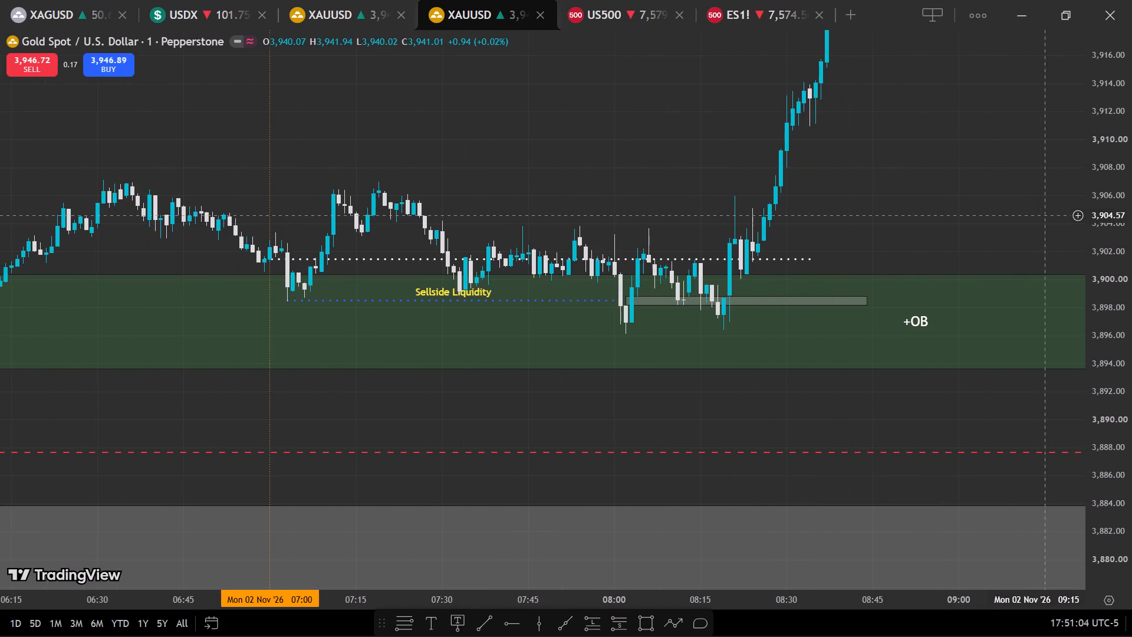
Inspect the price reaction at the FVG rectangle and the rally after 08:20 at closer candle detail.
{"action": "scroll", "coordinate": [1100, 293], "scroll_direction": "up", "scroll_amount": 11}
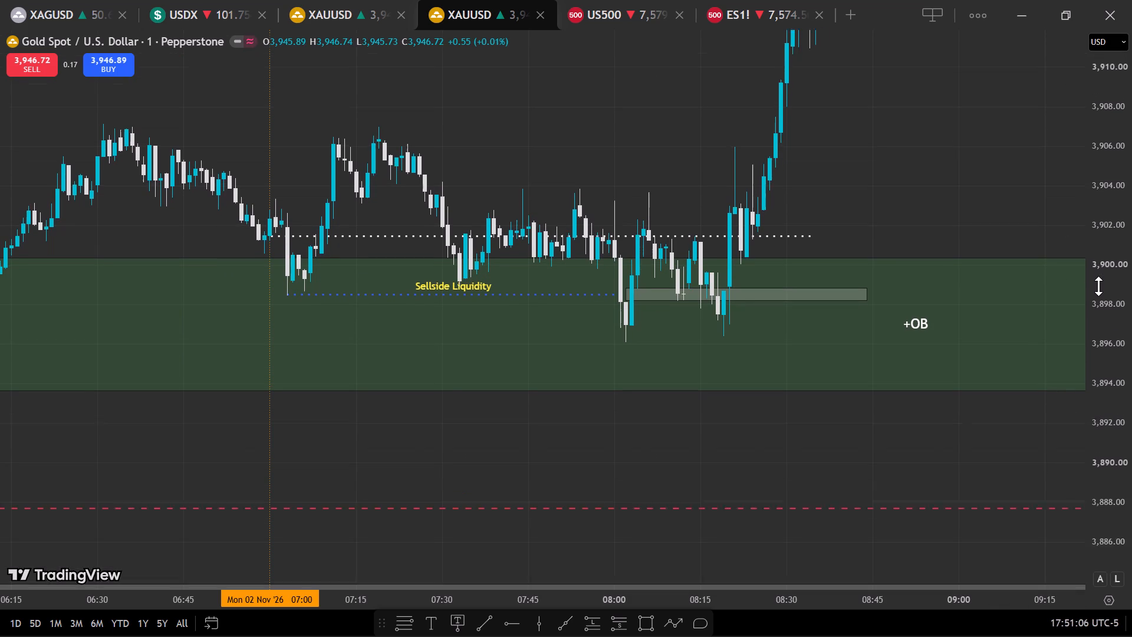
{"action": "scroll", "coordinate": [1098, 286], "scroll_direction": "up", "scroll_amount": 3}
{"action": "scroll", "coordinate": [726, 295], "scroll_direction": "up", "scroll_amount": 3}
{"action": "scroll", "coordinate": [792, 172], "scroll_direction": "up", "scroll_amount": 2}
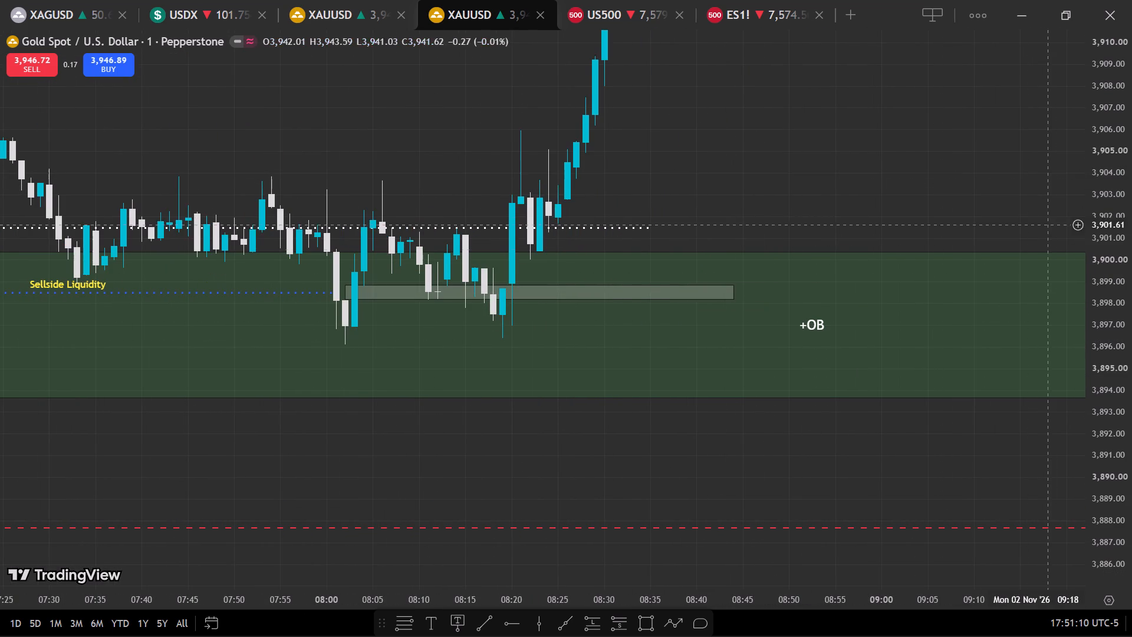
{"action": "scroll", "coordinate": [1100, 274], "scroll_direction": "up", "scroll_amount": 6}
{"action": "left_click_drag", "start_coordinate": [904, 130], "coordinate": [1036, 337]}
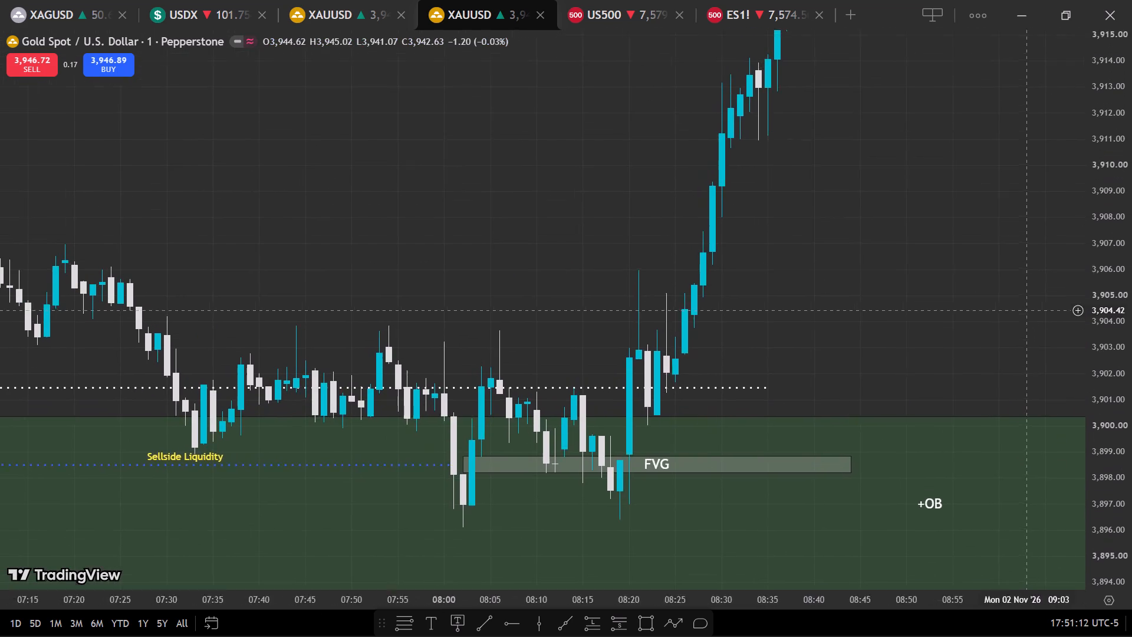
{"action": "left_click_drag", "start_coordinate": [1036, 337], "coordinate": [1050, 369]}
{"action": "scroll", "coordinate": [937, 318], "scroll_direction": "down", "scroll_amount": 4}
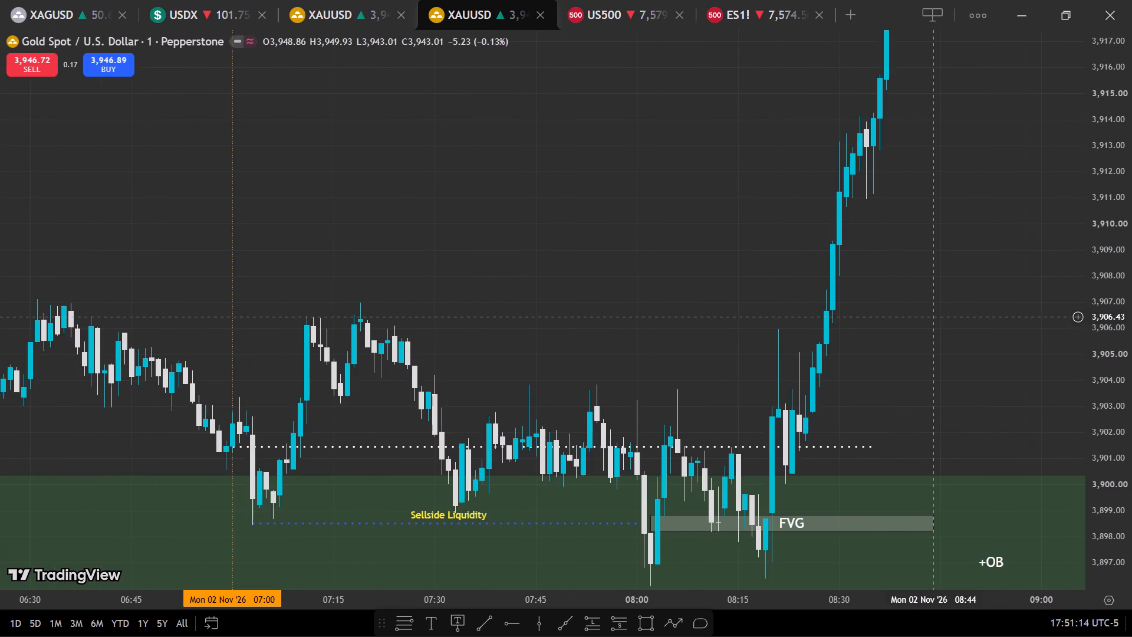
{"action": "scroll", "coordinate": [937, 317], "scroll_direction": "down", "scroll_amount": 1}
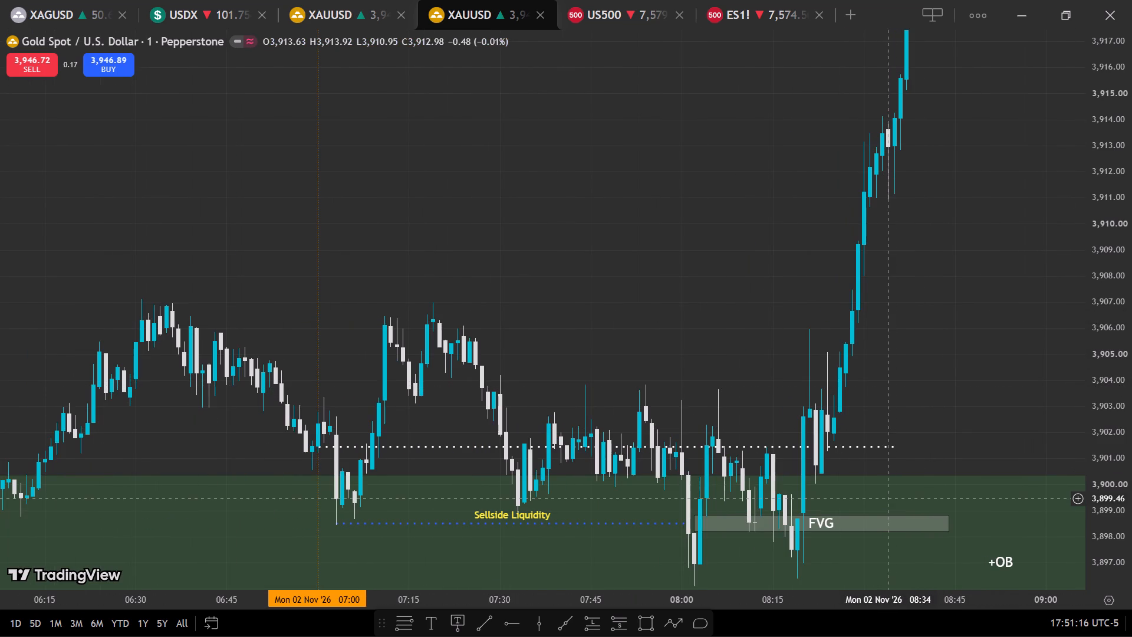
Examine the swing highs and lows between 06:00 and 08:30 around the sellside liquidity line and the FVG.
{"action": "scroll", "coordinate": [1130, 280], "scroll_direction": "down", "scroll_amount": 5}
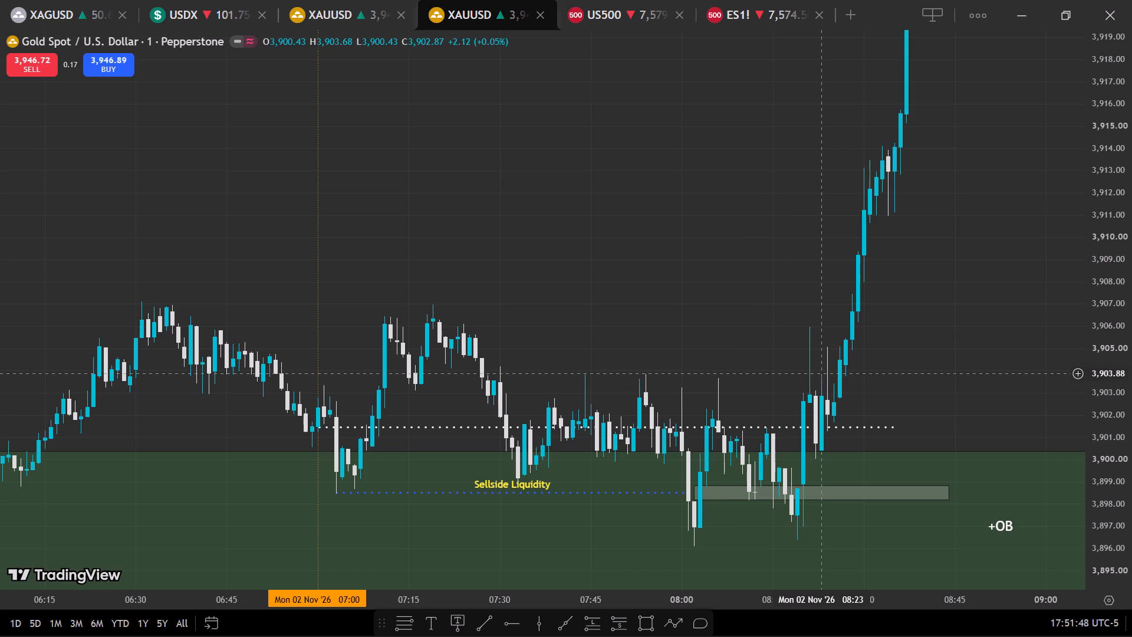
{"action": "scroll", "coordinate": [617, 384], "scroll_direction": "down", "scroll_amount": 2}
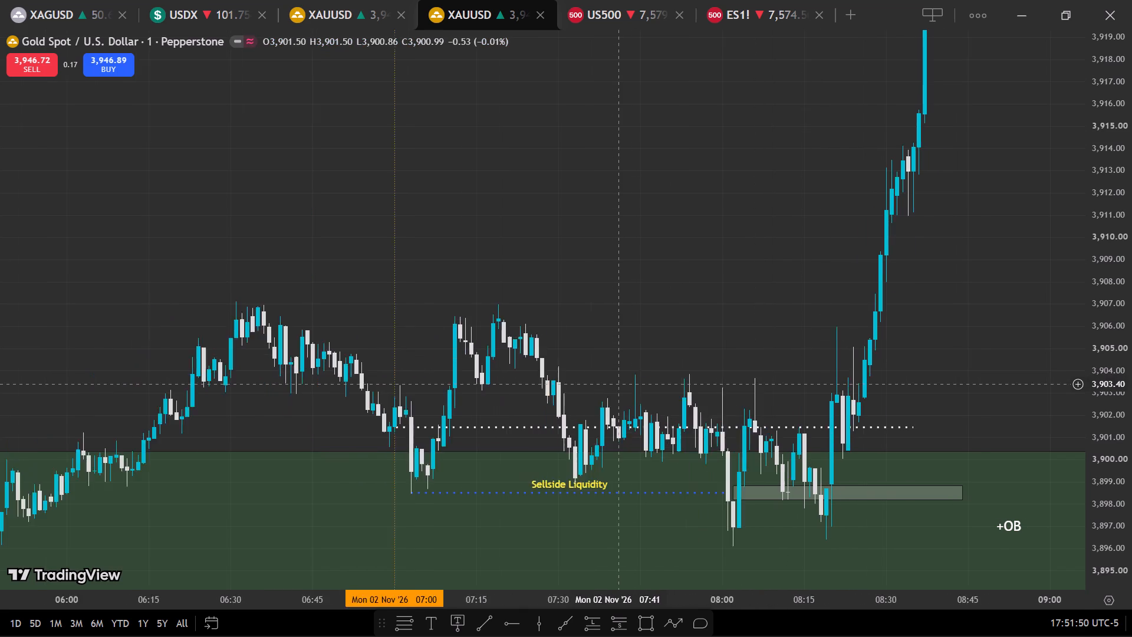
{"action": "scroll", "coordinate": [617, 384], "scroll_direction": "down", "scroll_amount": 3}
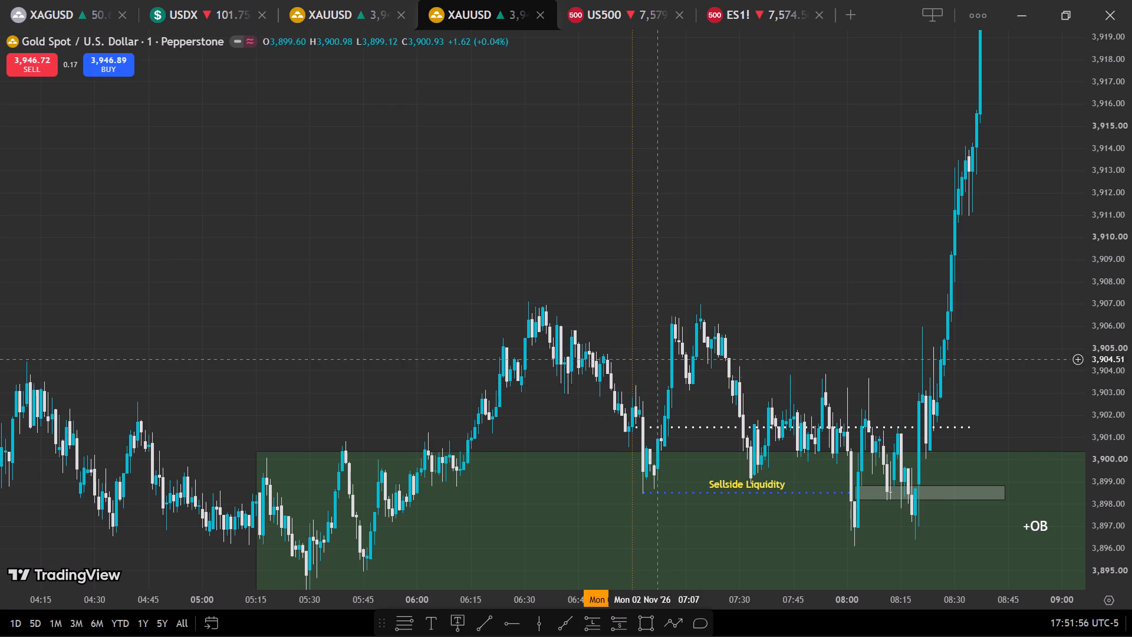
{"action": "scroll", "coordinate": [662, 358], "scroll_direction": "up", "scroll_amount": 7}
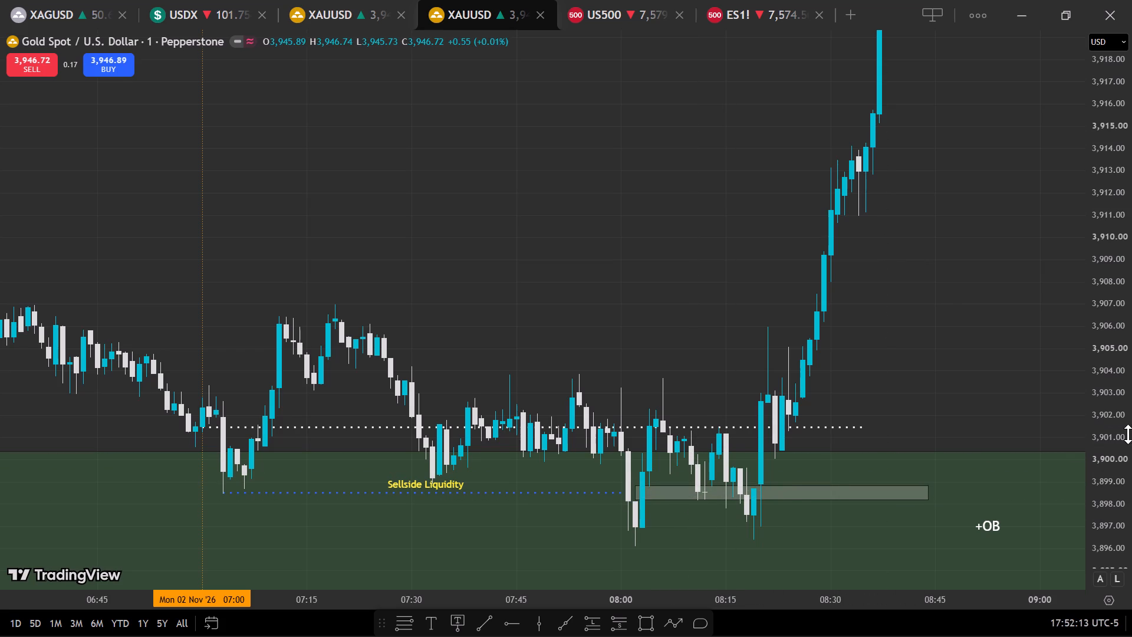
{"action": "scroll", "coordinate": [1129, 424], "scroll_direction": "up", "scroll_amount": 3}
{"action": "scroll", "coordinate": [1126, 421], "scroll_direction": "down", "scroll_amount": 1}
{"action": "scroll", "coordinate": [1122, 416], "scroll_direction": "up", "scroll_amount": 6}
{"action": "scroll", "coordinate": [1090, 414], "scroll_direction": "down", "scroll_amount": 1}
{"action": "scroll", "coordinate": [1090, 414], "scroll_direction": "up", "scroll_amount": 1}
{"action": "left_click_drag", "start_coordinate": [1020, 417], "coordinate": [1005, 248]}
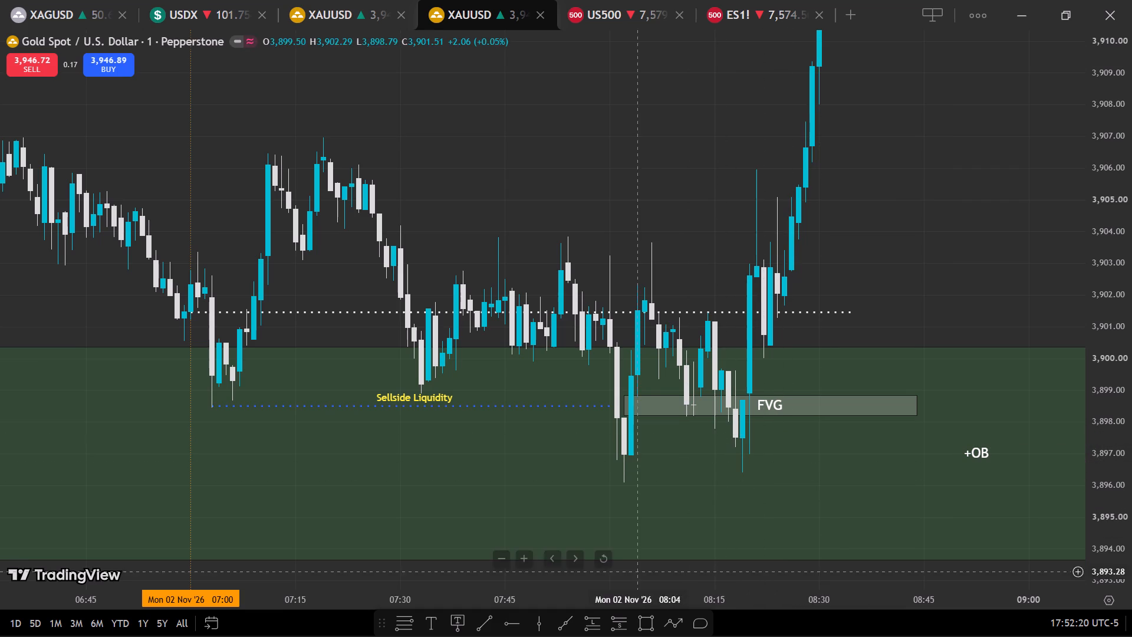
Add a note with the text MSS, anchored at the 08:00 candle's high at about 3,903.32.
{"action": "left_click", "coordinate": [449, 629]}
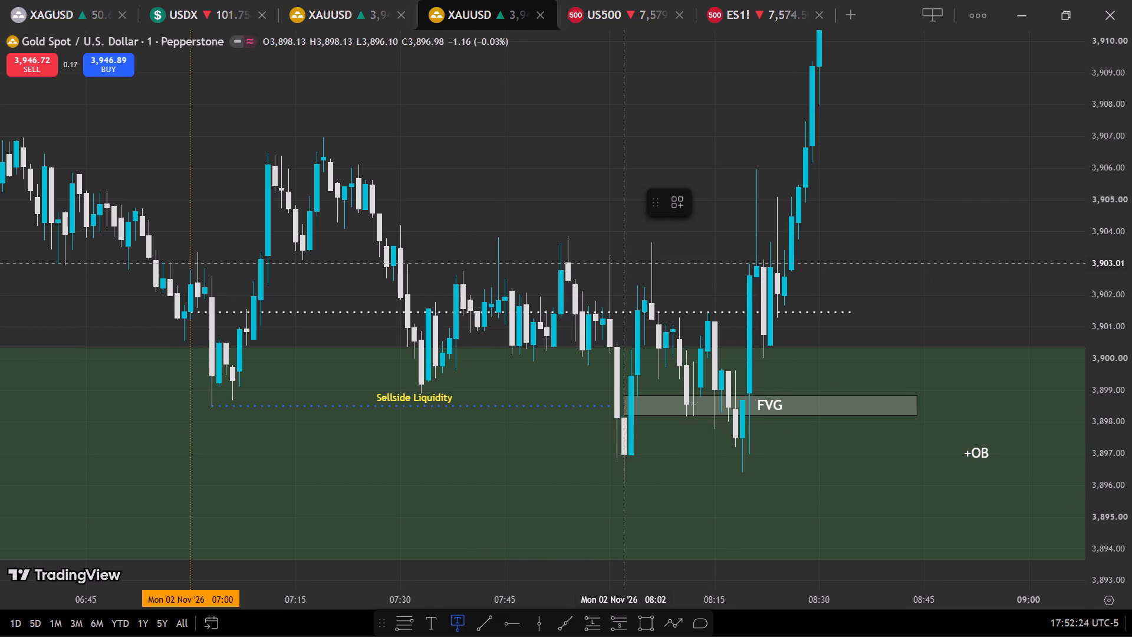
{"action": "left_click_drag", "start_coordinate": [607, 254], "coordinate": [618, 247]}
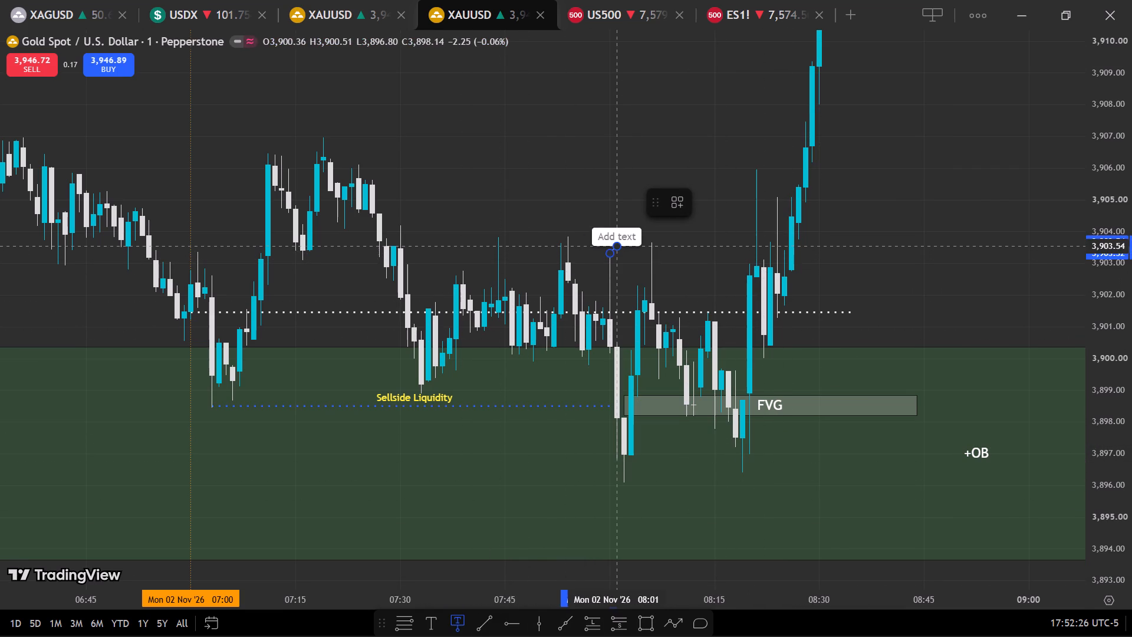
{"action": "left_click_drag", "start_coordinate": [618, 247], "coordinate": [621, 253]}
{"action": "triple_click", "coordinate": [621, 253]}
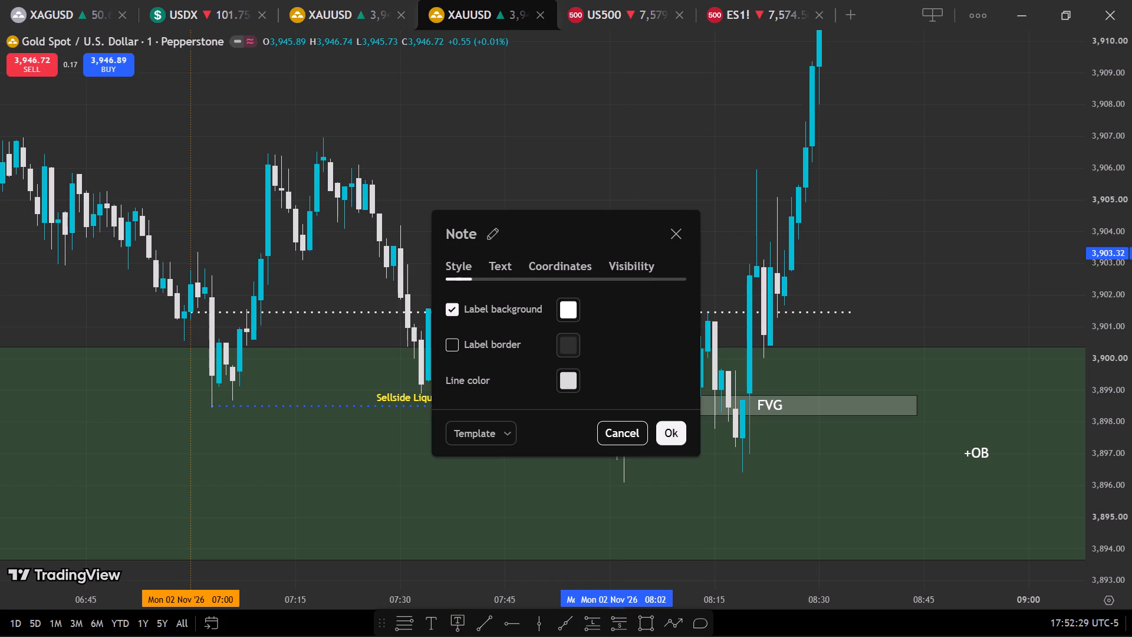
{"action": "left_click", "coordinate": [679, 237]}
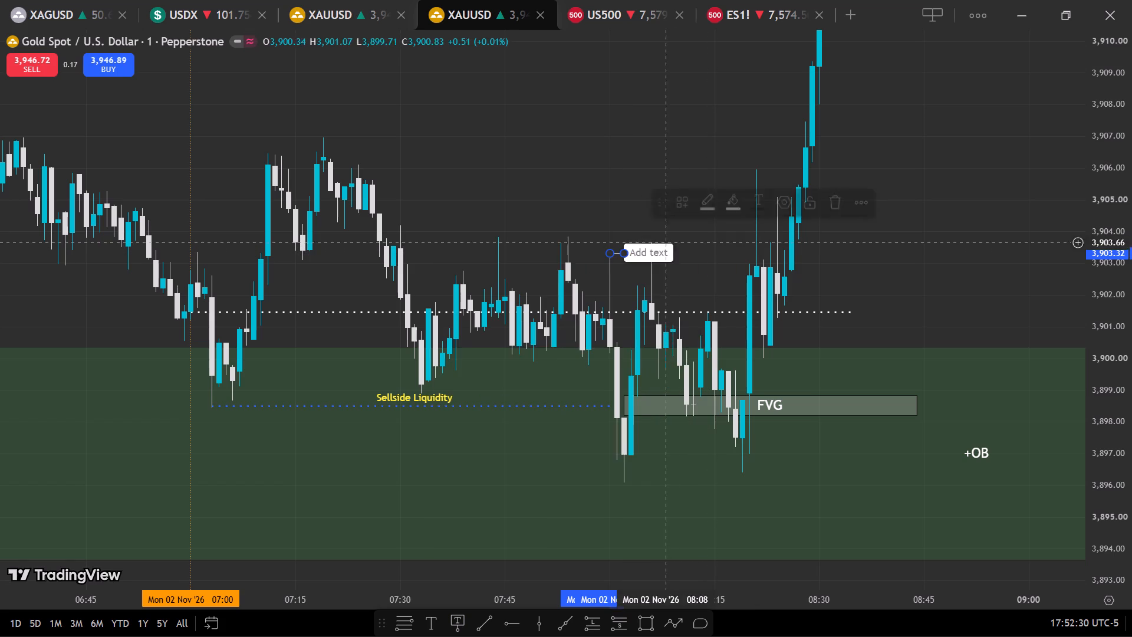
{"action": "left_click", "coordinate": [642, 249]}
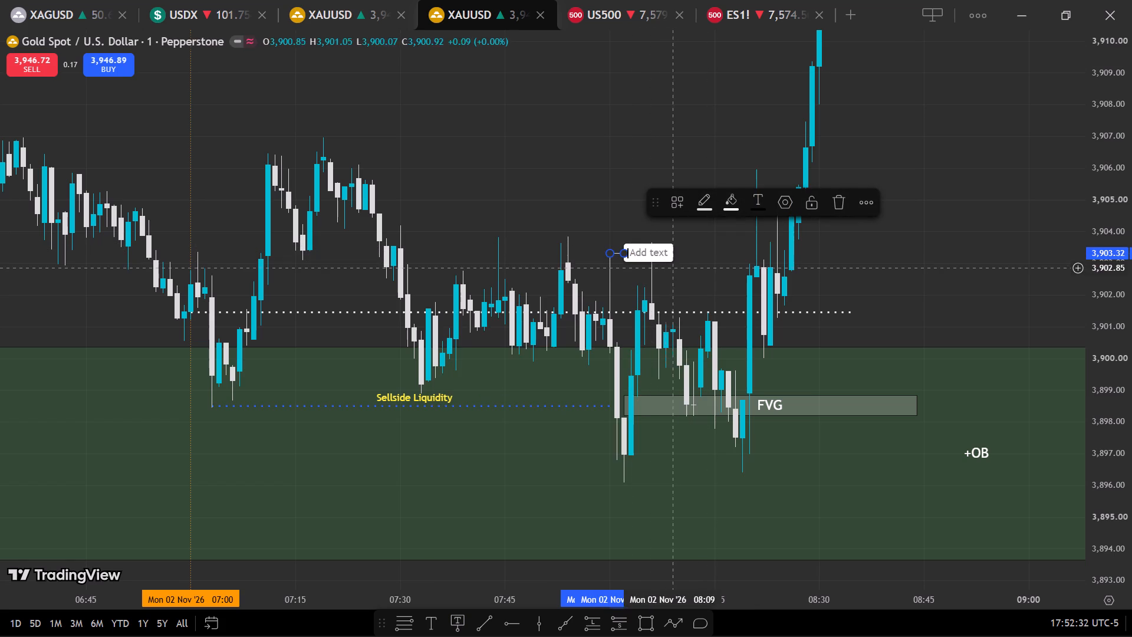
{"action": "type", "text": "MSS"}
{"action": "left_click", "coordinate": [568, 189]}
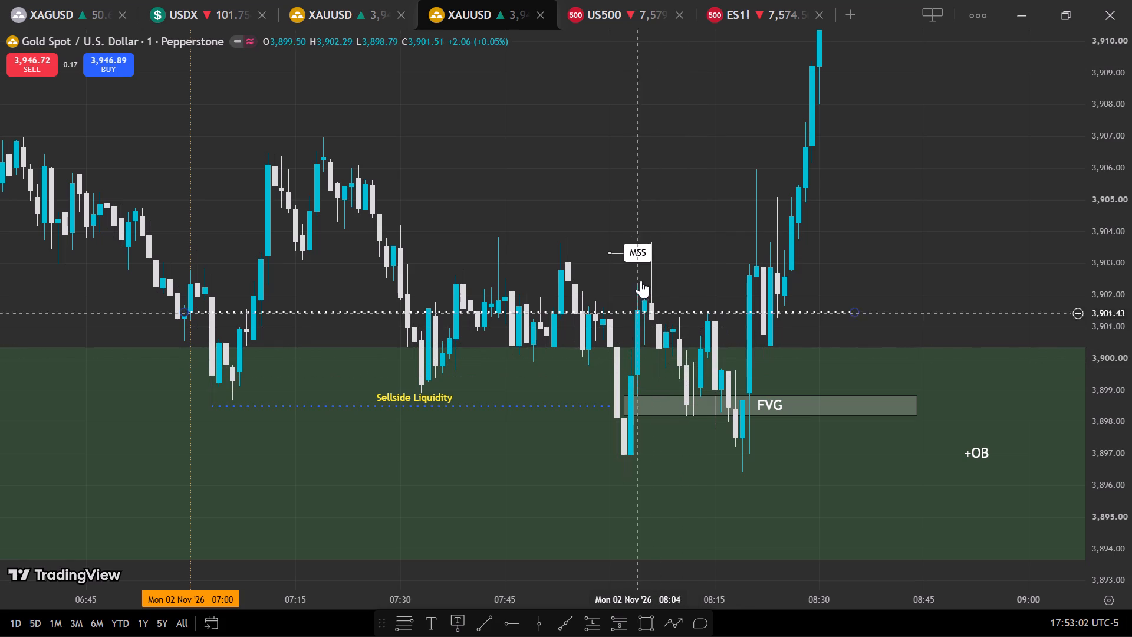
Move the MSS note's anchor to the 07:54 swing high and its label to 08:10, level at about 3,903.79.
{"action": "left_click_drag", "start_coordinate": [609, 255], "coordinate": [584, 248]}
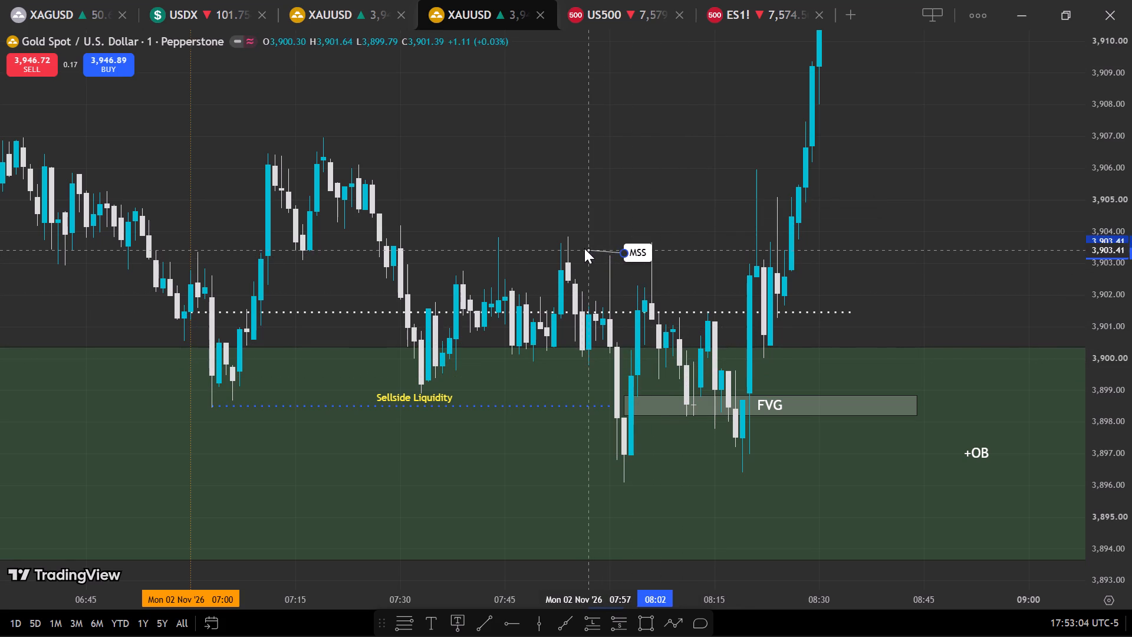
{"action": "left_click_drag", "start_coordinate": [584, 248], "coordinate": [565, 239]}
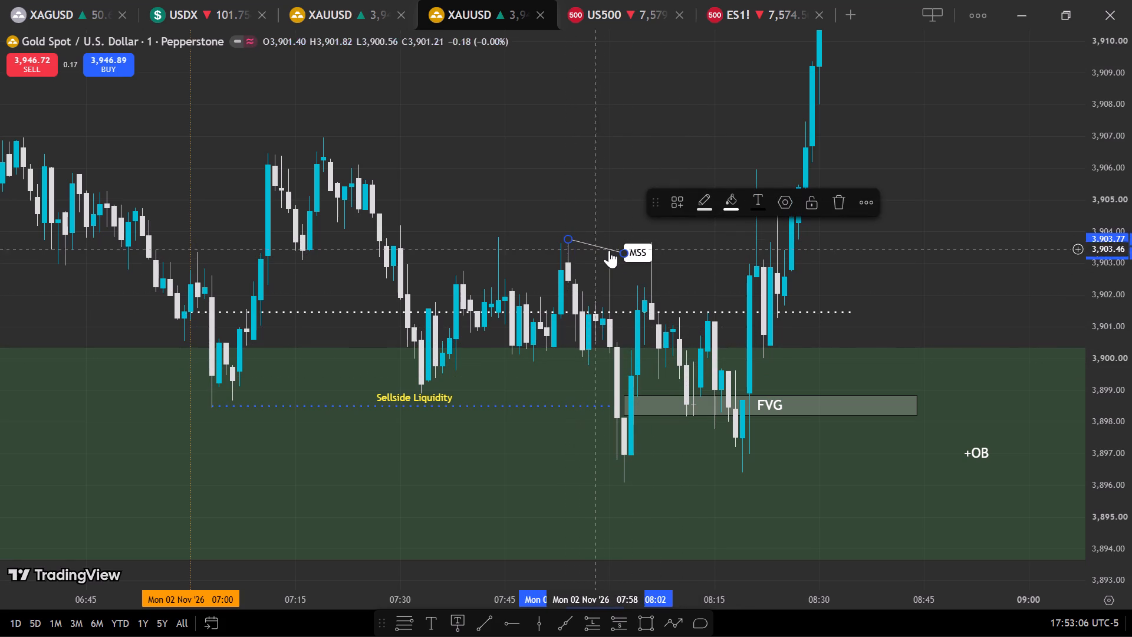
{"action": "left_click_drag", "start_coordinate": [623, 254], "coordinate": [628, 237]}
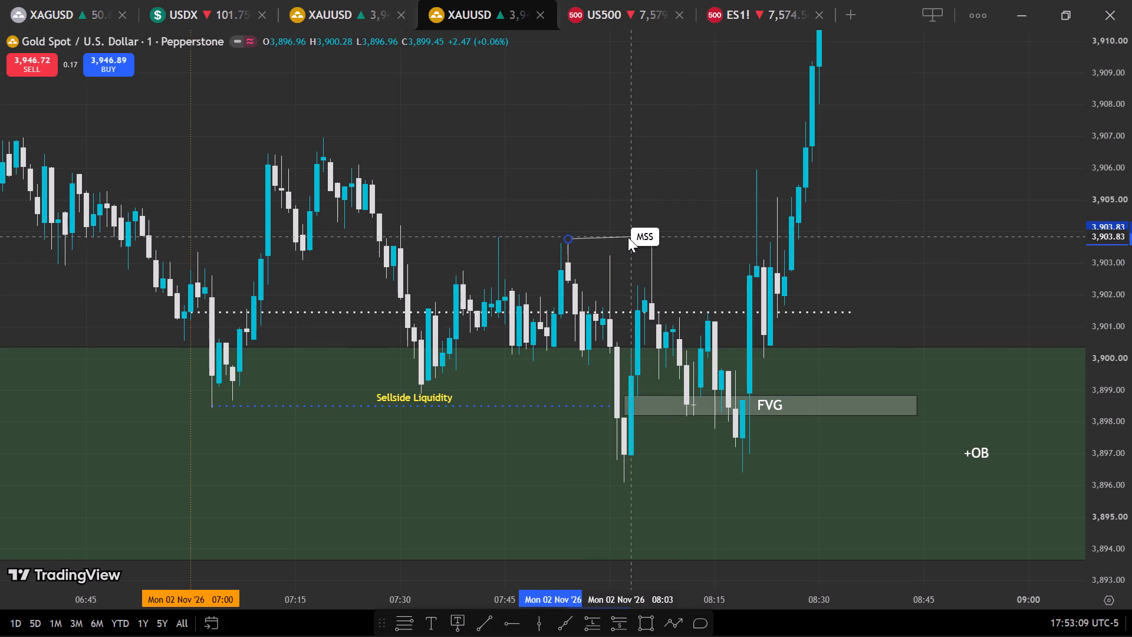
{"action": "left_click", "coordinate": [580, 206]}
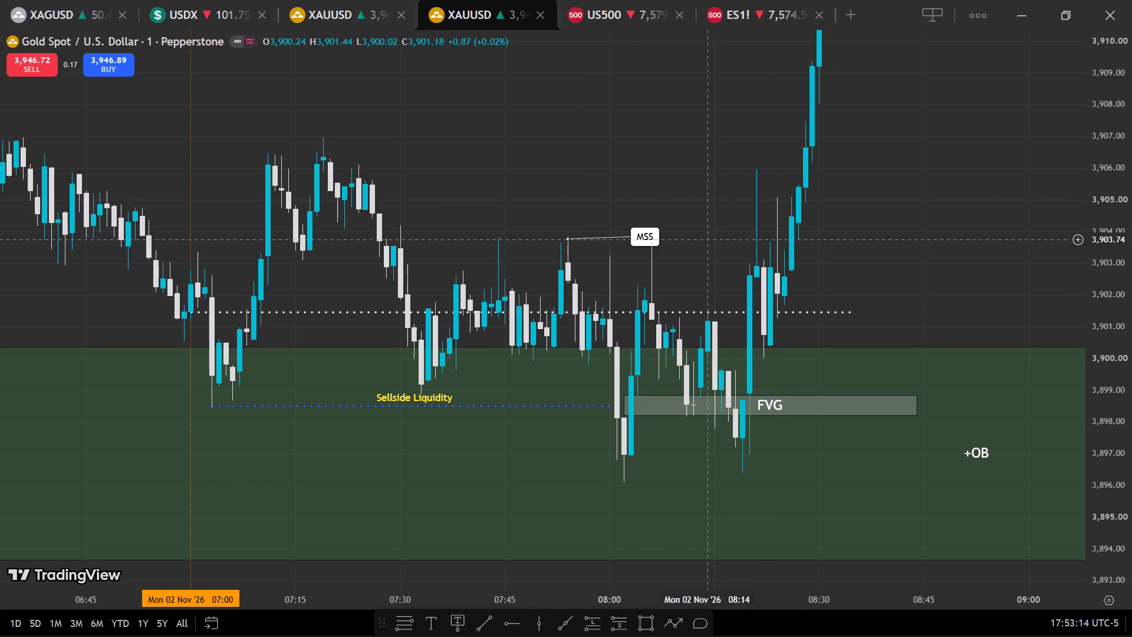
{"action": "left_click", "coordinate": [567, 241]}
{"action": "left_click", "coordinate": [596, 211]}
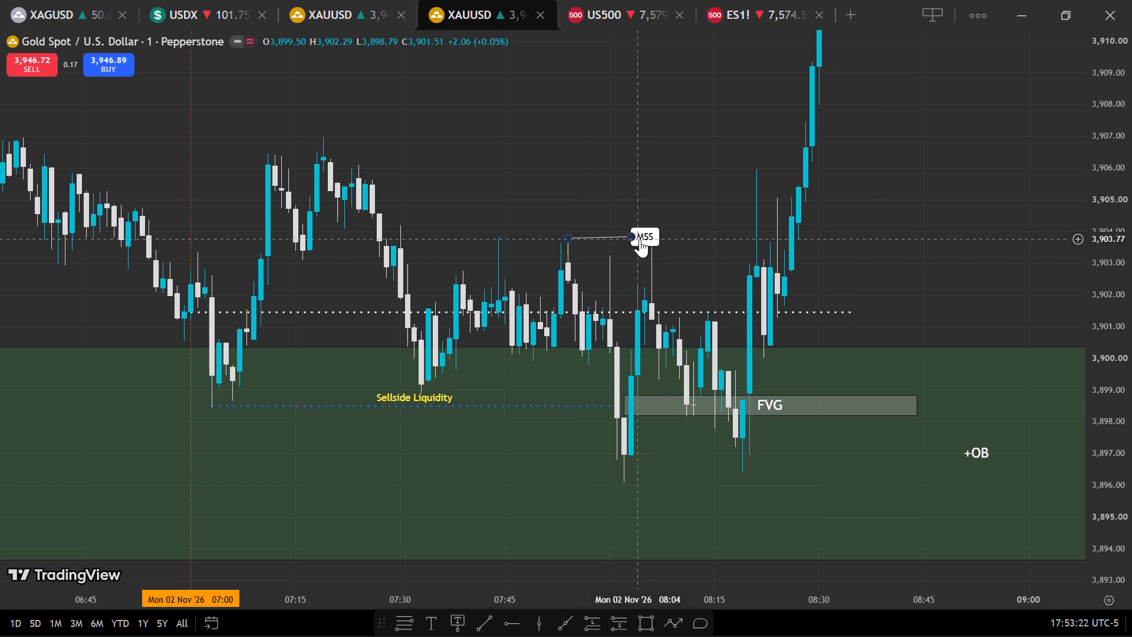
{"action": "left_click_drag", "start_coordinate": [628, 238], "coordinate": [659, 235]}
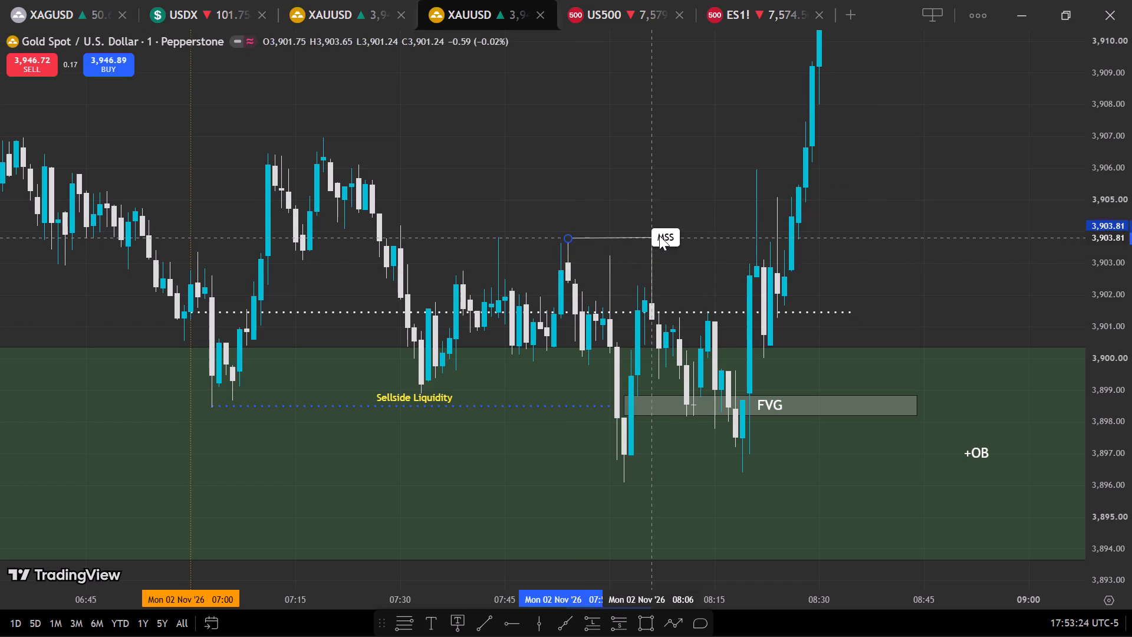
{"action": "left_click_drag", "start_coordinate": [659, 235], "coordinate": [679, 237]}
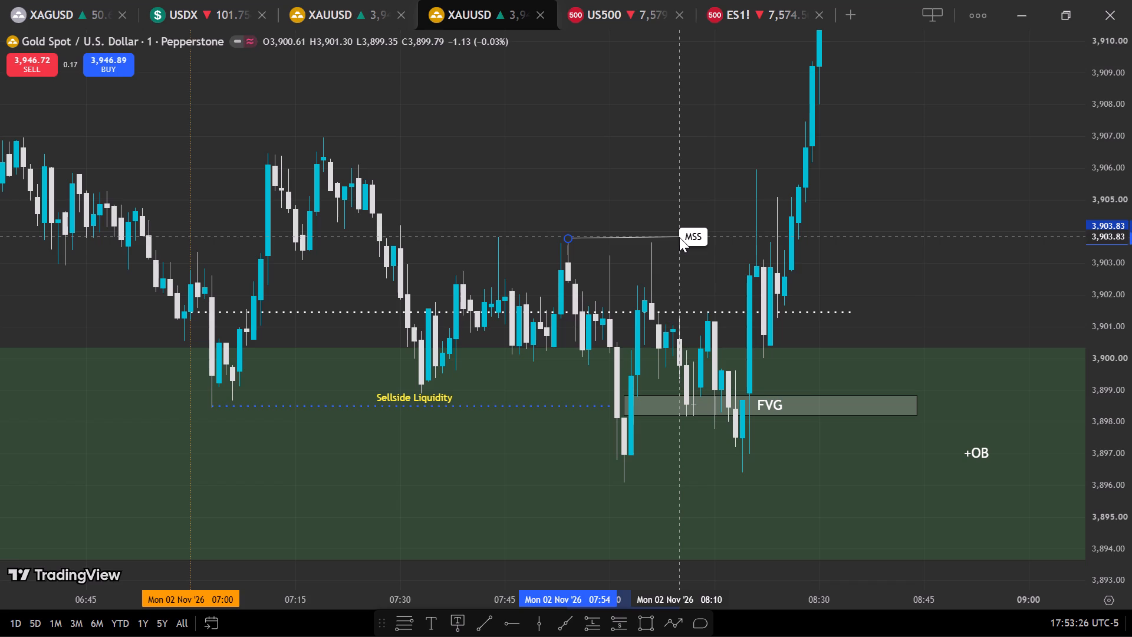
{"action": "left_click_drag", "start_coordinate": [679, 237], "coordinate": [680, 238]}
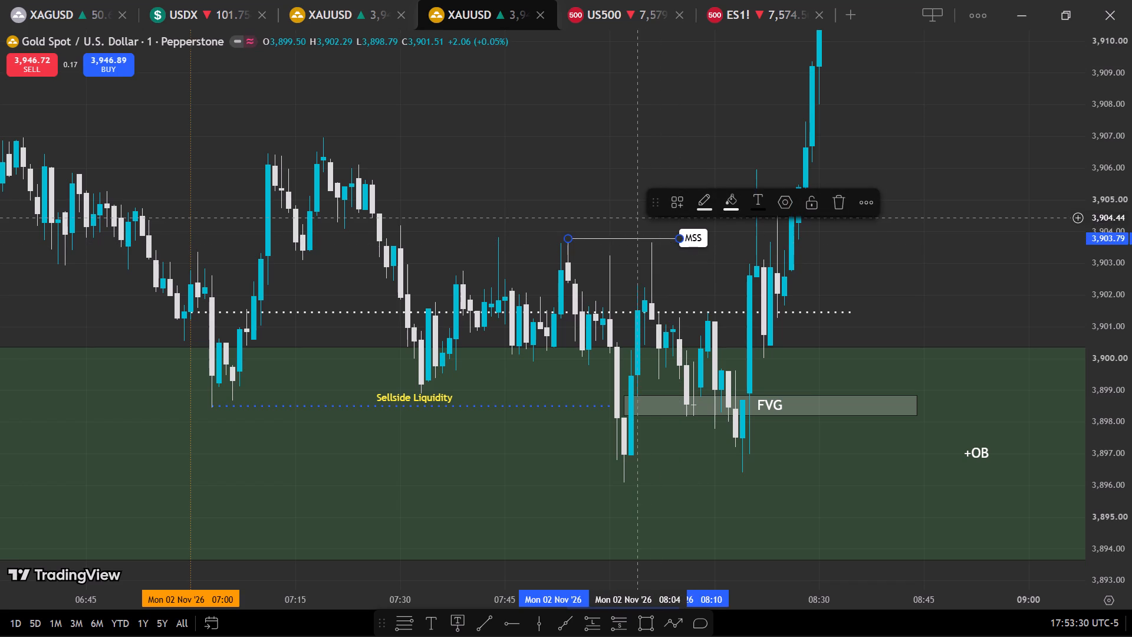
{"action": "left_click", "coordinate": [636, 216]}
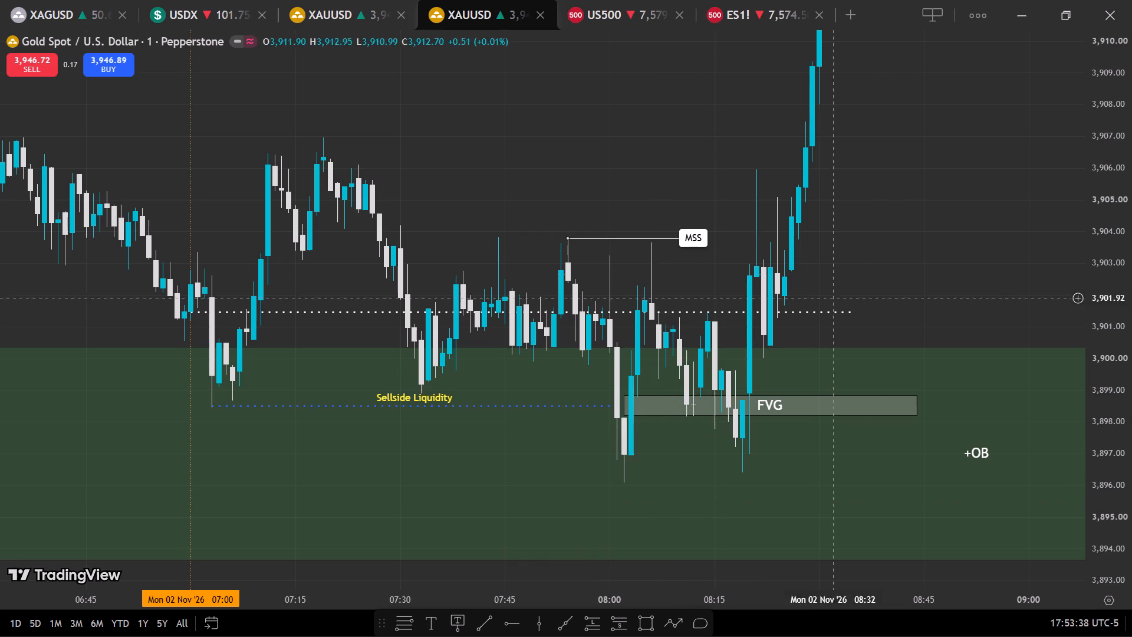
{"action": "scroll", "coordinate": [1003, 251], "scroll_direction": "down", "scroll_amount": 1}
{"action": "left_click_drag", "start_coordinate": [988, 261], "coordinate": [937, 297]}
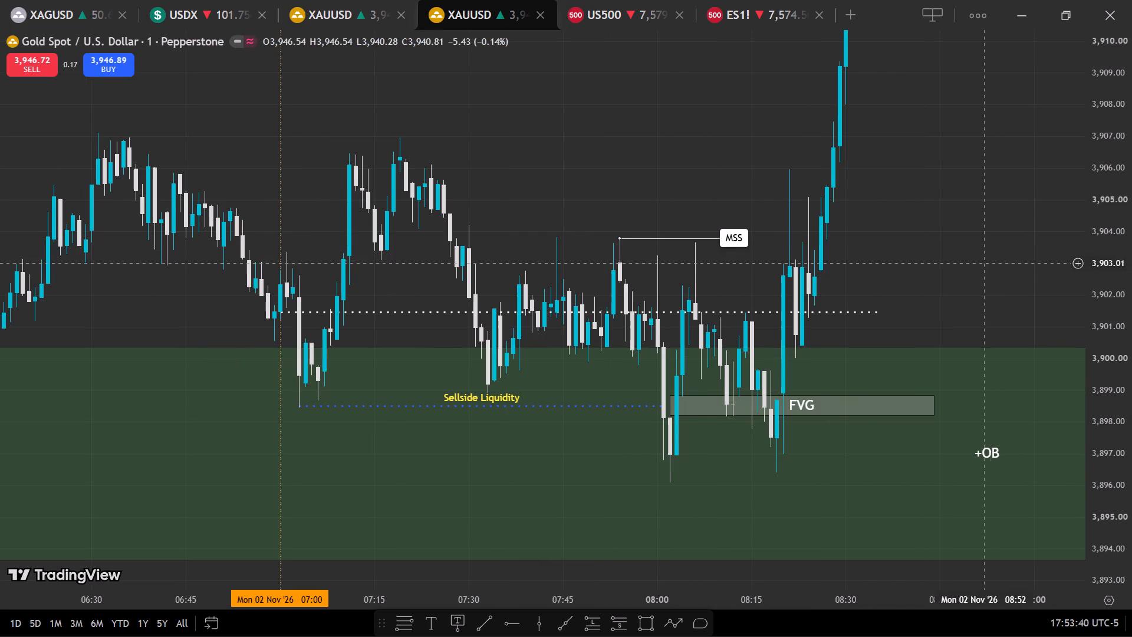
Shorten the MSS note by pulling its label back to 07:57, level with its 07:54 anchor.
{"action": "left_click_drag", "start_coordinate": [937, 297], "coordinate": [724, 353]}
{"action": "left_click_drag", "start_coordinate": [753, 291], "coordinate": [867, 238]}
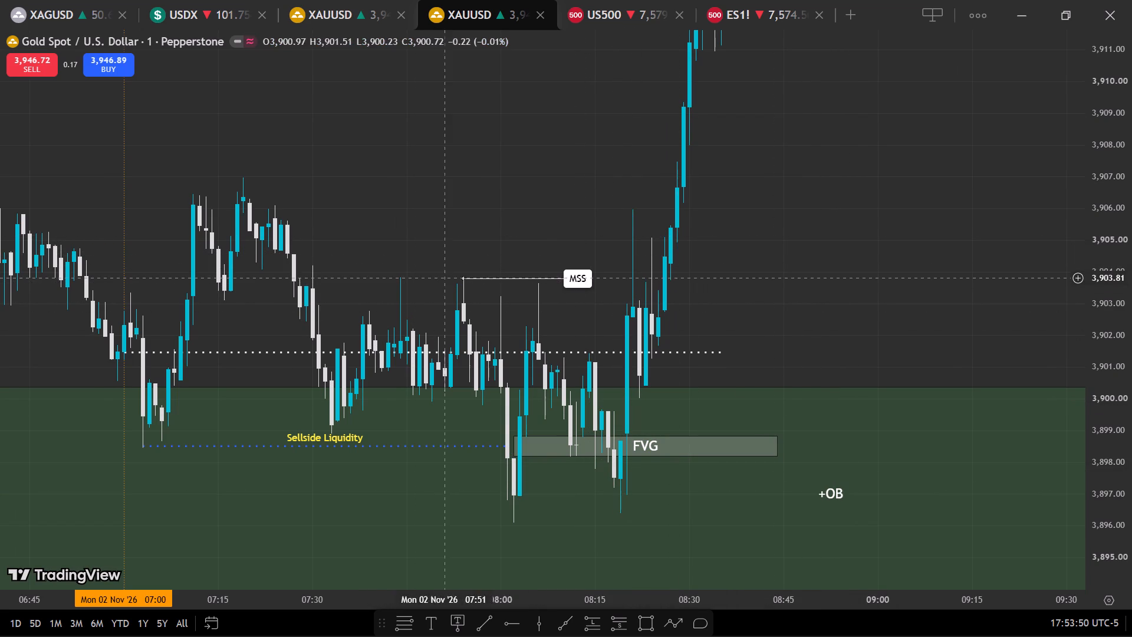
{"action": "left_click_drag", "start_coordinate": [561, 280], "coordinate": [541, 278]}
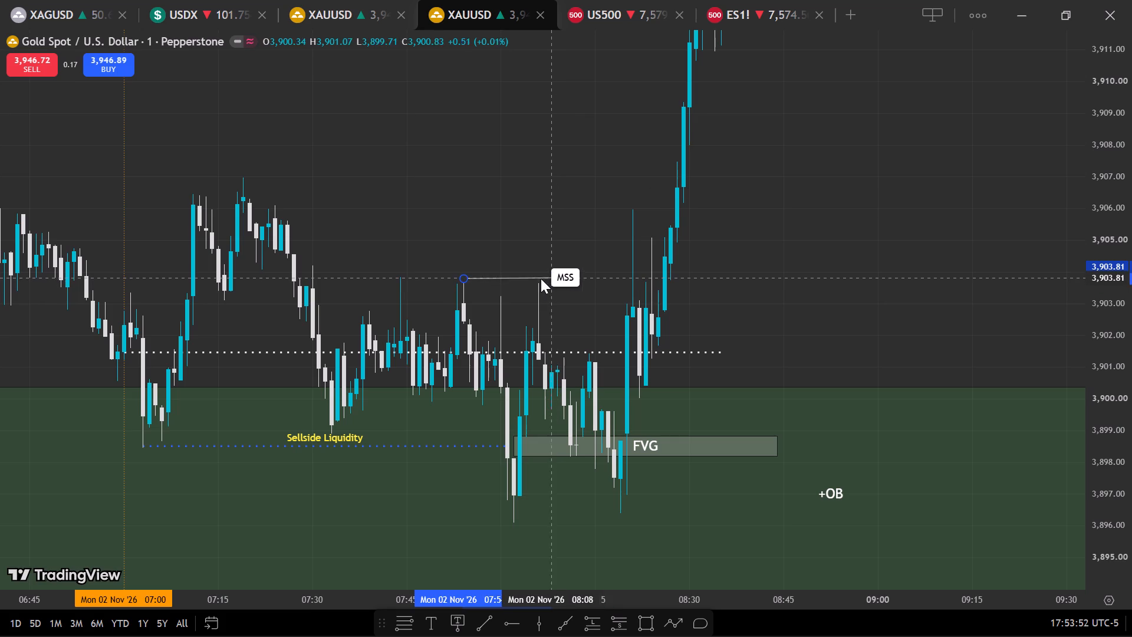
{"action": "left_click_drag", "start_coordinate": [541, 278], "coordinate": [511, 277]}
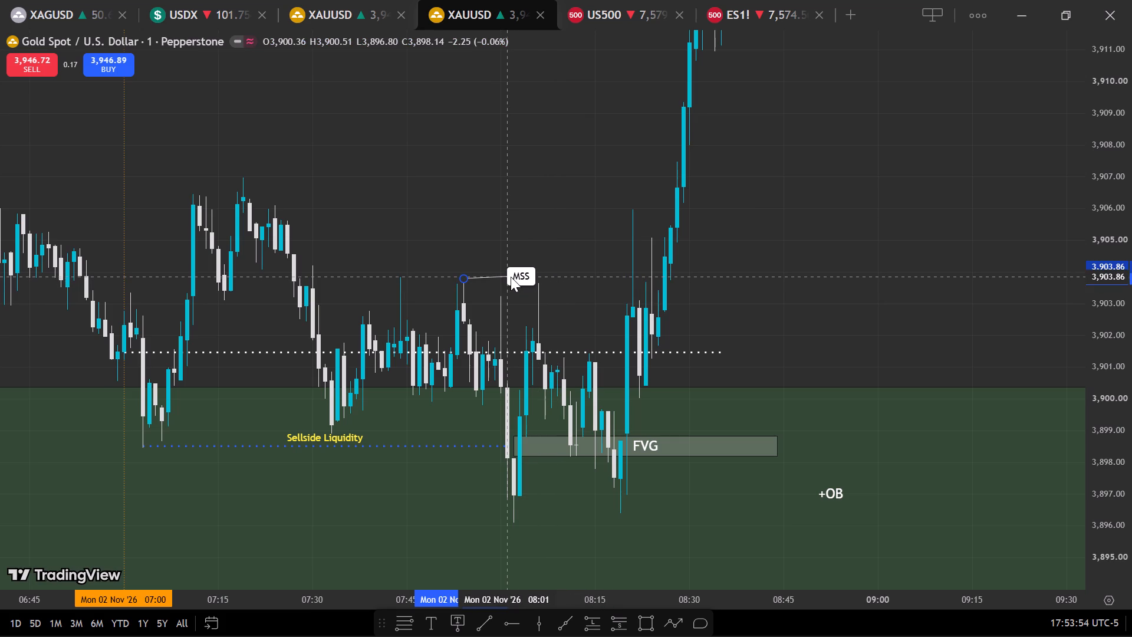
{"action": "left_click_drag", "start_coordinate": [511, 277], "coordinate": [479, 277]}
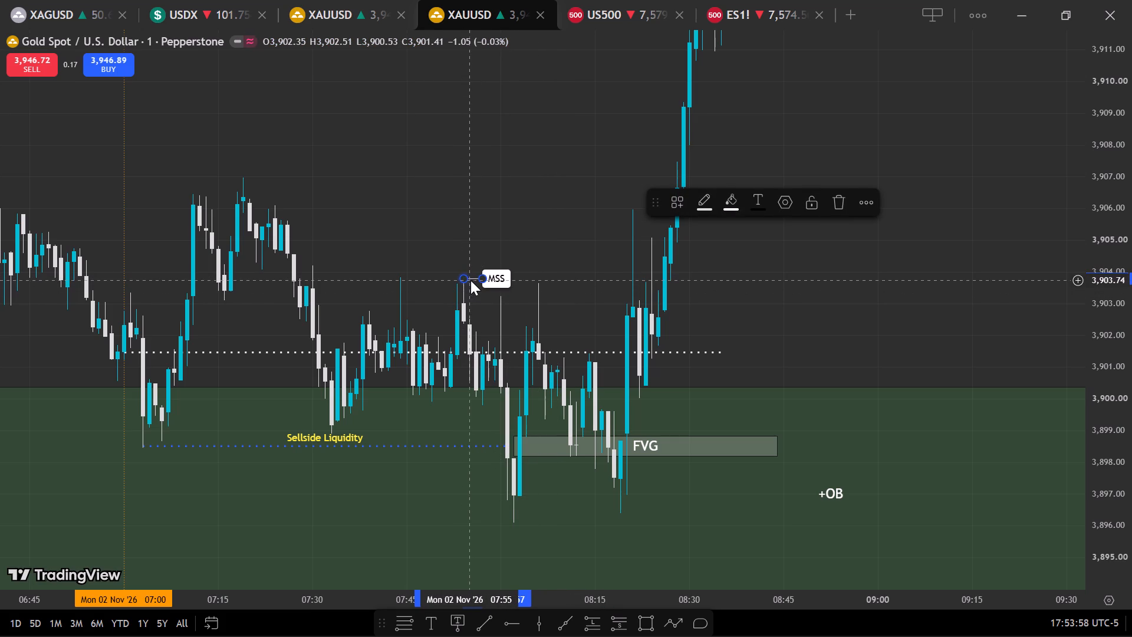
Move the MSS note's anchor to the 08:00 candle's high at about 3,903.28, with its label level at 08:01.
{"action": "left_click_drag", "start_coordinate": [471, 280], "coordinate": [506, 309]}
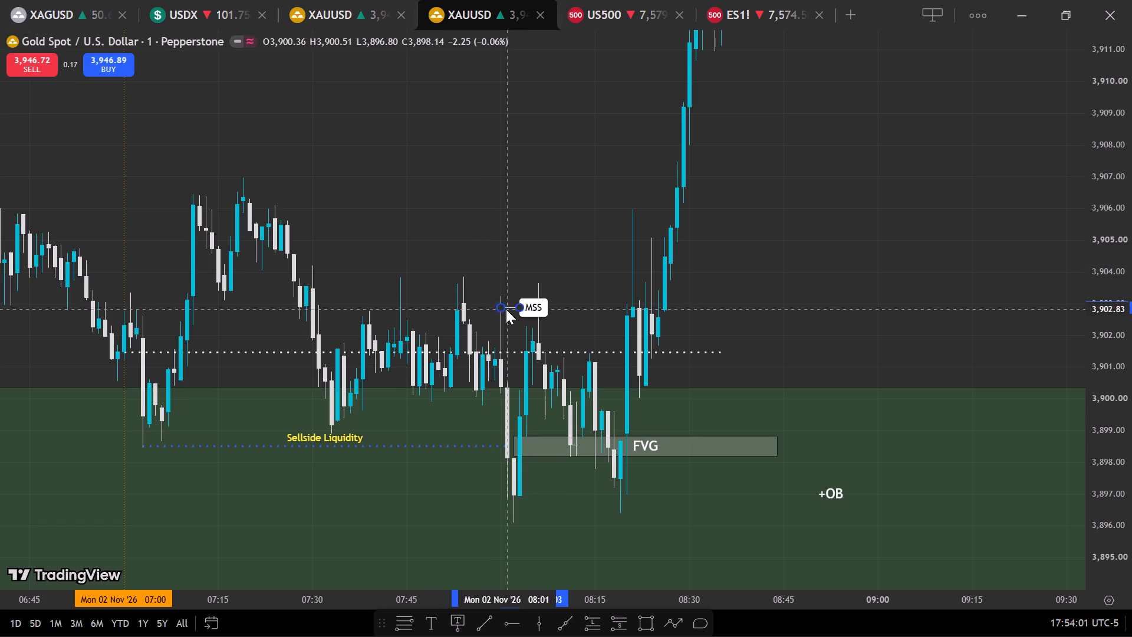
{"action": "left_click_drag", "start_coordinate": [506, 309], "coordinate": [504, 297]}
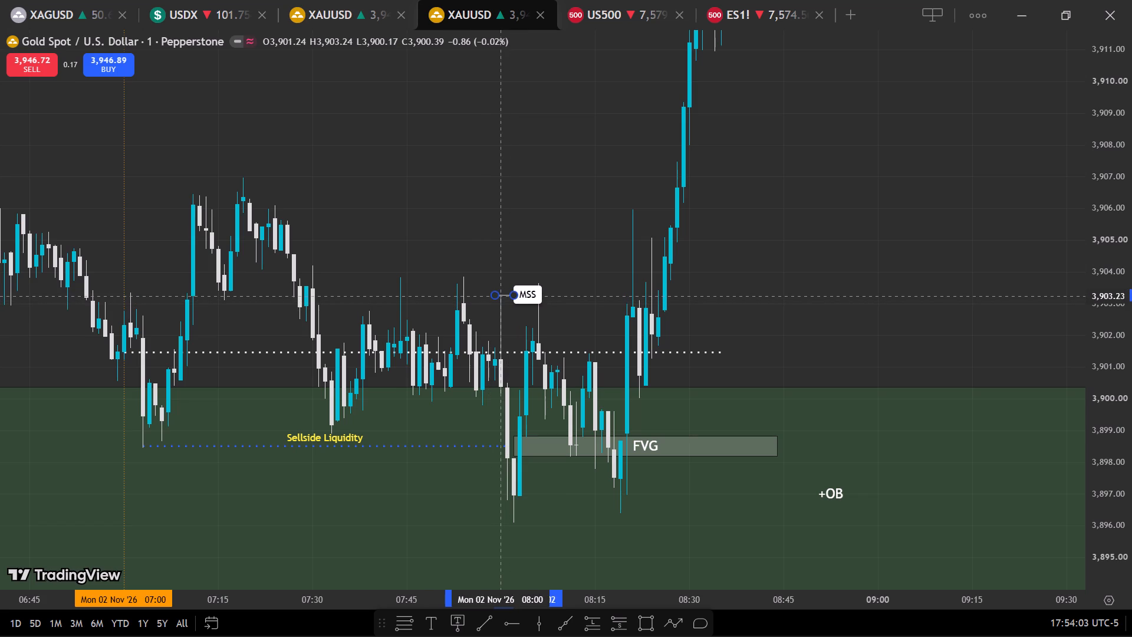
{"action": "left_click_drag", "start_coordinate": [504, 297], "coordinate": [505, 297]}
{"action": "left_click", "coordinate": [521, 242]}
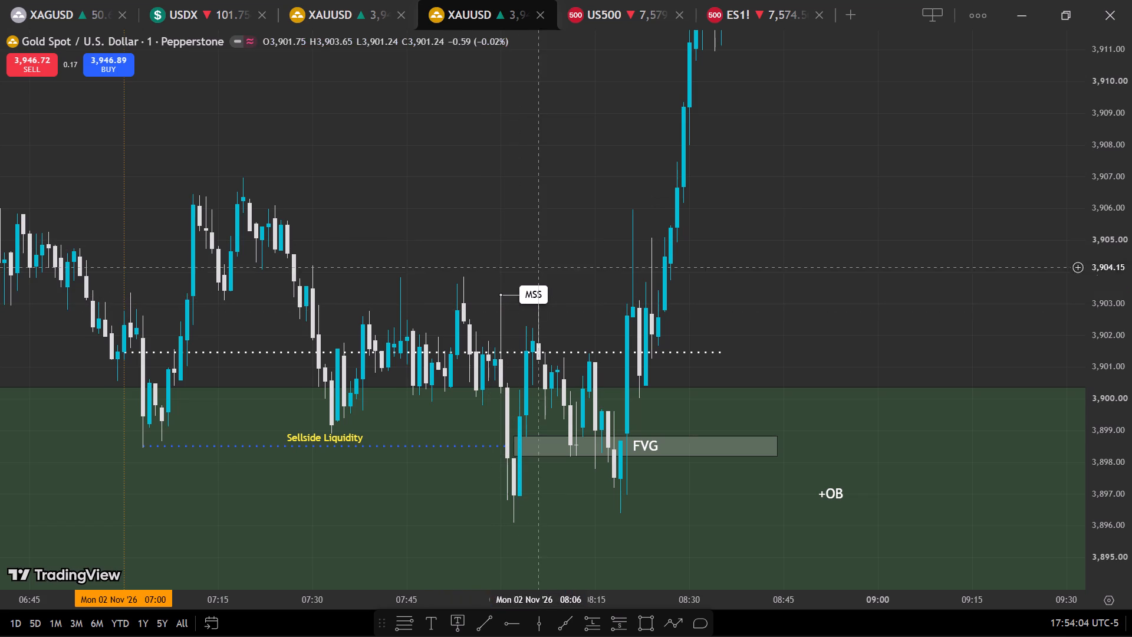
{"action": "right_click", "coordinate": [528, 301]}
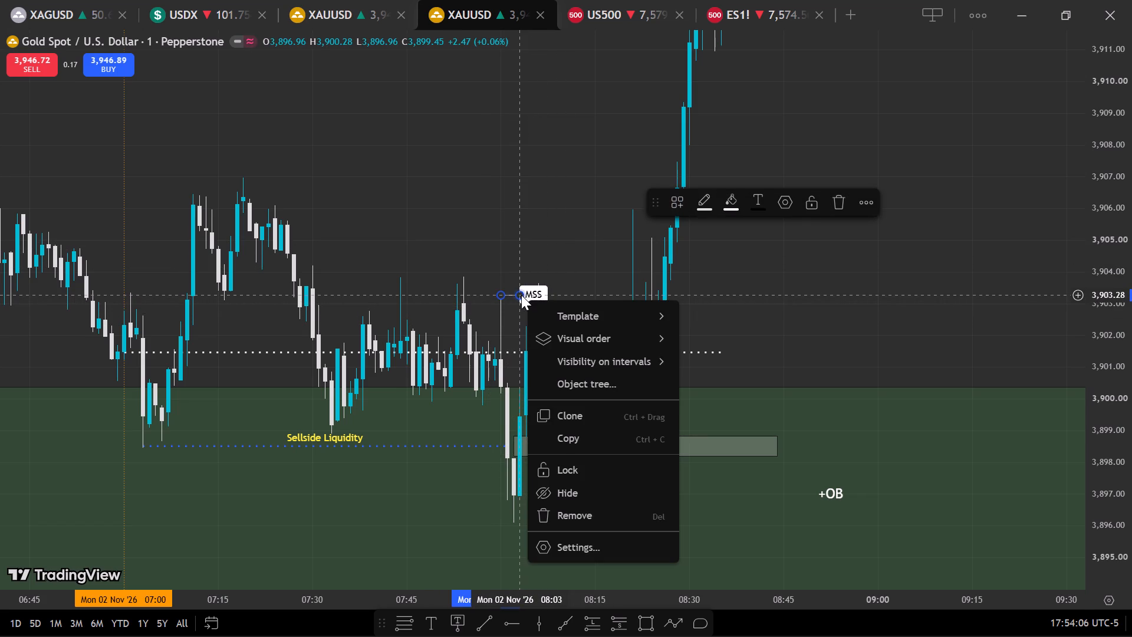
{"action": "left_click_drag", "start_coordinate": [519, 294], "coordinate": [515, 294]}
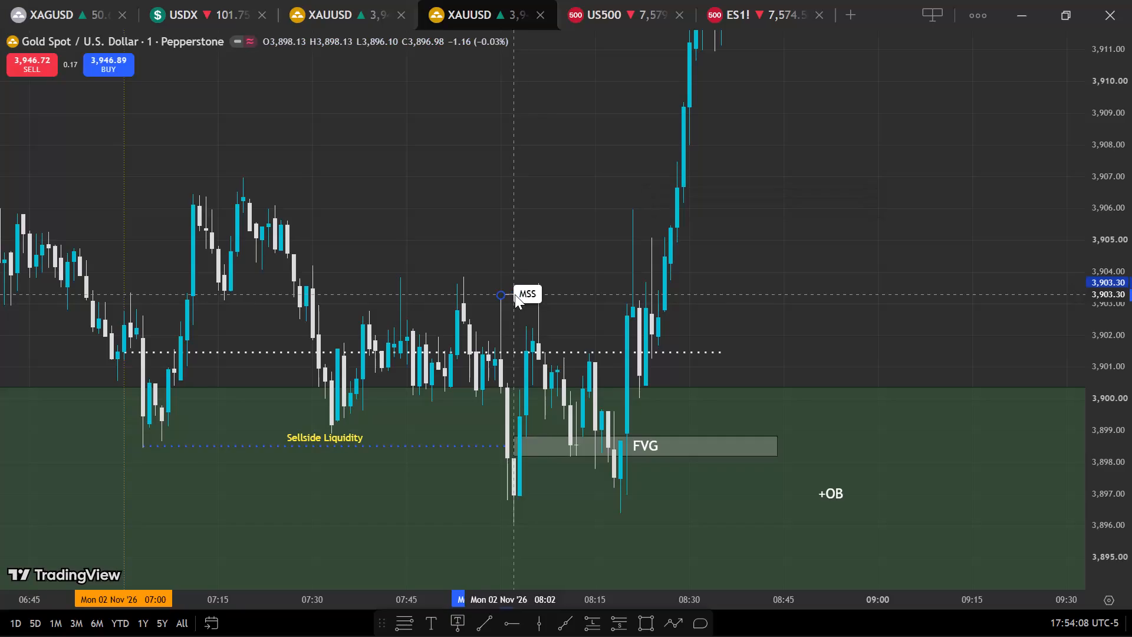
{"action": "left_click_drag", "start_coordinate": [515, 294], "coordinate": [507, 297]}
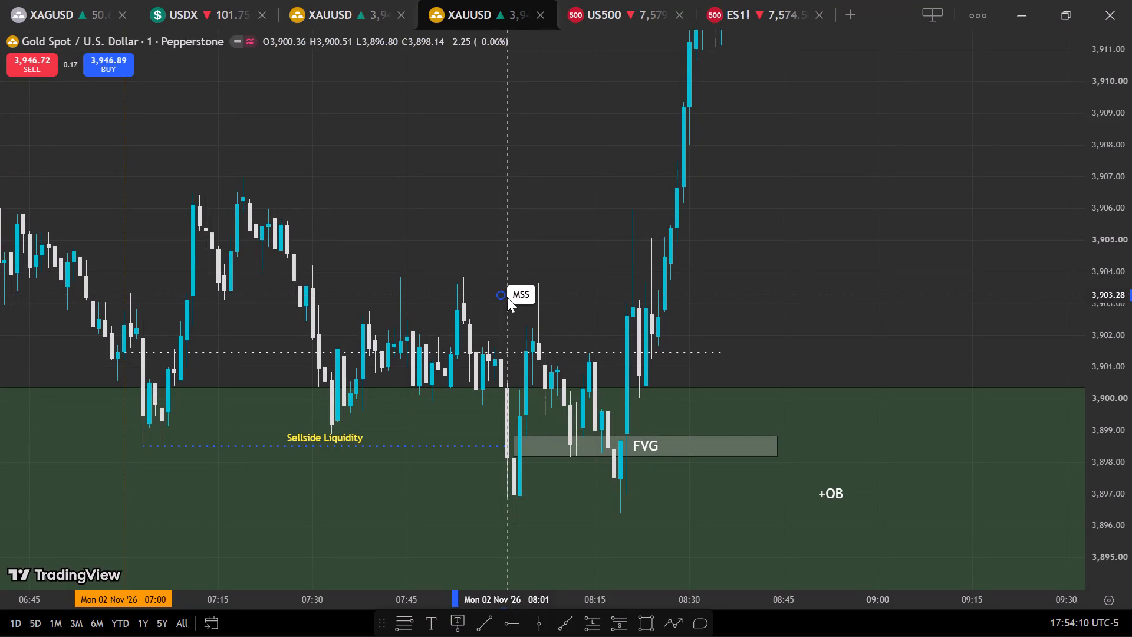
{"action": "left_click_drag", "start_coordinate": [507, 297], "coordinate": [512, 295]}
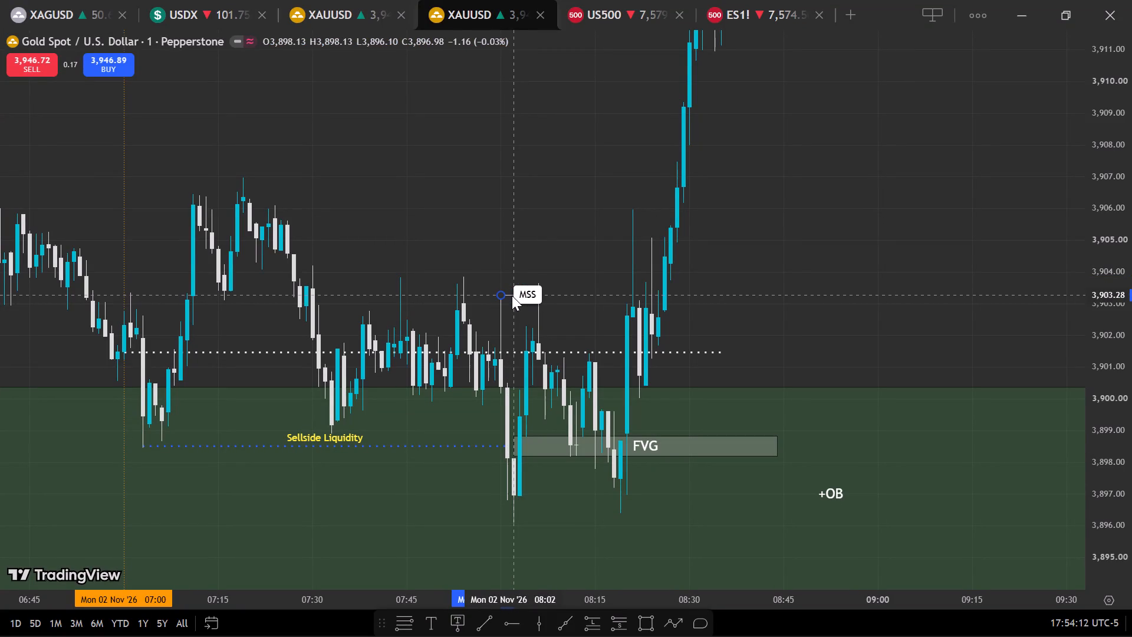
{"action": "left_click_drag", "start_coordinate": [512, 295], "coordinate": [509, 295]}
{"action": "left_click", "coordinate": [483, 245]}
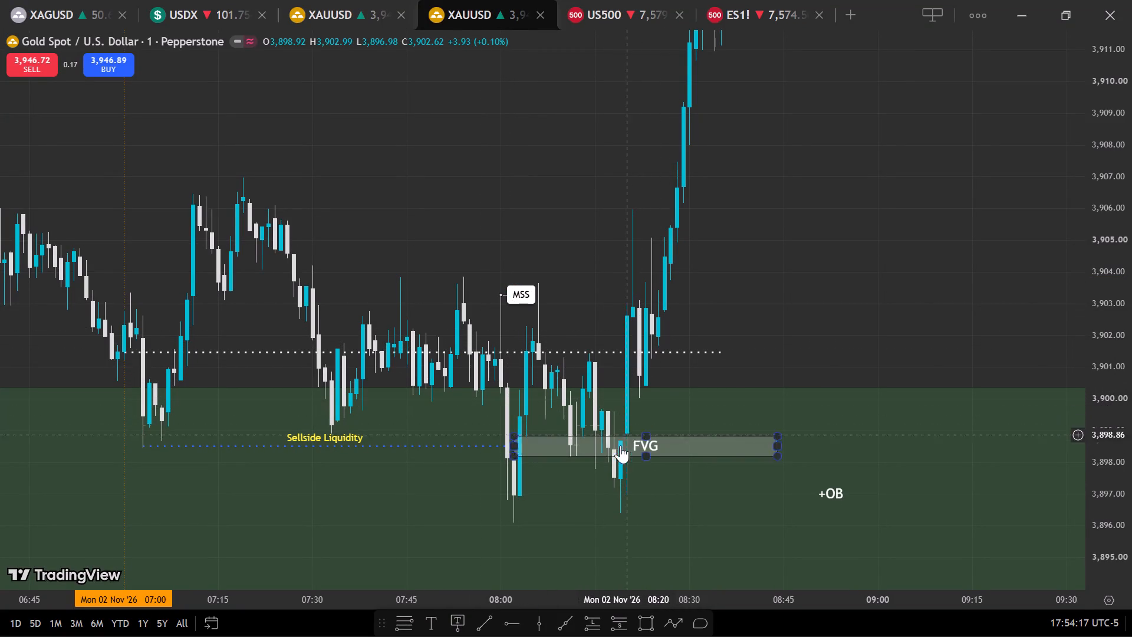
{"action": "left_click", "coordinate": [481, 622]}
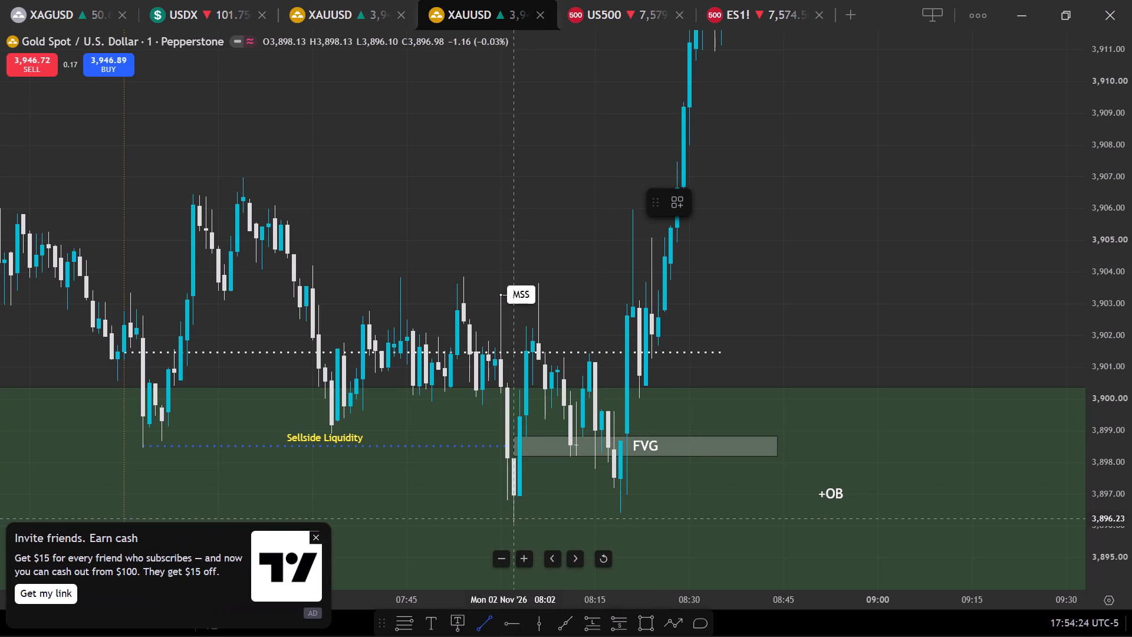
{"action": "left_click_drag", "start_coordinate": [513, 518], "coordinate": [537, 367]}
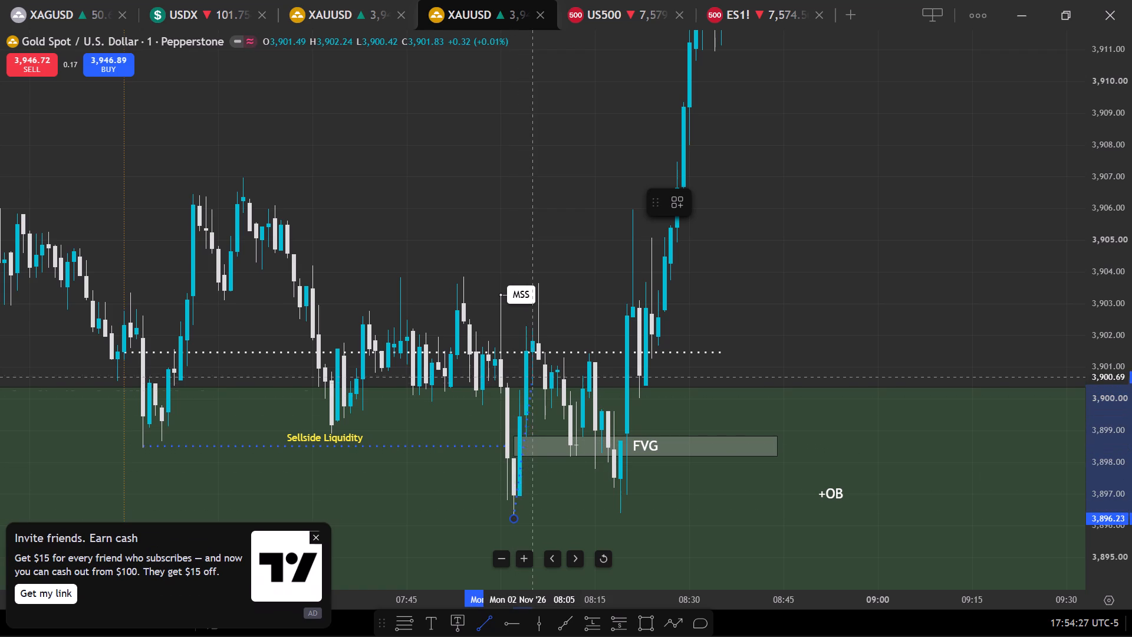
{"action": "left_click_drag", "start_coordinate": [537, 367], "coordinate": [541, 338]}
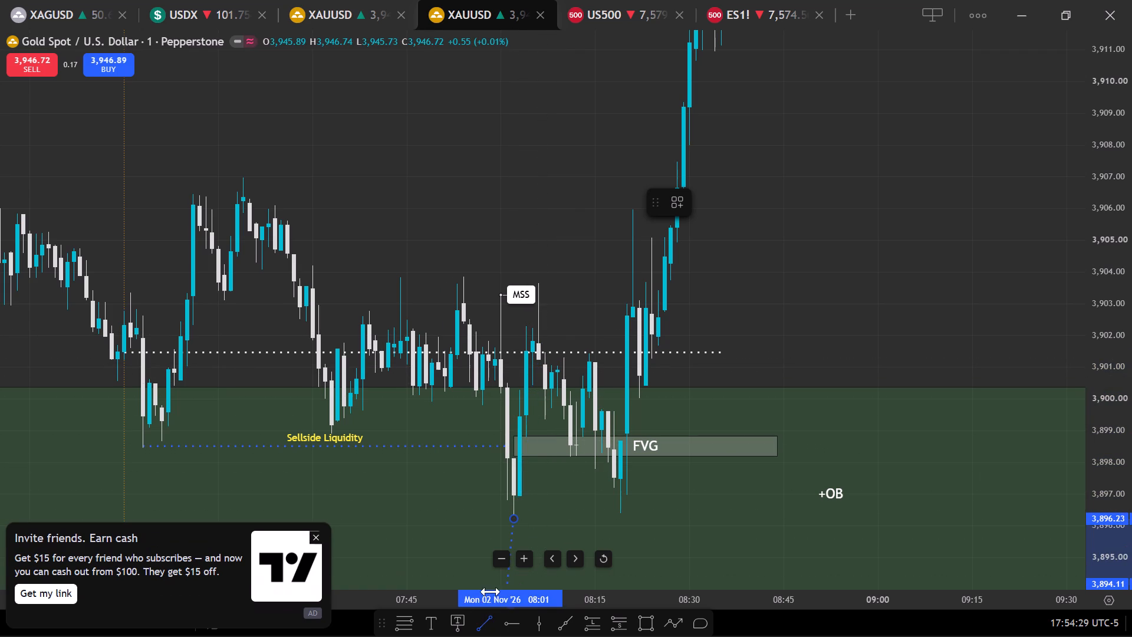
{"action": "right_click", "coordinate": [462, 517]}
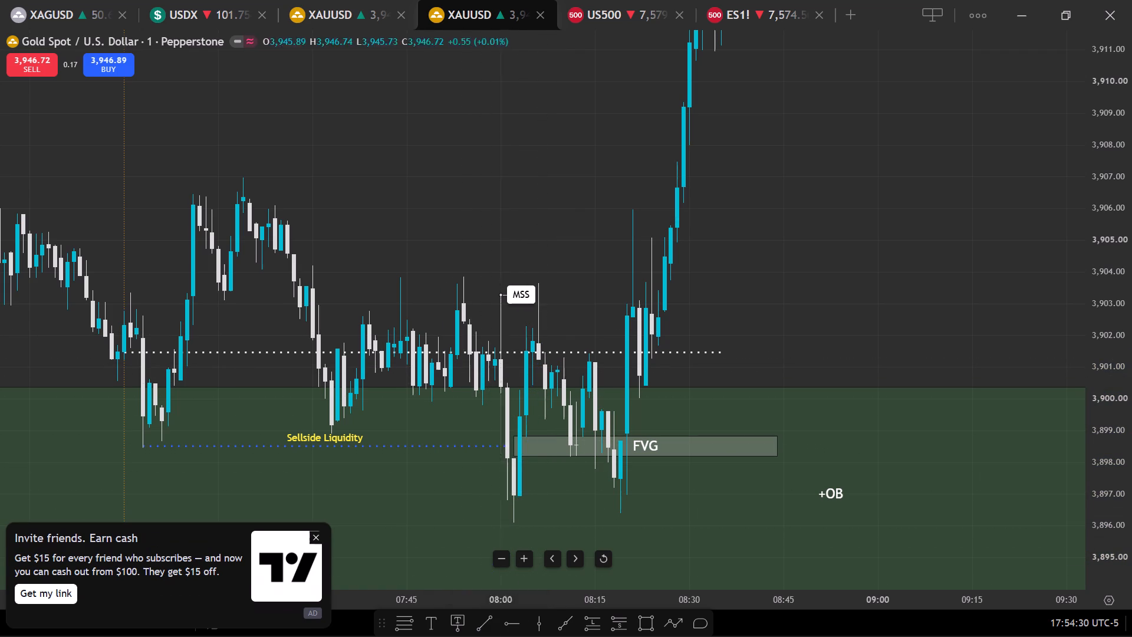
Add a note with the text Displacement, anchored at the 08:02 low near 3,896.21, with its label at 08:07 near 3,903.92.
{"action": "left_click", "coordinate": [460, 617]}
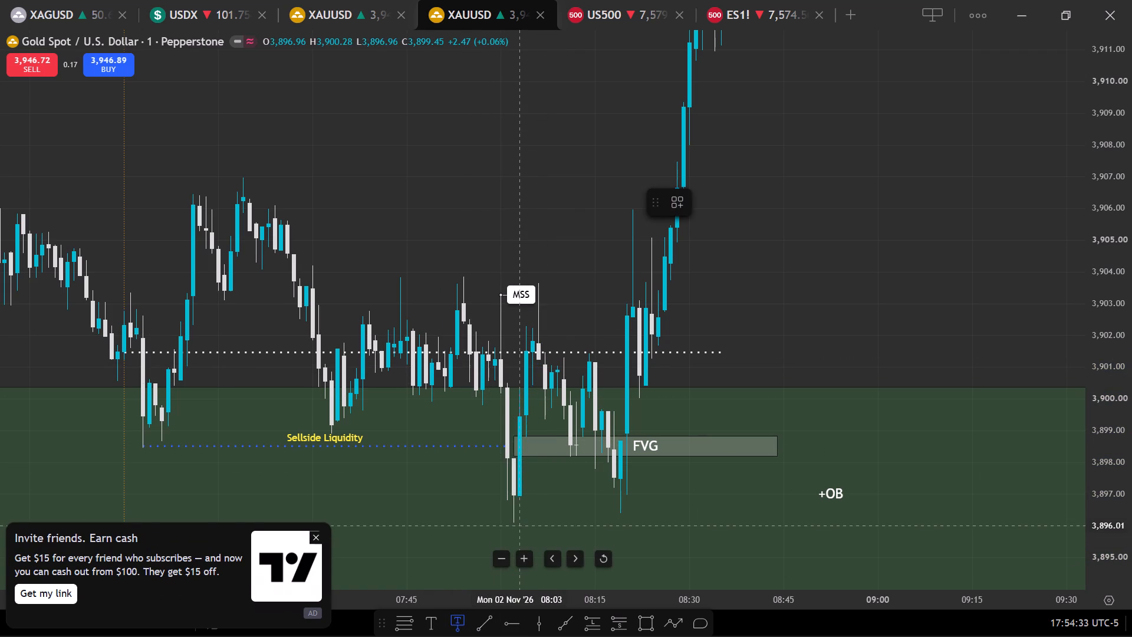
{"action": "left_click_drag", "start_coordinate": [514, 520], "coordinate": [515, 515]}
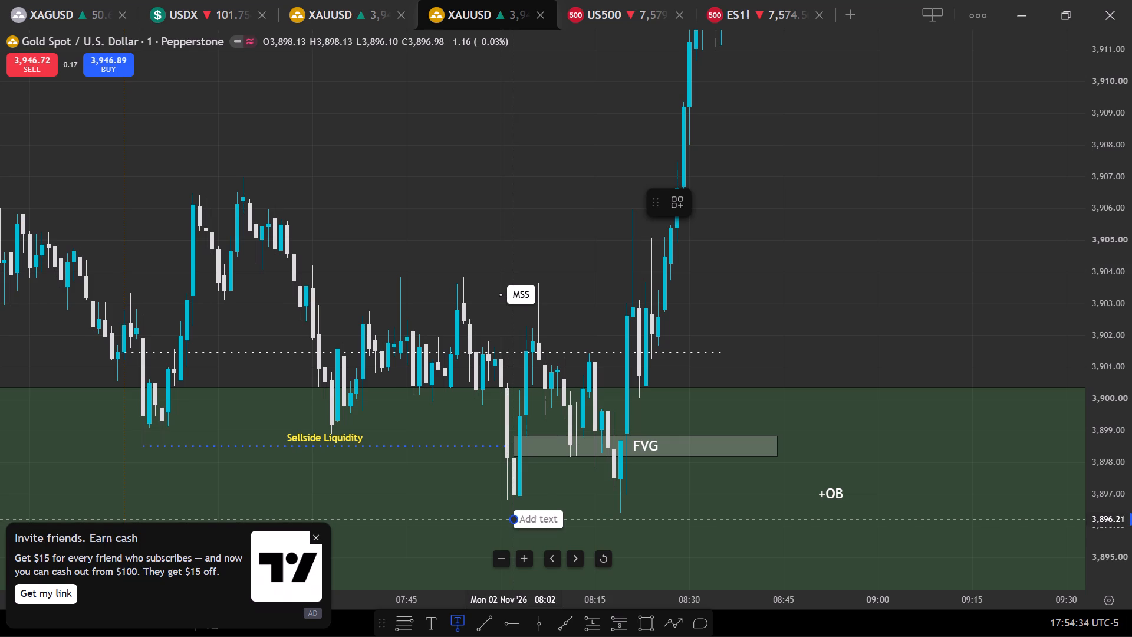
{"action": "left_click_drag", "start_coordinate": [515, 515], "coordinate": [551, 306]}
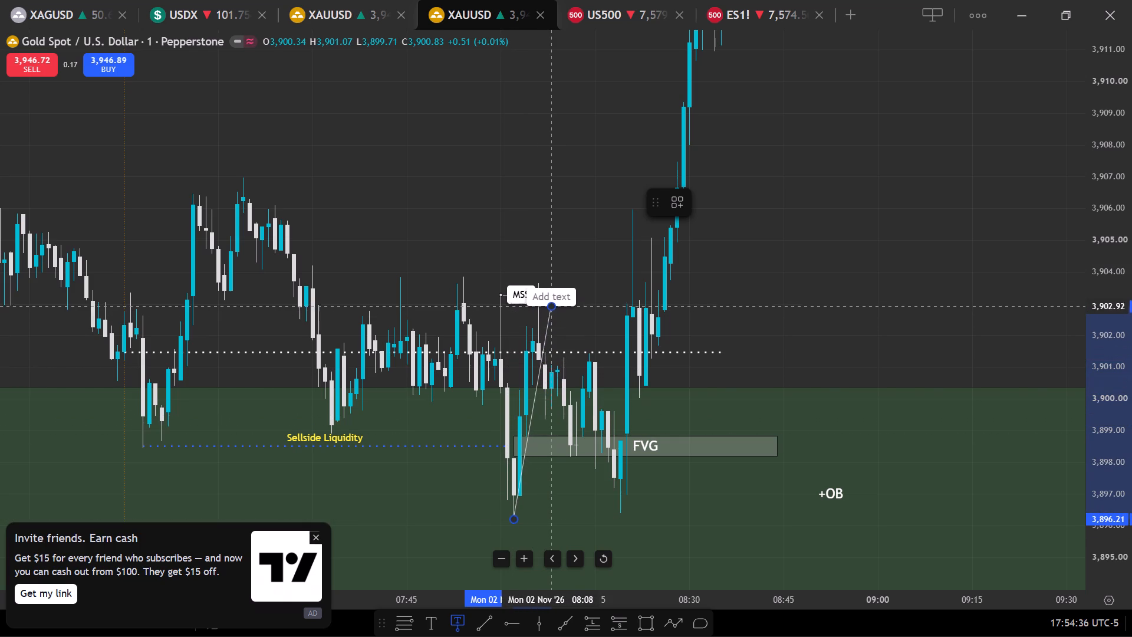
{"action": "left_click_drag", "start_coordinate": [551, 306], "coordinate": [547, 278]}
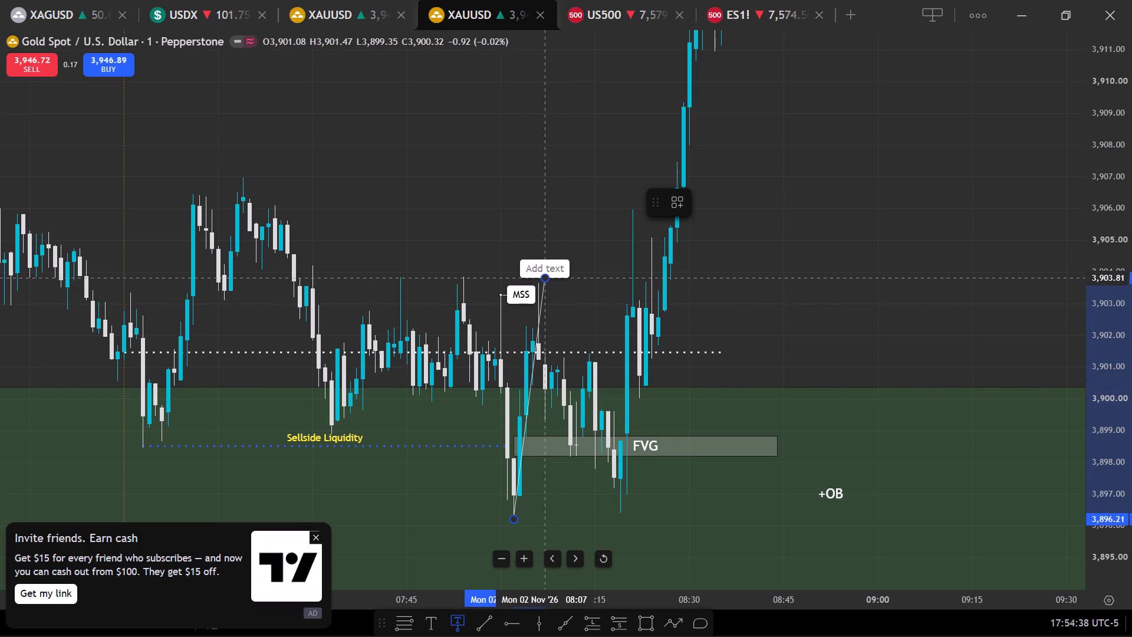
{"action": "left_click_drag", "start_coordinate": [547, 278], "coordinate": [547, 277]}
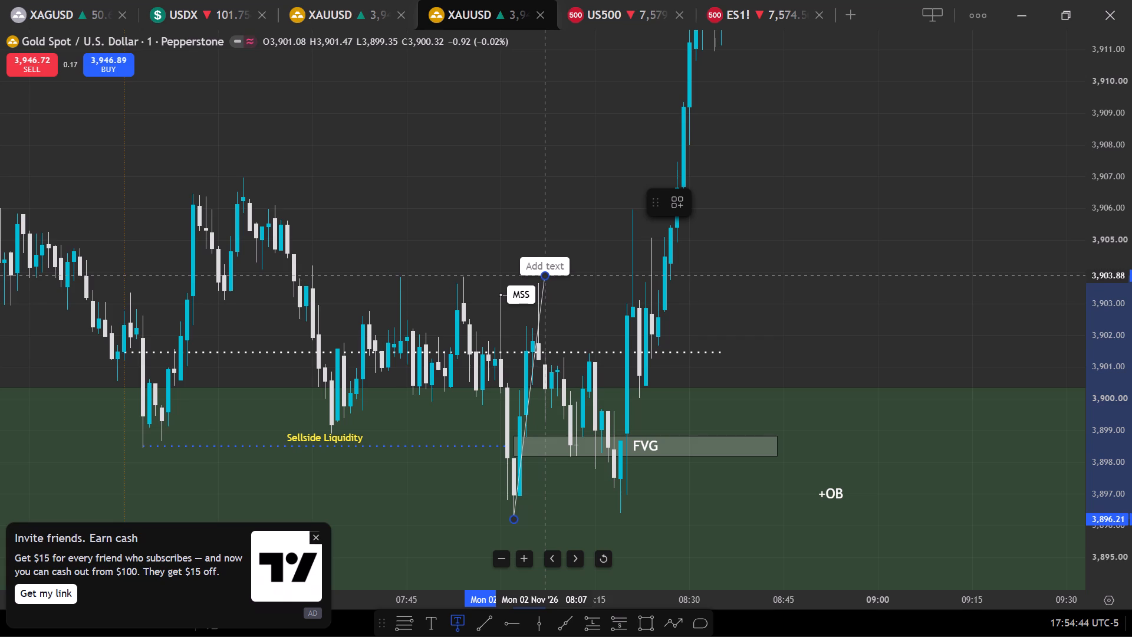
{"action": "left_click", "coordinate": [545, 275]}
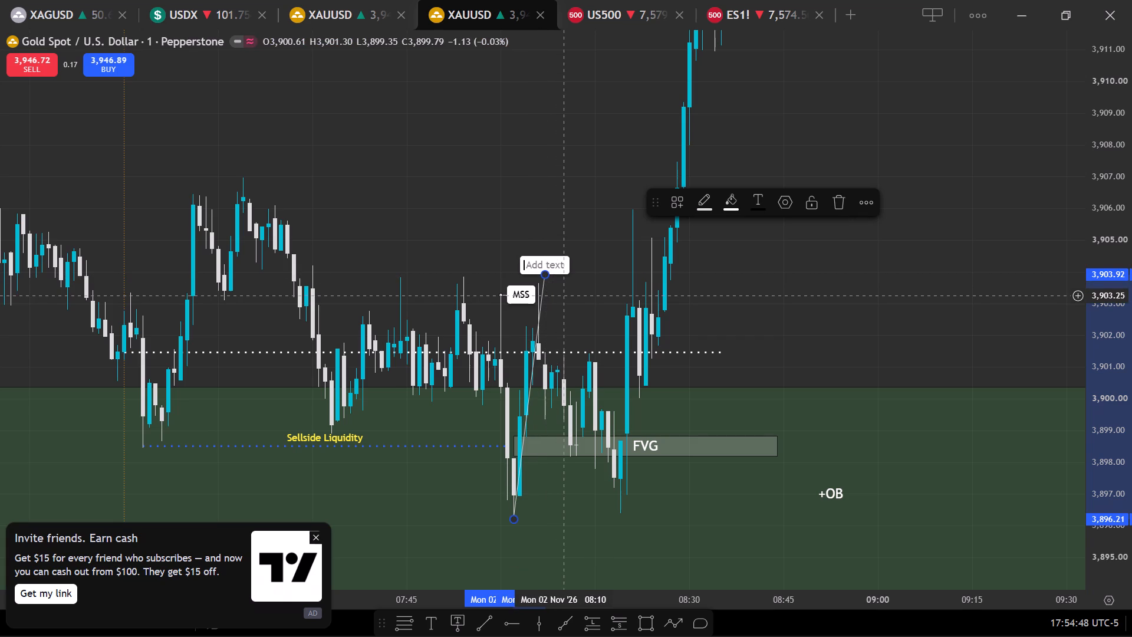
{"action": "key", "text": "d"}
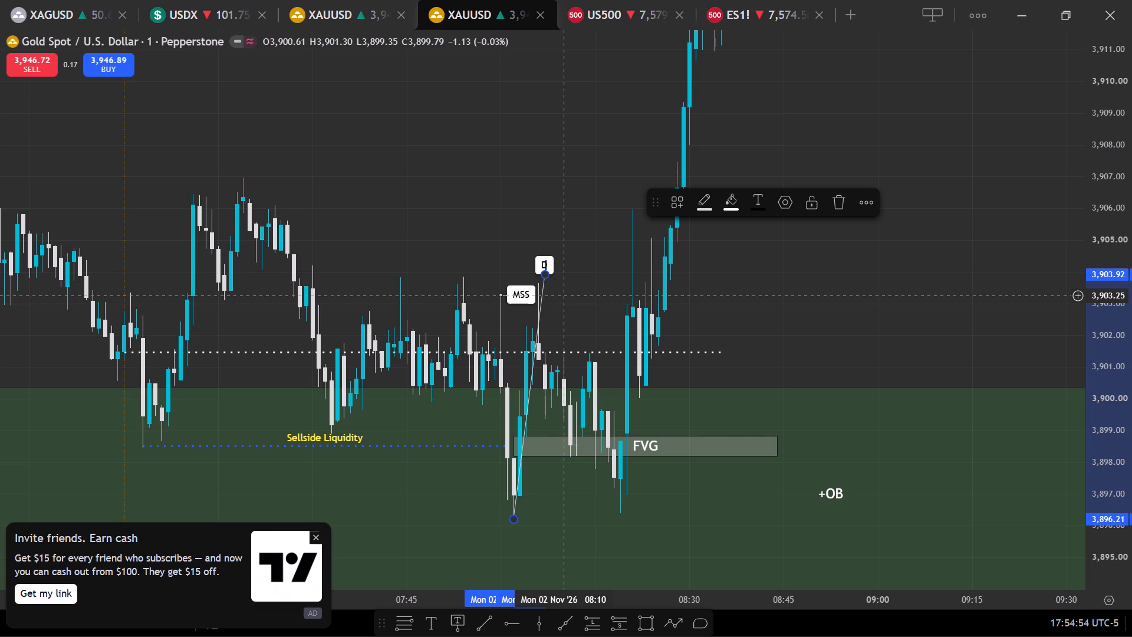
{"action": "type", "text": "ispla"}
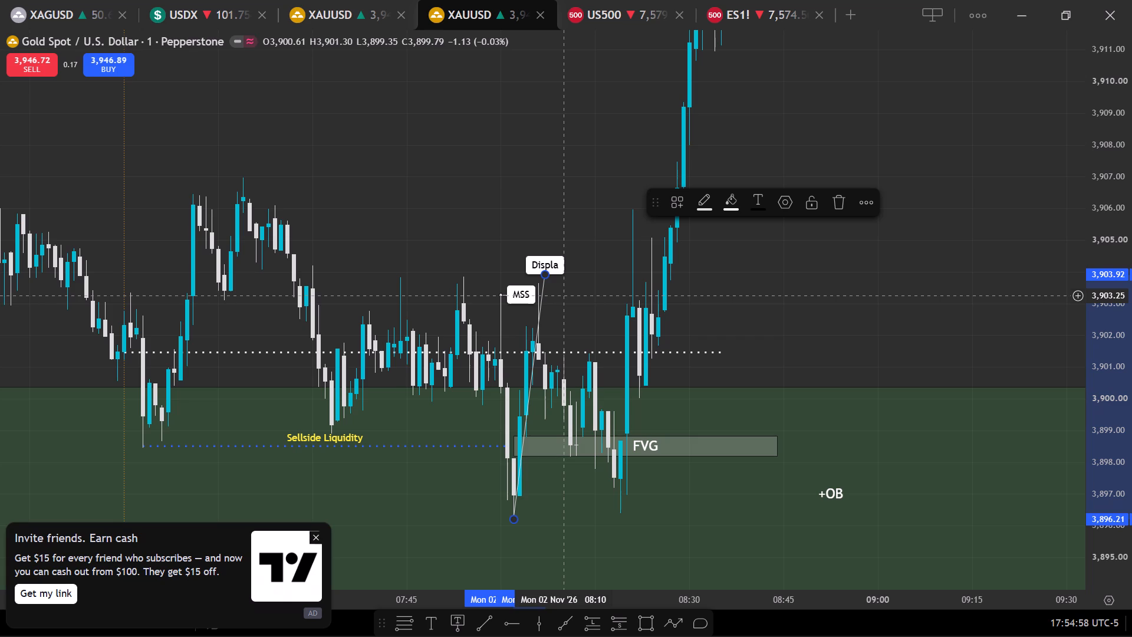
{"action": "key", "text": "c"}
{"action": "type", "text": "ement"}
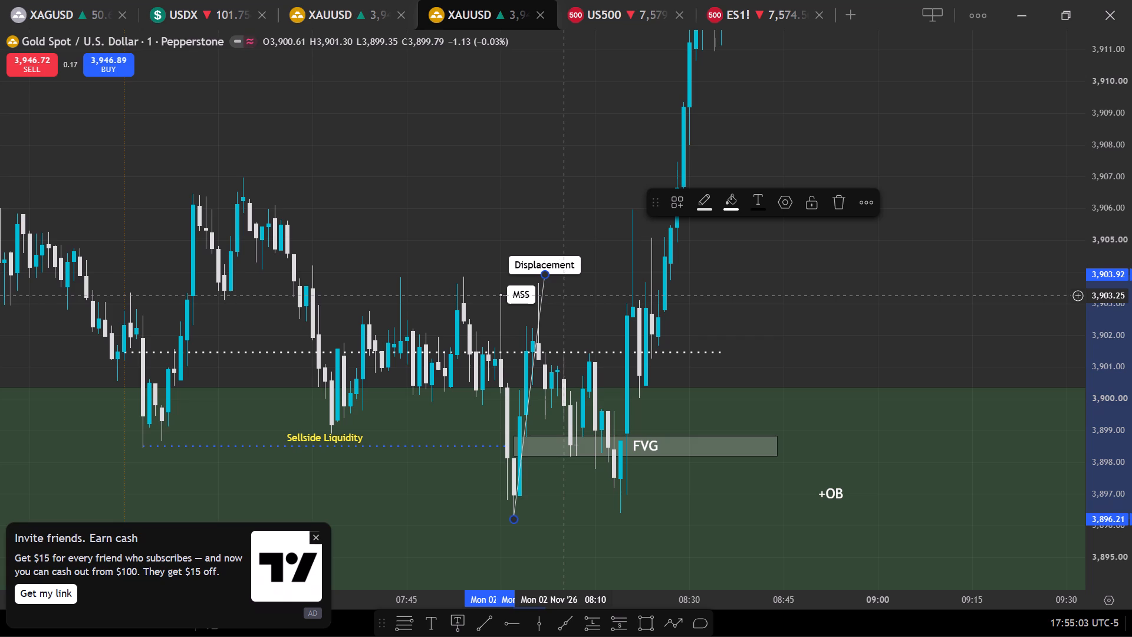
{"action": "left_click", "coordinate": [509, 164]}
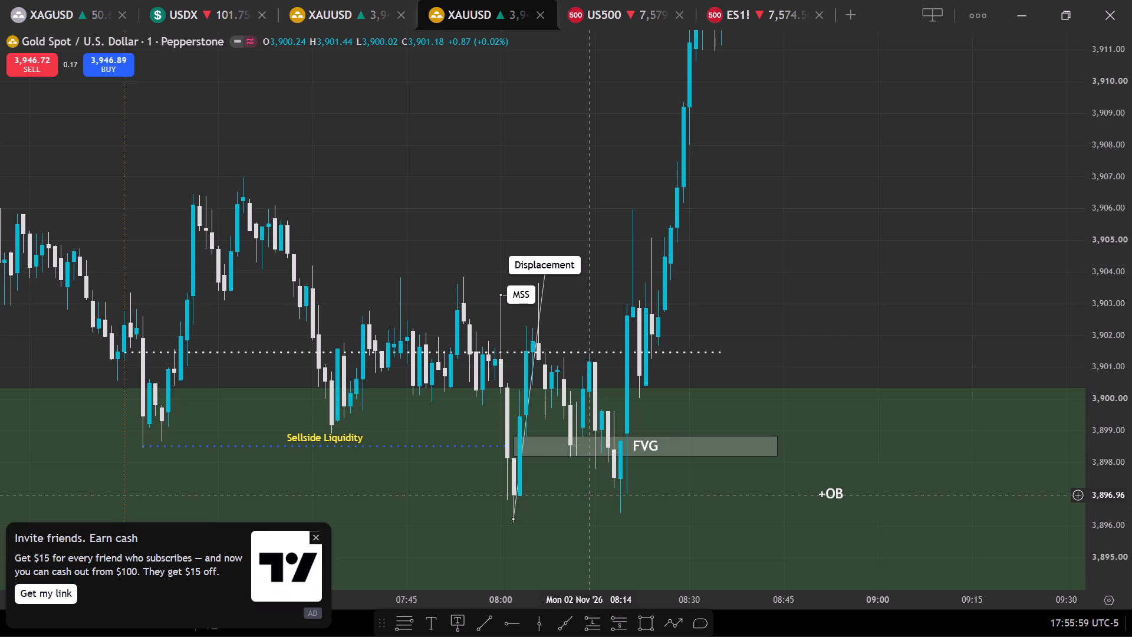
Place a long position at the 08:20 candle with its entry at 3,898.80, on the FVG's upper edge.
{"action": "scroll", "coordinate": [1131, 175], "scroll_direction": "up", "scroll_amount": 3}
{"action": "scroll", "coordinate": [1130, 178], "scroll_direction": "down", "scroll_amount": 3}
{"action": "scroll", "coordinate": [735, 244], "scroll_direction": "up", "scroll_amount": 1}
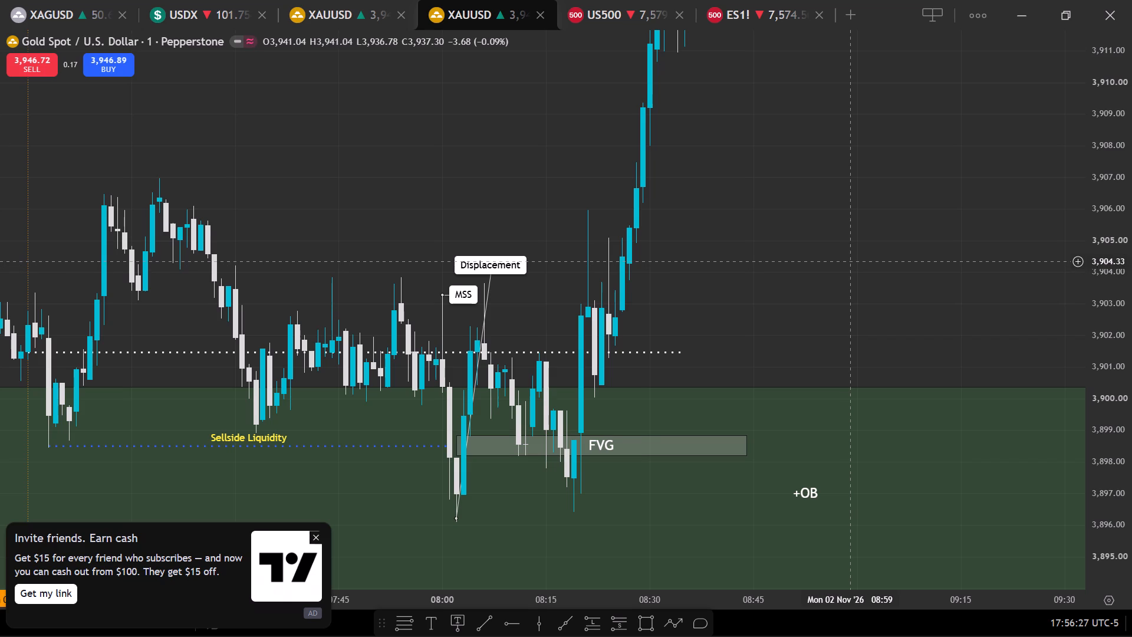
{"action": "scroll", "coordinate": [853, 262], "scroll_direction": "down", "scroll_amount": 1}
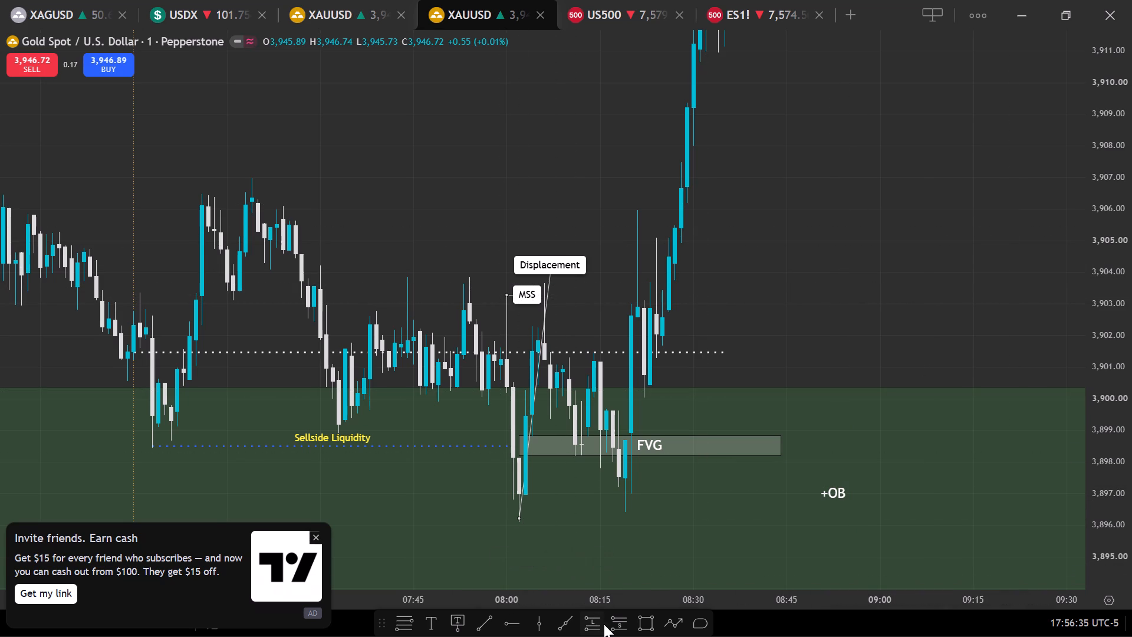
{"action": "left_click", "coordinate": [588, 623]}
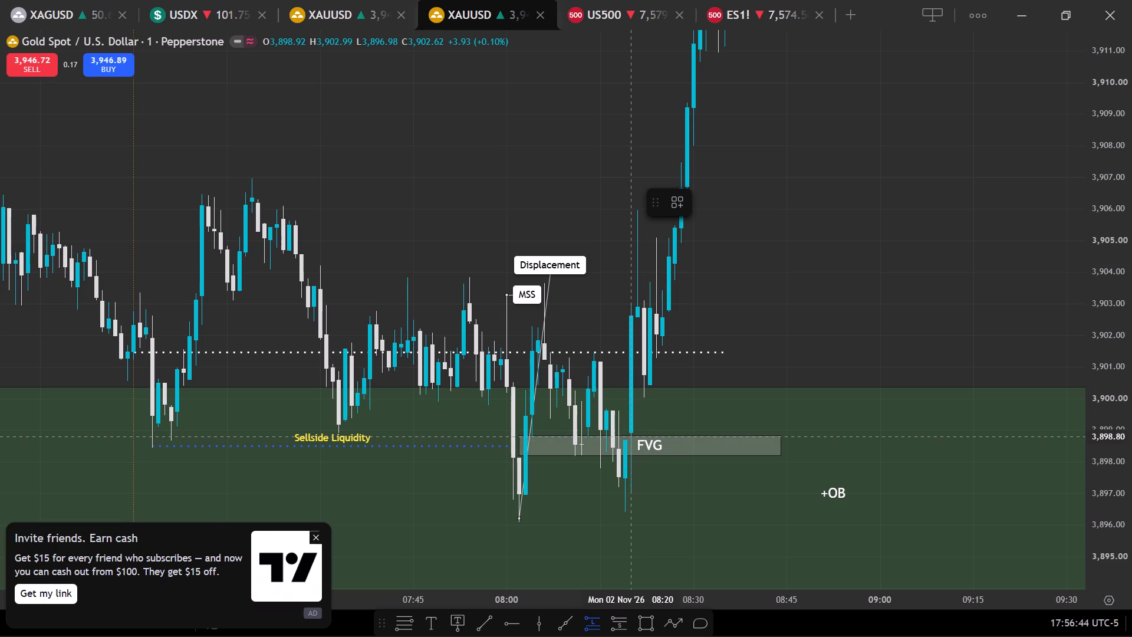
{"action": "left_click", "coordinate": [634, 436]}
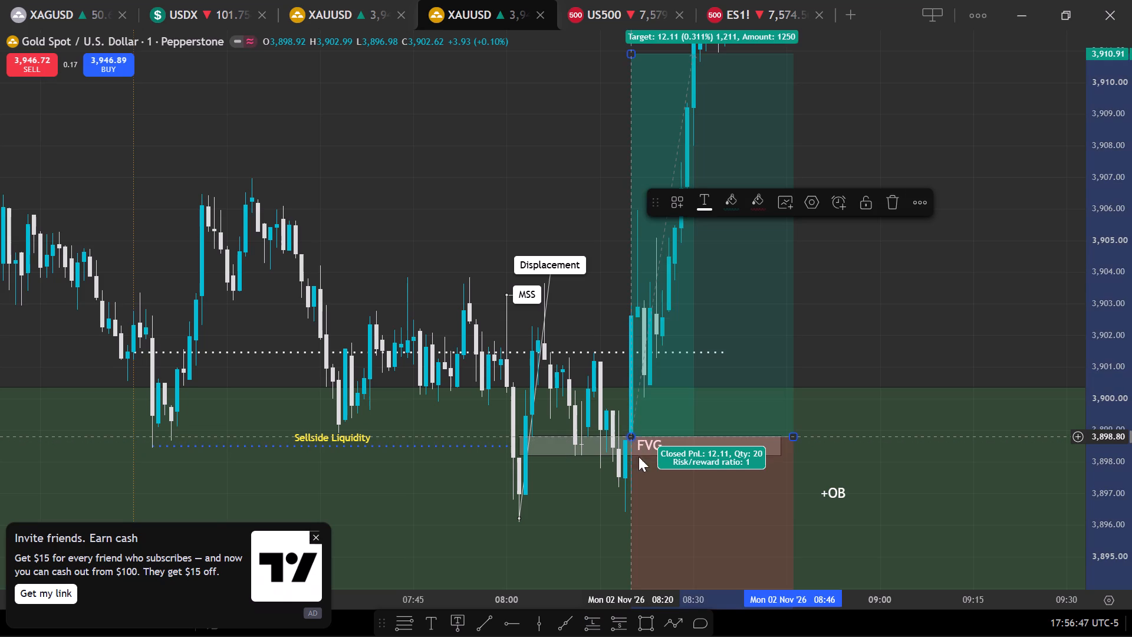
Raise the long position's stop to about 3,893.57, on the lower edge of the +OB zone.
{"action": "scroll", "coordinate": [1115, 215], "scroll_direction": "down", "scroll_amount": 3}
{"action": "scroll", "coordinate": [1115, 215], "scroll_direction": "up", "scroll_amount": 1}
{"action": "scroll", "coordinate": [1115, 215], "scroll_direction": "down", "scroll_amount": 1}
{"action": "scroll", "coordinate": [1115, 215], "scroll_direction": "up", "scroll_amount": 1}
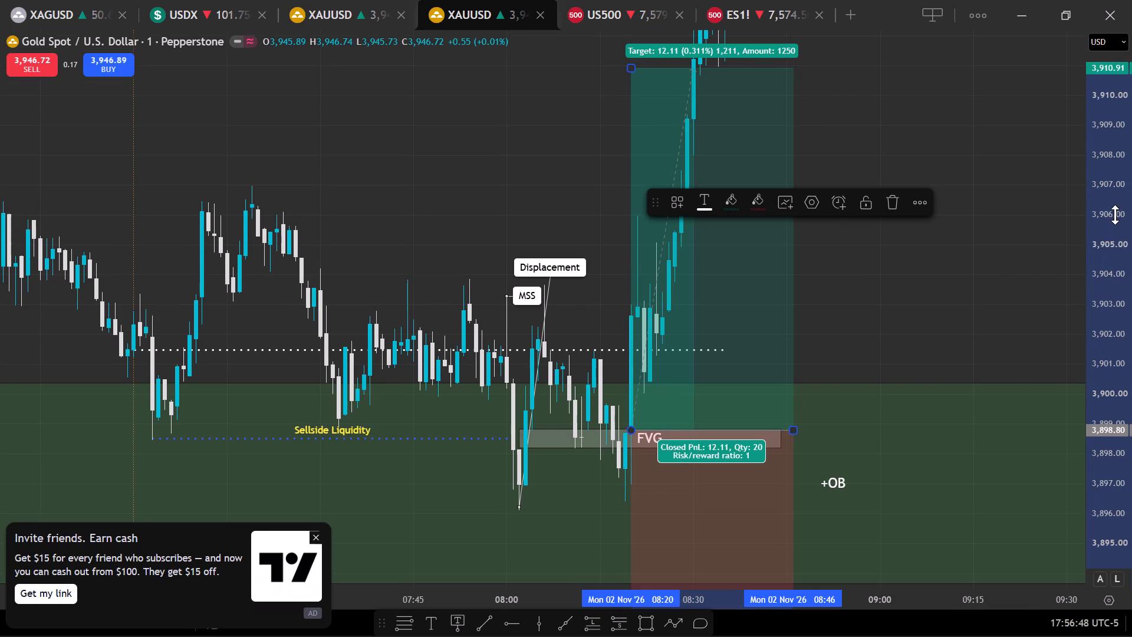
{"action": "scroll", "coordinate": [1115, 215], "scroll_direction": "down", "scroll_amount": 5}
{"action": "scroll", "coordinate": [1115, 215], "scroll_direction": "up", "scroll_amount": 1}
{"action": "scroll", "coordinate": [1115, 215], "scroll_direction": "down", "scroll_amount": 18}
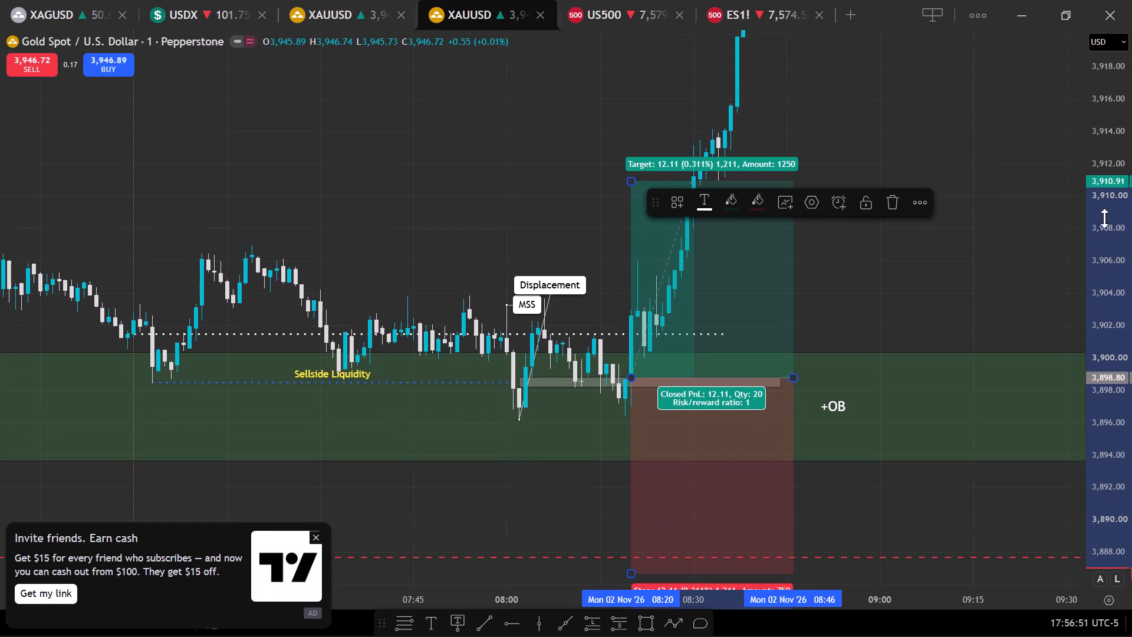
{"action": "left_click_drag", "start_coordinate": [631, 573], "coordinate": [632, 572]}
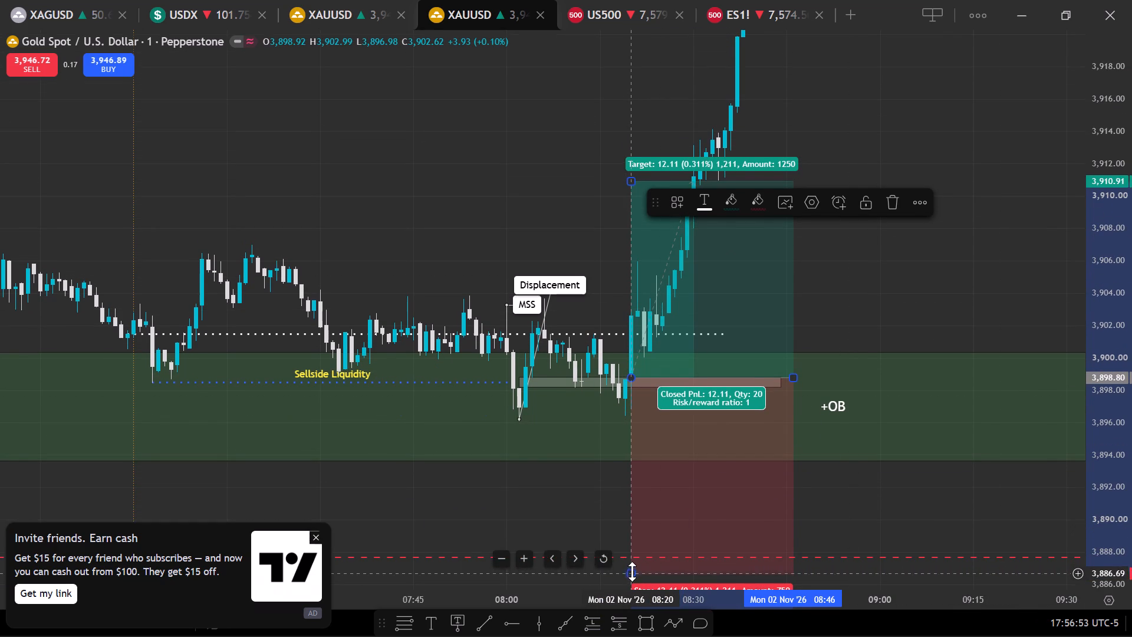
{"action": "left_click_drag", "start_coordinate": [632, 572], "coordinate": [639, 485]}
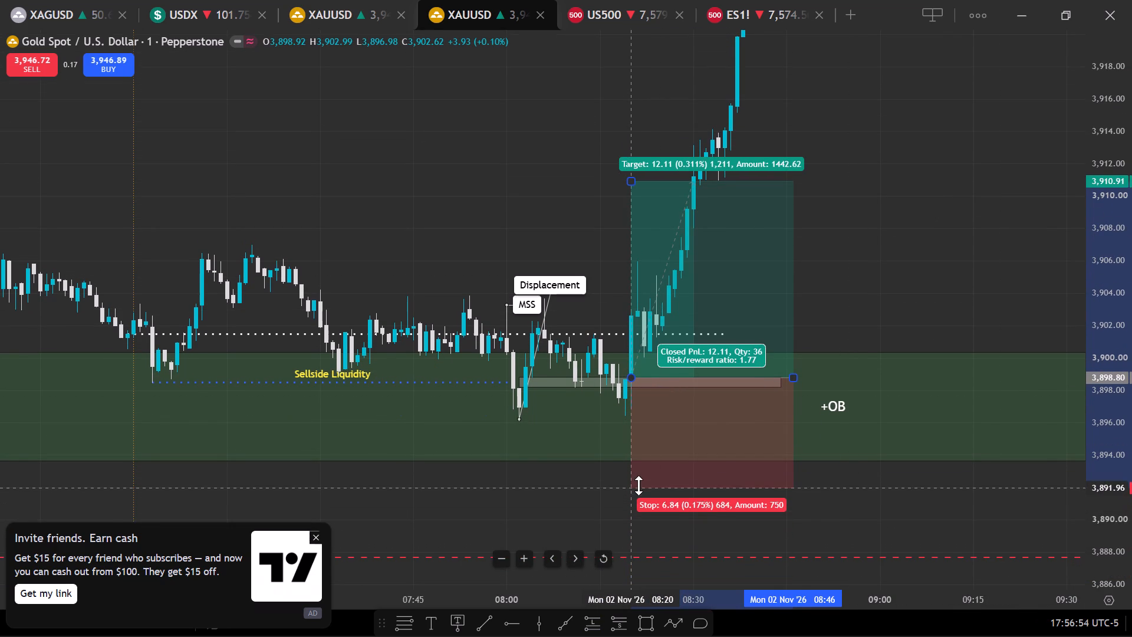
{"action": "left_click_drag", "start_coordinate": [639, 485], "coordinate": [644, 464]}
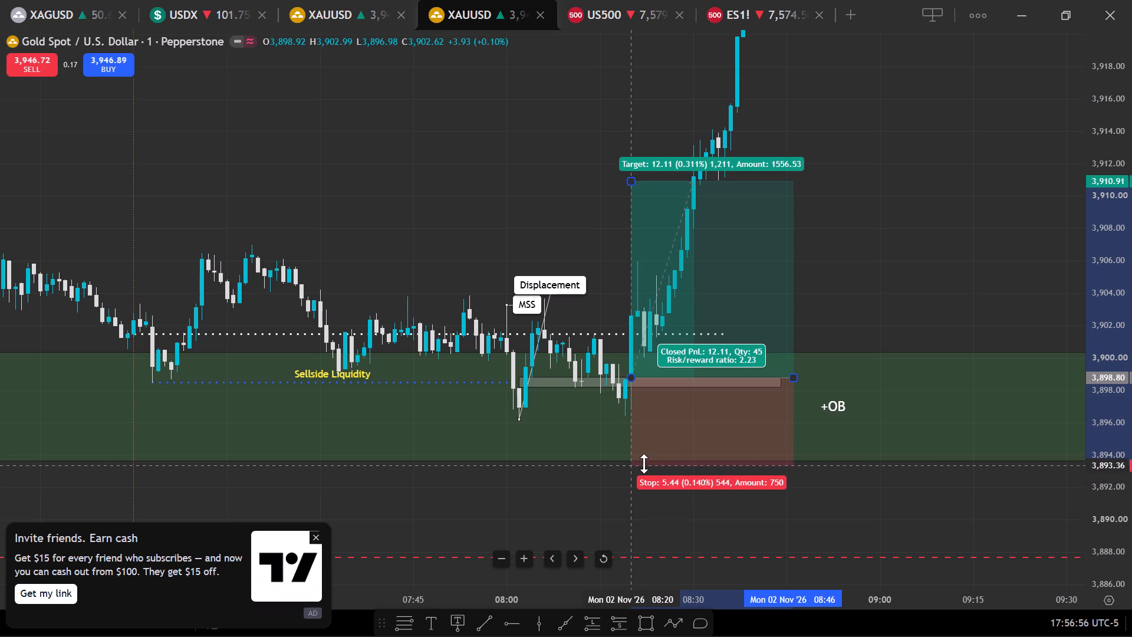
{"action": "left_click_drag", "start_coordinate": [644, 464], "coordinate": [644, 462]}
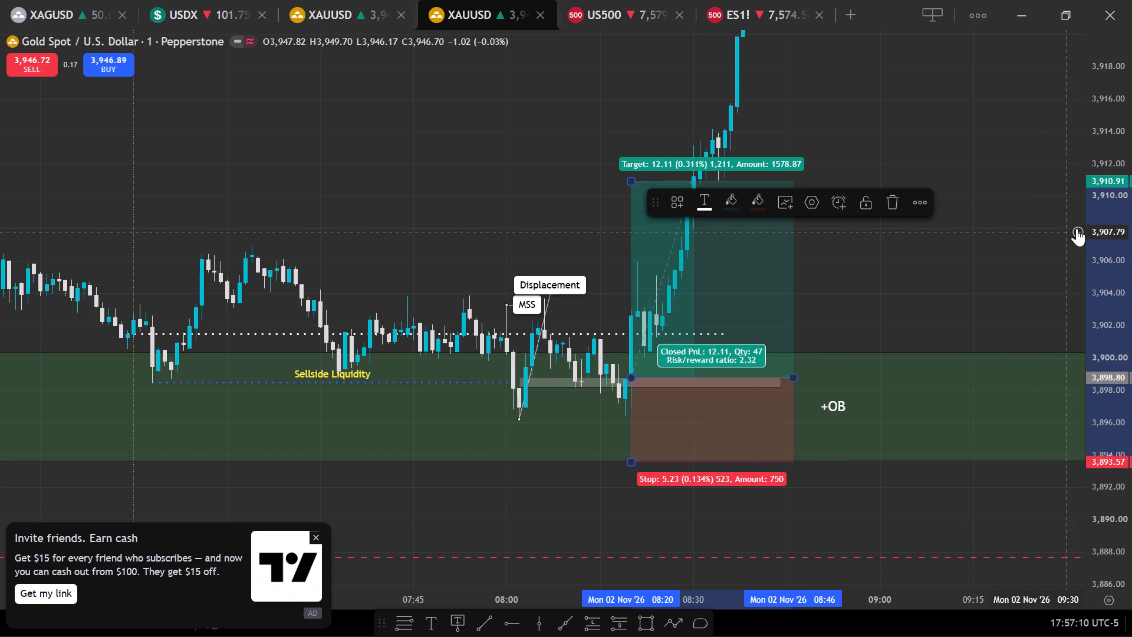
Raise the long position's target to about 3,919.59, level with the earlier high before 02:30.
{"action": "scroll", "coordinate": [1098, 228], "scroll_direction": "down", "scroll_amount": 5}
{"action": "scroll", "coordinate": [1098, 228], "scroll_direction": "up", "scroll_amount": 1}
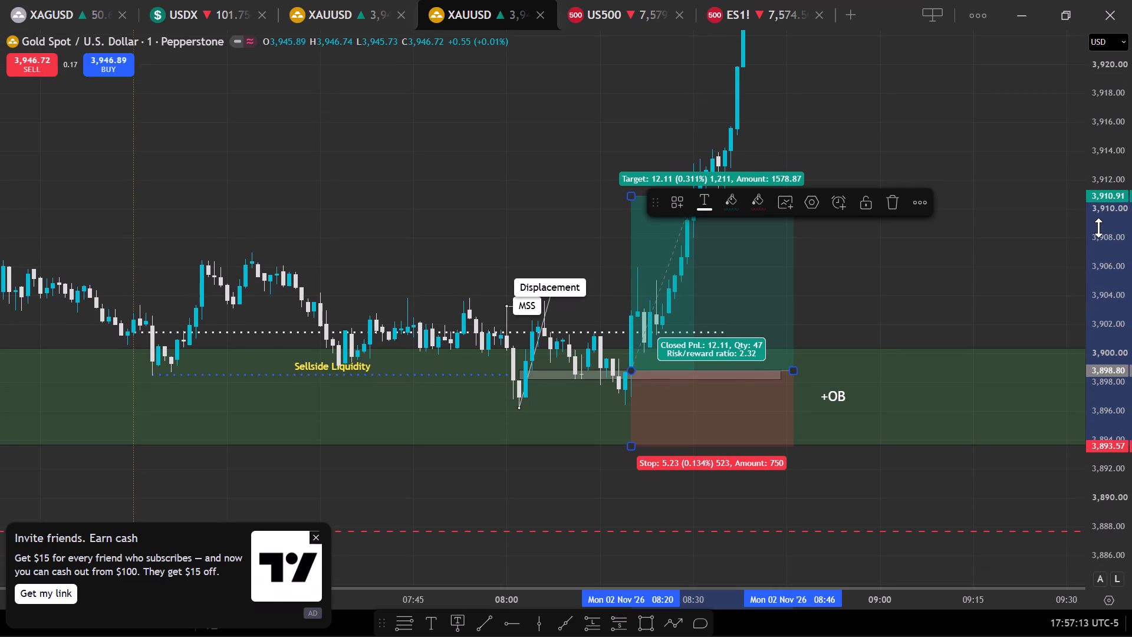
{"action": "scroll", "coordinate": [901, 194], "scroll_direction": "down", "scroll_amount": 6}
{"action": "scroll", "coordinate": [901, 194], "scroll_direction": "up", "scroll_amount": 1}
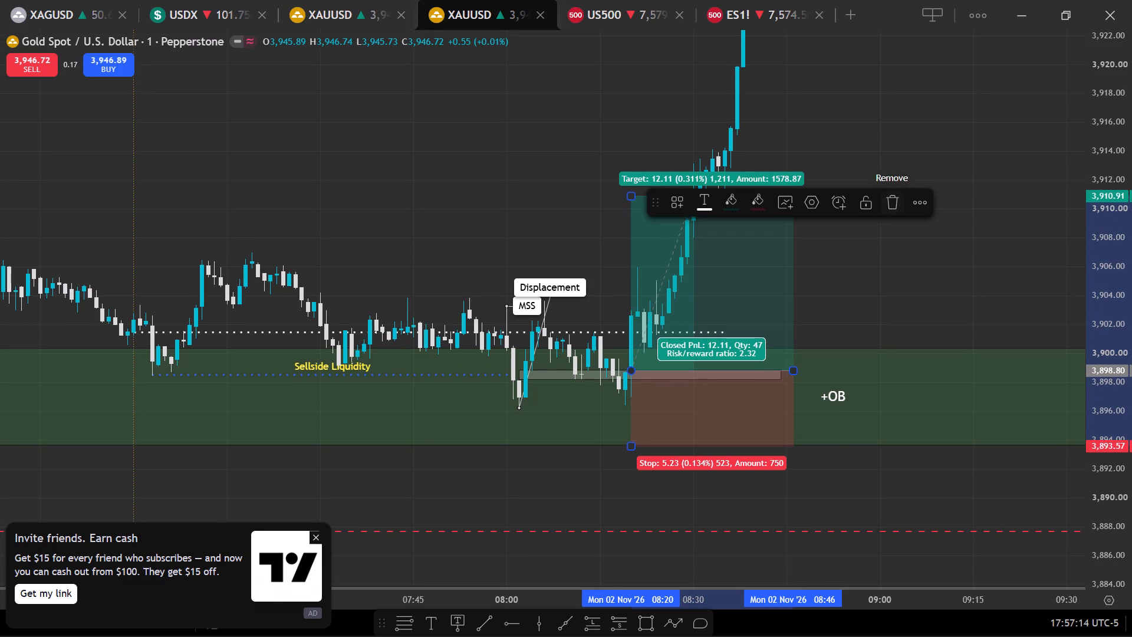
{"action": "scroll", "coordinate": [295, 297], "scroll_direction": "down", "scroll_amount": 1}
{"action": "scroll", "coordinate": [295, 297], "scroll_direction": "up", "scroll_amount": 1}
{"action": "scroll", "coordinate": [295, 297], "scroll_direction": "down", "scroll_amount": 4}
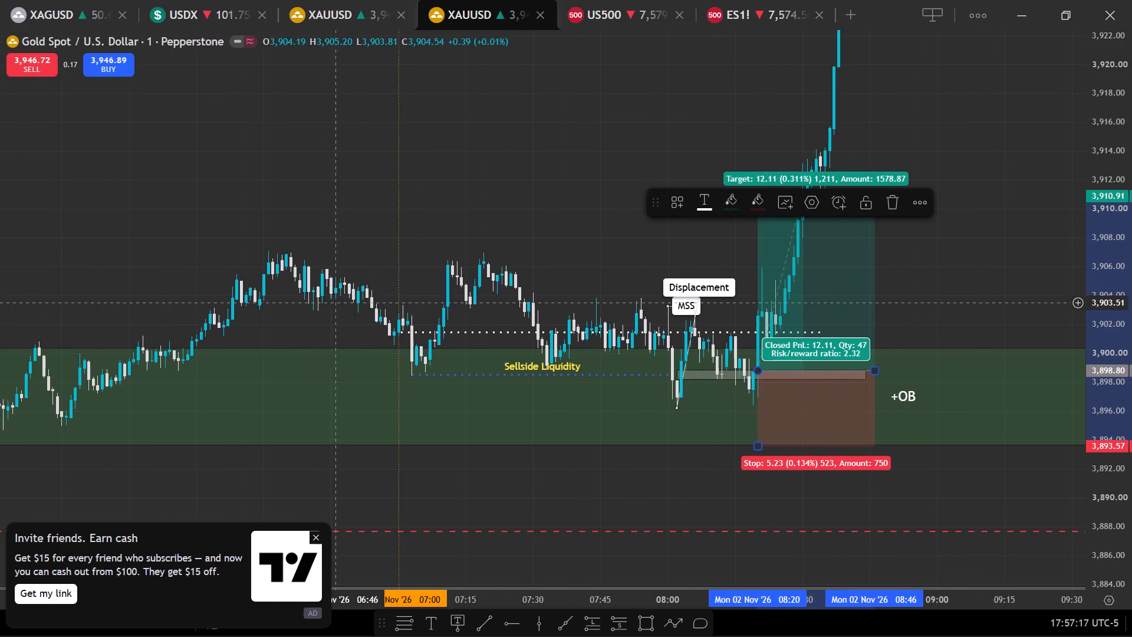
{"action": "scroll", "coordinate": [334, 303], "scroll_direction": "down", "scroll_amount": 2}
{"action": "scroll", "coordinate": [334, 303], "scroll_direction": "up", "scroll_amount": 2}
{"action": "scroll", "coordinate": [334, 303], "scroll_direction": "down", "scroll_amount": 3}
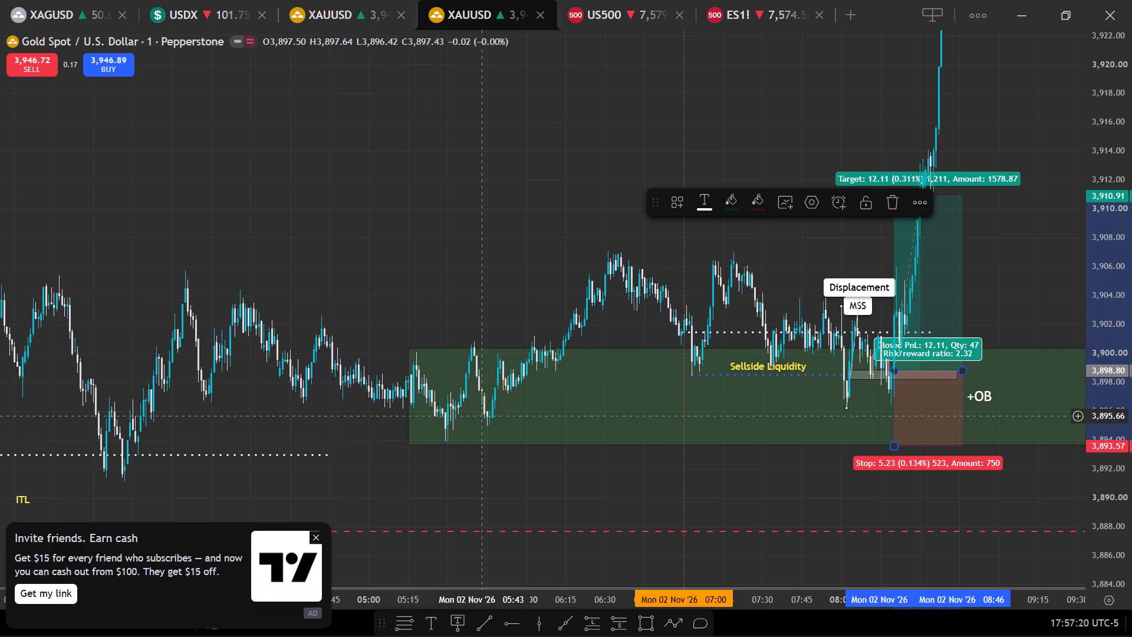
{"action": "scroll", "coordinate": [485, 470], "scroll_direction": "up", "scroll_amount": 2}
{"action": "scroll", "coordinate": [485, 462], "scroll_direction": "down", "scroll_amount": 1}
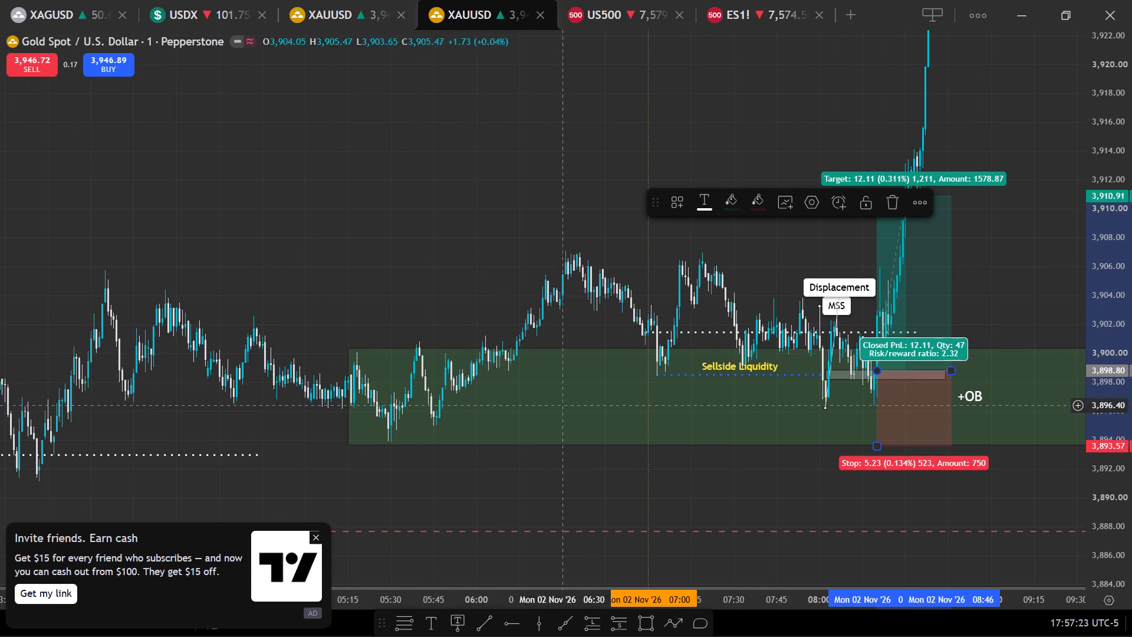
{"action": "scroll", "coordinate": [478, 246], "scroll_direction": "down", "scroll_amount": 5}
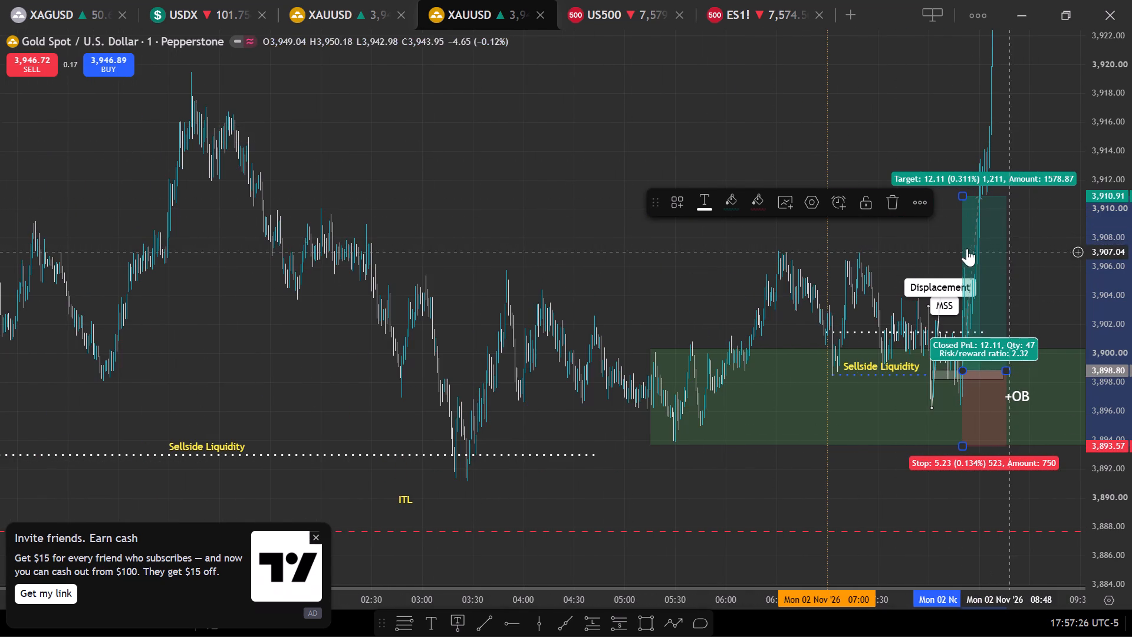
{"action": "left_click_drag", "start_coordinate": [961, 198], "coordinate": [961, 124]}
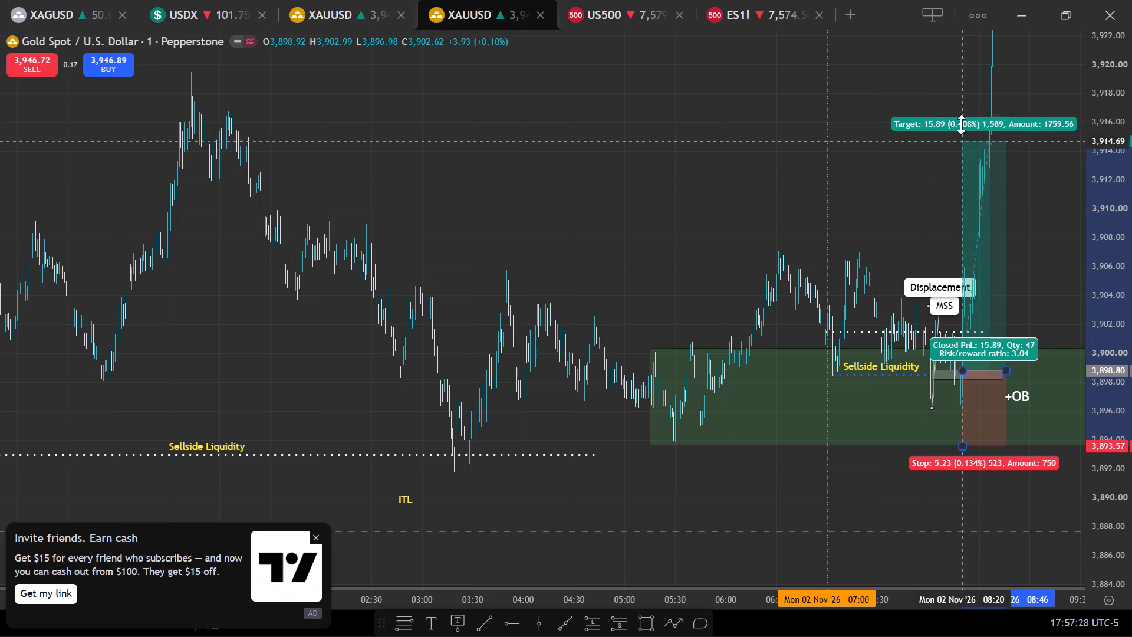
{"action": "left_click_drag", "start_coordinate": [961, 124], "coordinate": [957, 77]}
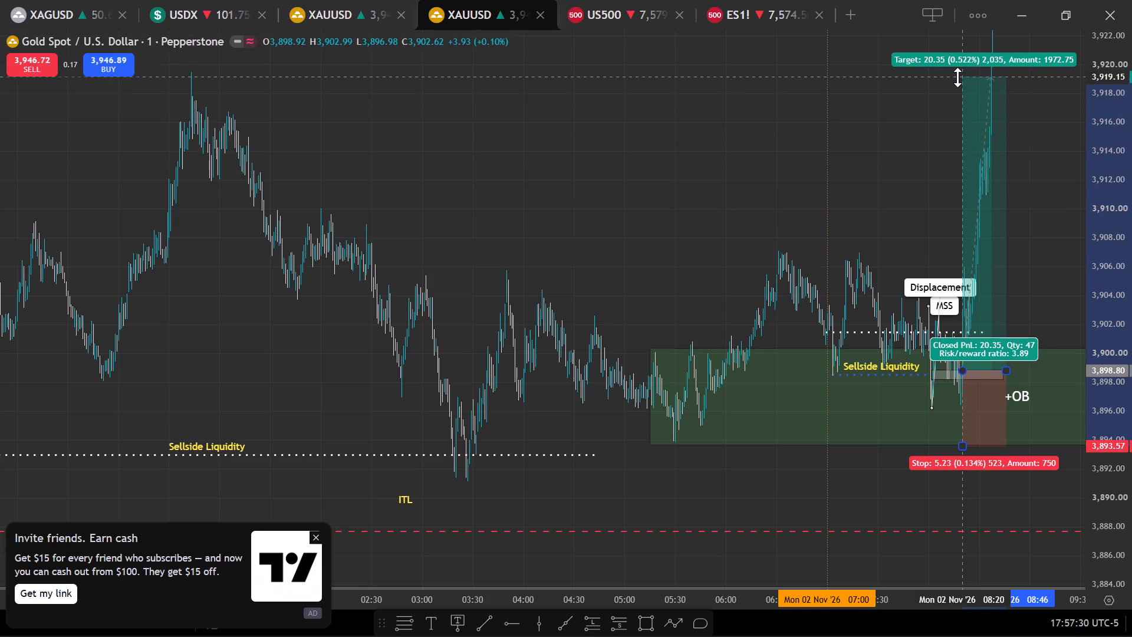
{"action": "left_click_drag", "start_coordinate": [957, 77], "coordinate": [959, 71]}
{"action": "left_click_drag", "start_coordinate": [936, 153], "coordinate": [923, 155]}
{"action": "left_click", "coordinate": [917, 155]}
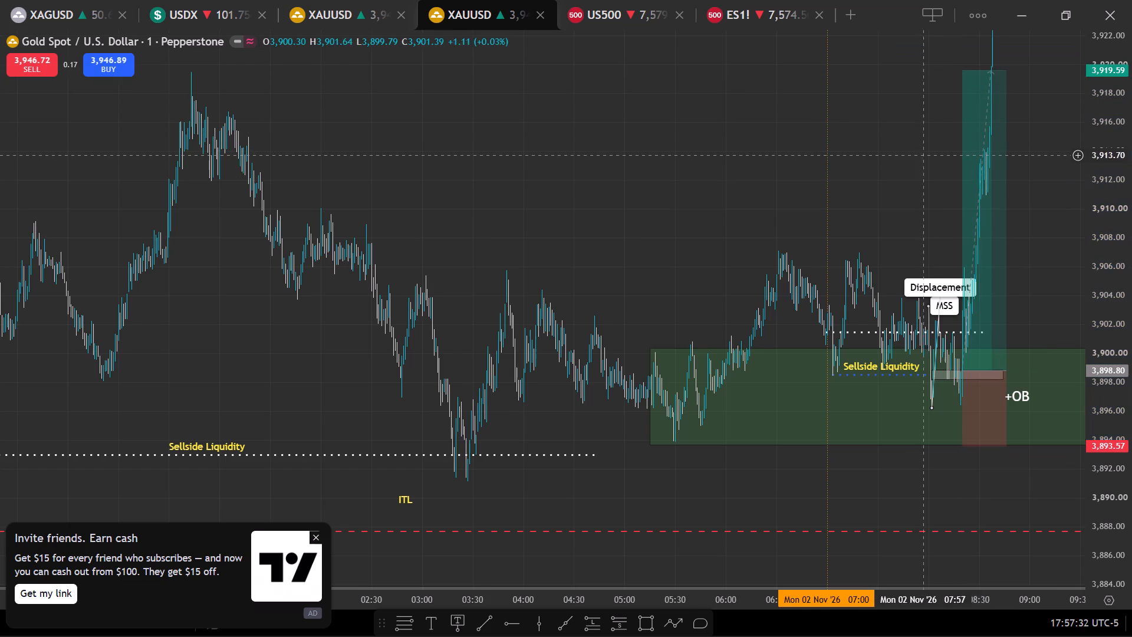
Fine-tune the long position's stop to 3,893.61, on the lower edge of the +OB zone.
{"action": "scroll", "coordinate": [904, 155], "scroll_direction": "up", "scroll_amount": 1}
{"action": "scroll", "coordinate": [904, 155], "scroll_direction": "down", "scroll_amount": 1}
{"action": "scroll", "coordinate": [904, 155], "scroll_direction": "up", "scroll_amount": 9}
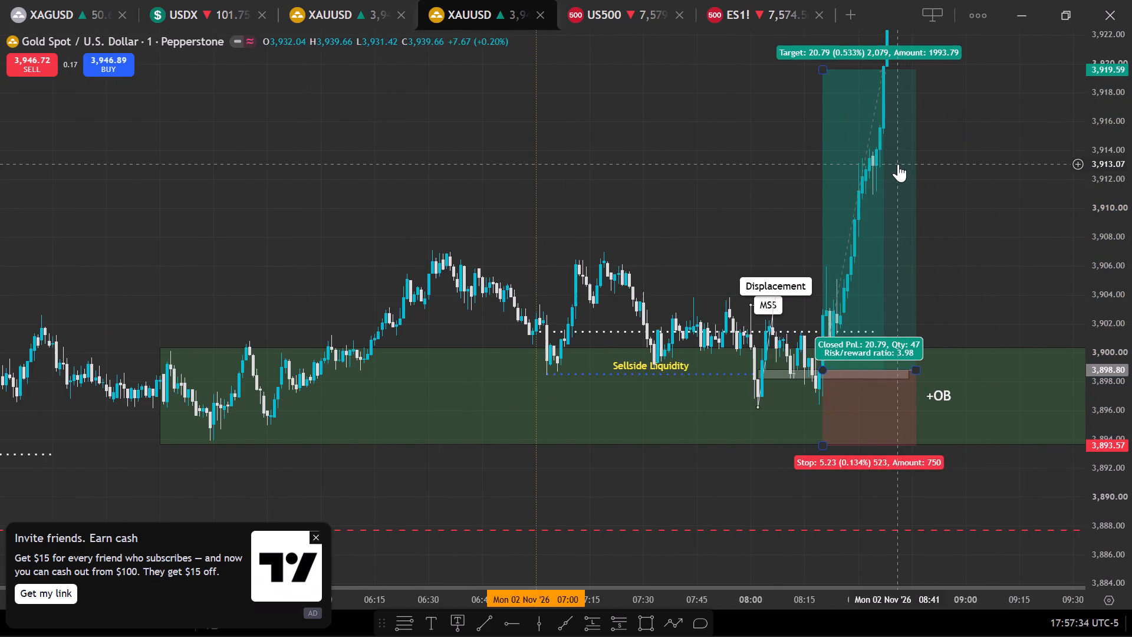
{"action": "scroll", "coordinate": [898, 164], "scroll_direction": "up", "scroll_amount": 1}
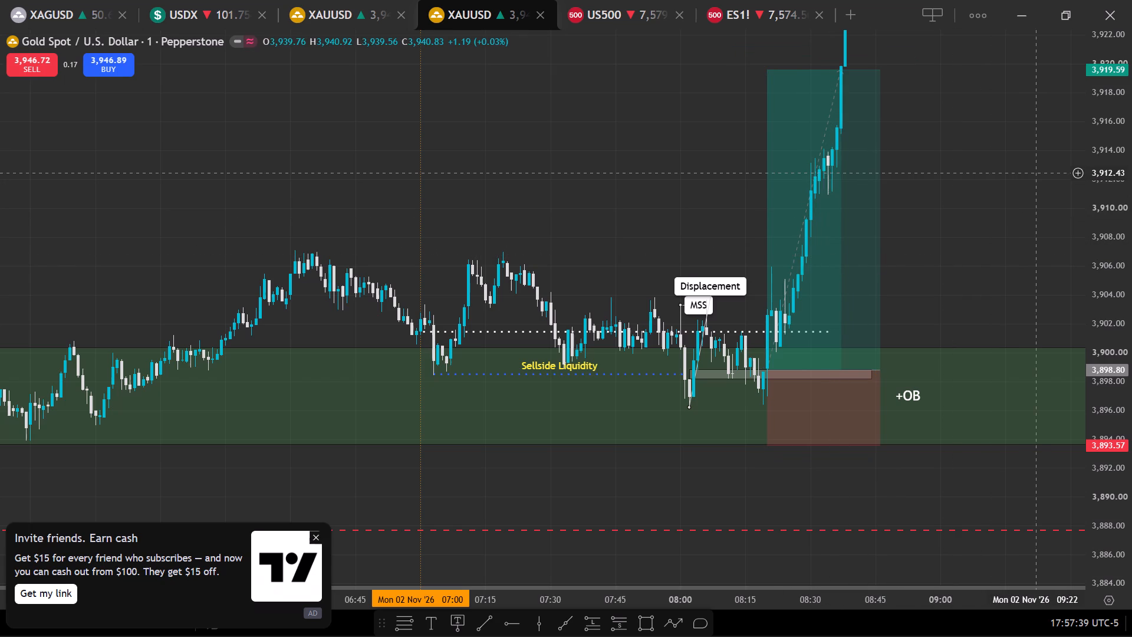
{"action": "scroll", "coordinate": [1098, 162], "scroll_direction": "up", "scroll_amount": 1}
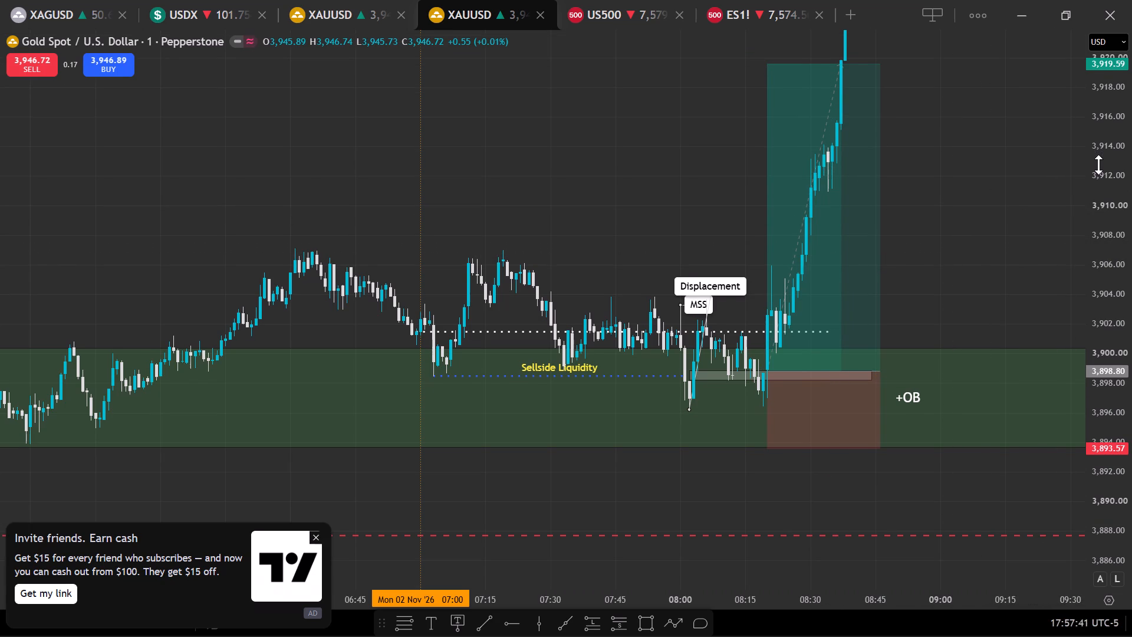
{"action": "scroll", "coordinate": [1098, 165], "scroll_direction": "up", "scroll_amount": 1}
{"action": "scroll", "coordinate": [982, 191], "scroll_direction": "up", "scroll_amount": 4}
{"action": "scroll", "coordinate": [913, 193], "scroll_direction": "down", "scroll_amount": 1}
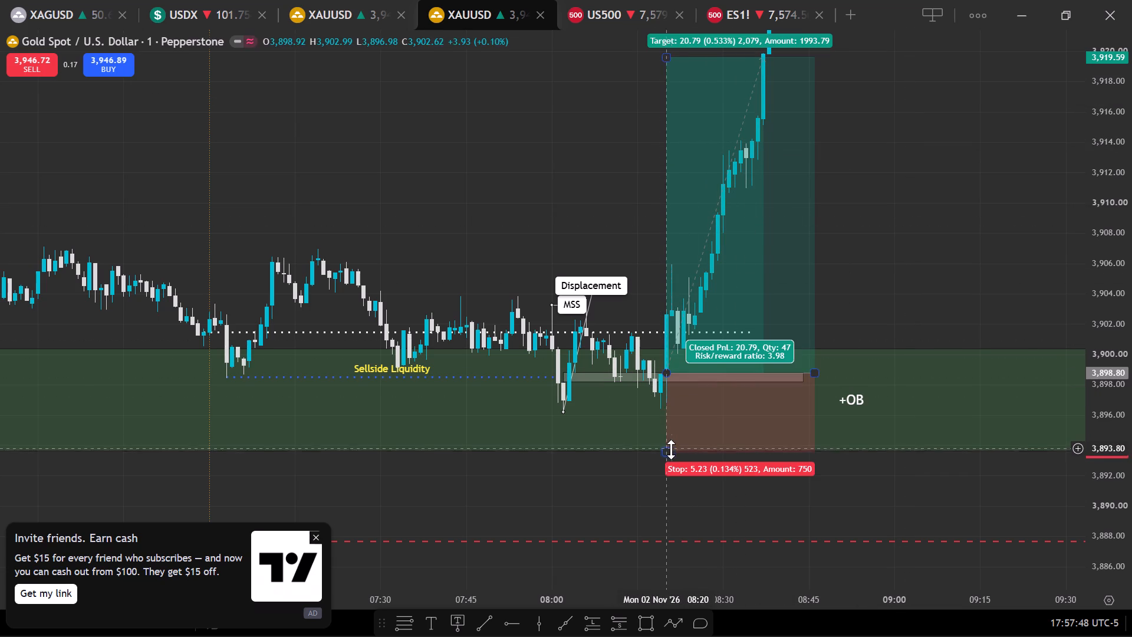
{"action": "left_click_drag", "start_coordinate": [667, 449], "coordinate": [668, 417]}
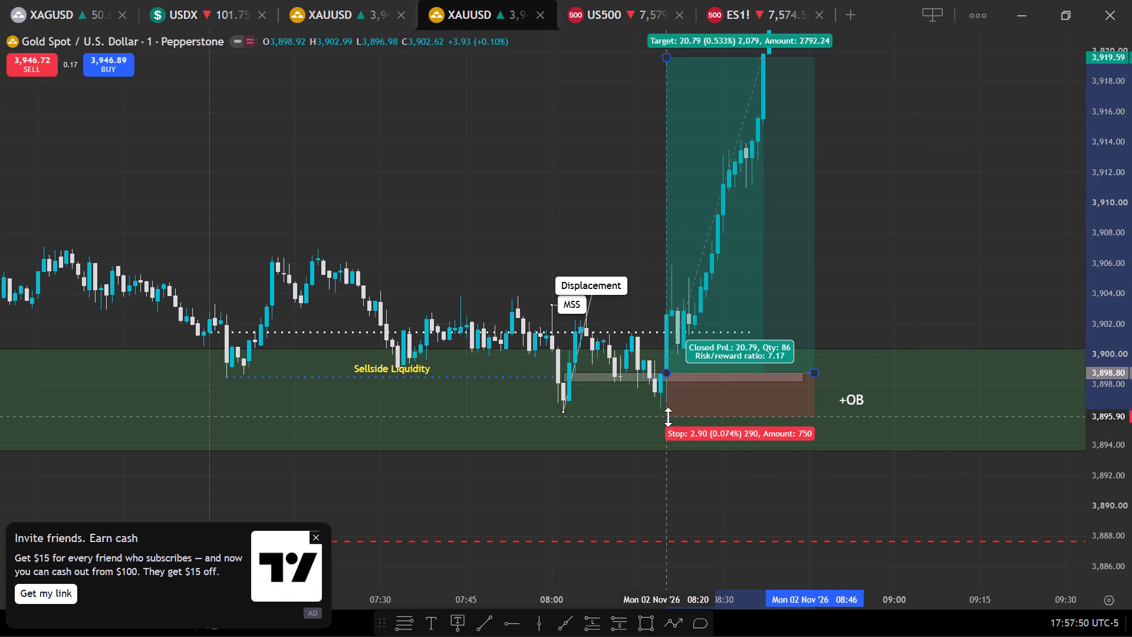
{"action": "left_click_drag", "start_coordinate": [668, 417], "coordinate": [673, 413]}
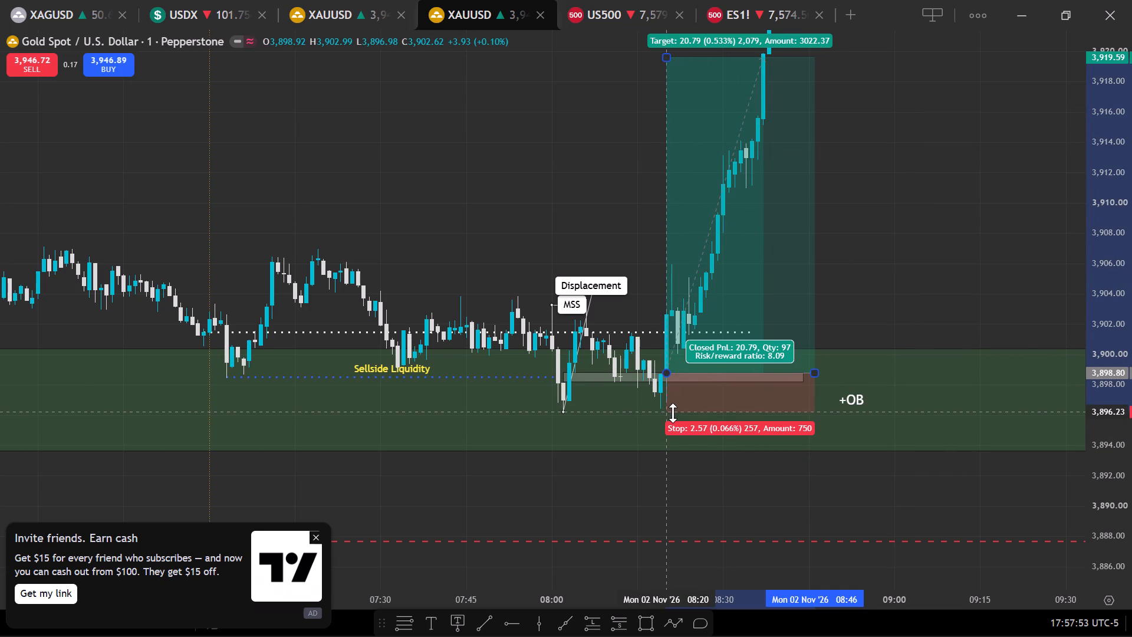
{"action": "left_click_drag", "start_coordinate": [673, 413], "coordinate": [674, 416]}
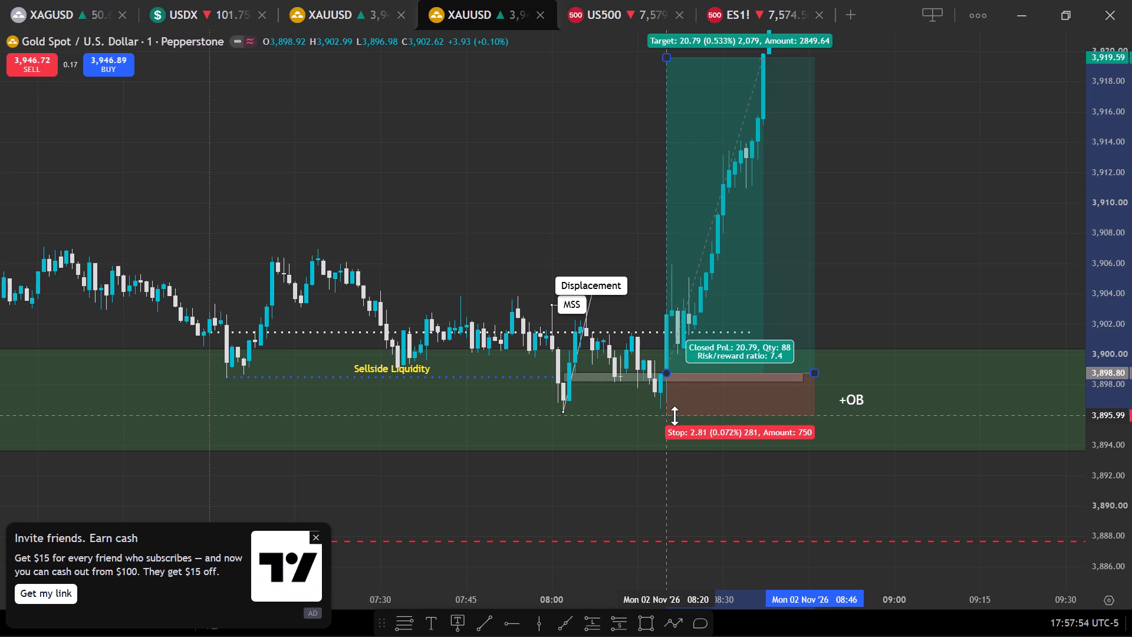
{"action": "left_click_drag", "start_coordinate": [674, 416], "coordinate": [676, 445]}
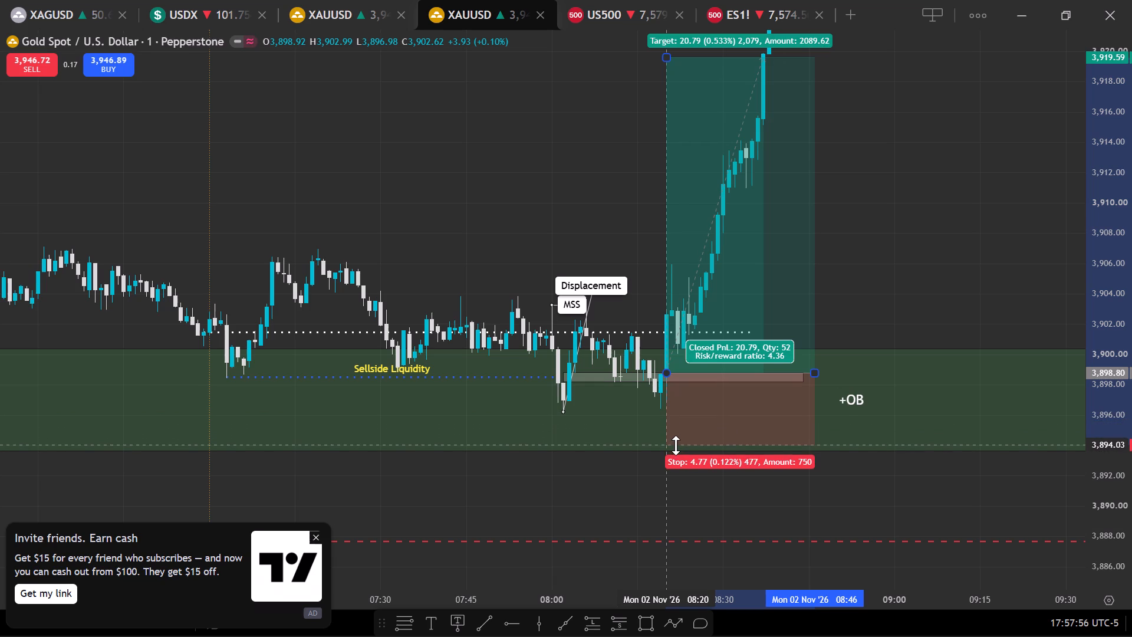
{"action": "left_click_drag", "start_coordinate": [676, 445], "coordinate": [674, 451]}
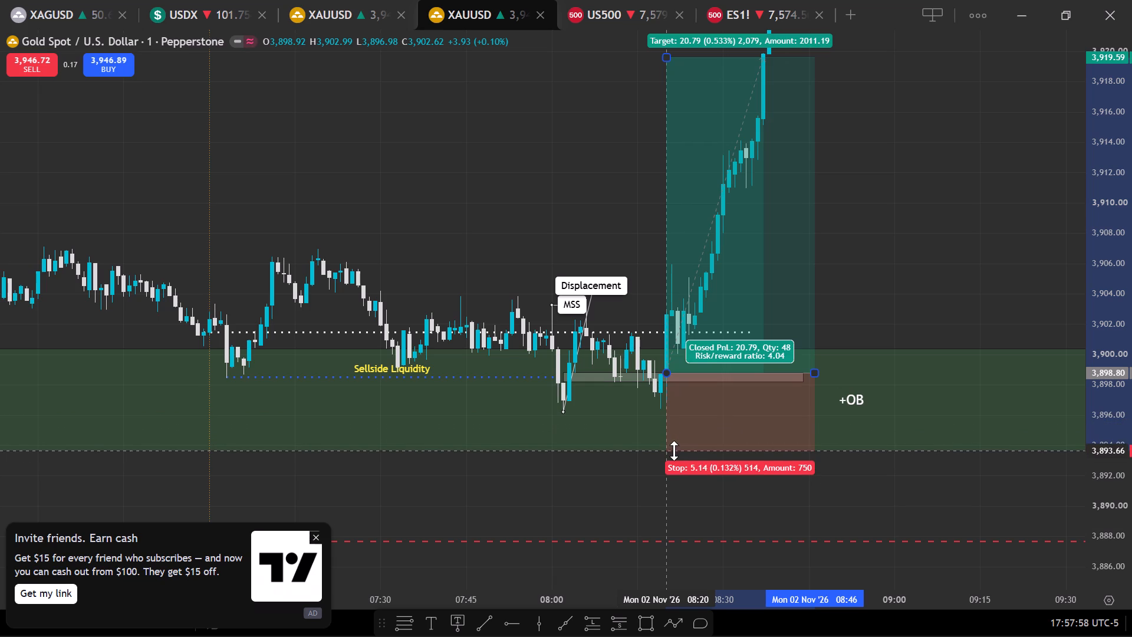
{"action": "left_click_drag", "start_coordinate": [674, 451], "coordinate": [676, 452]}
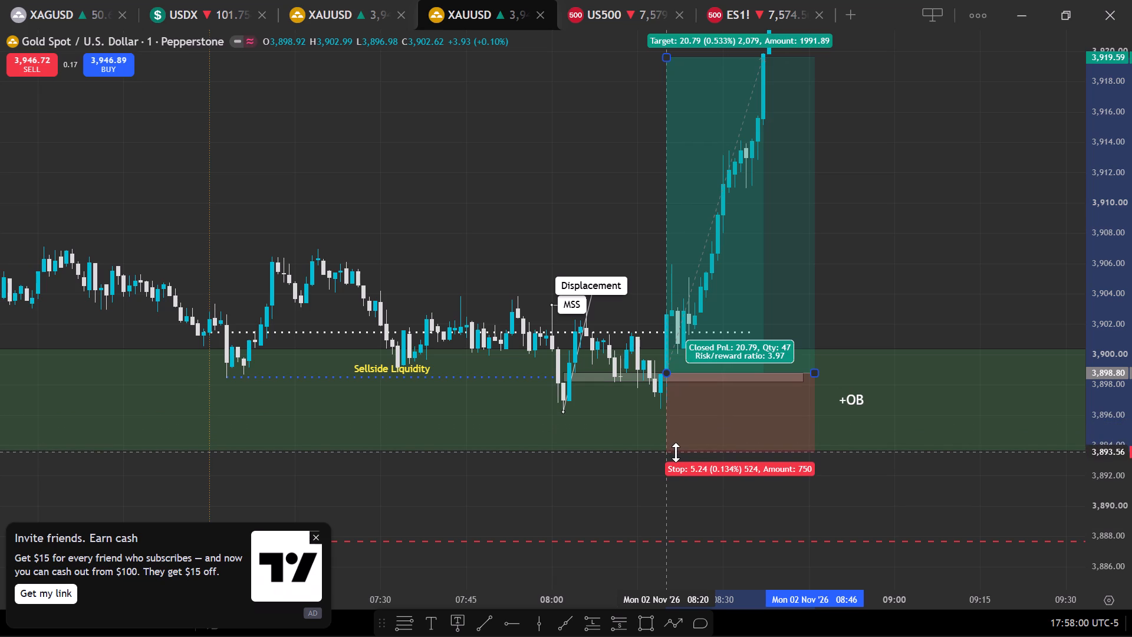
{"action": "left_click_drag", "start_coordinate": [676, 452], "coordinate": [676, 451]}
{"action": "left_click", "coordinate": [676, 451]}
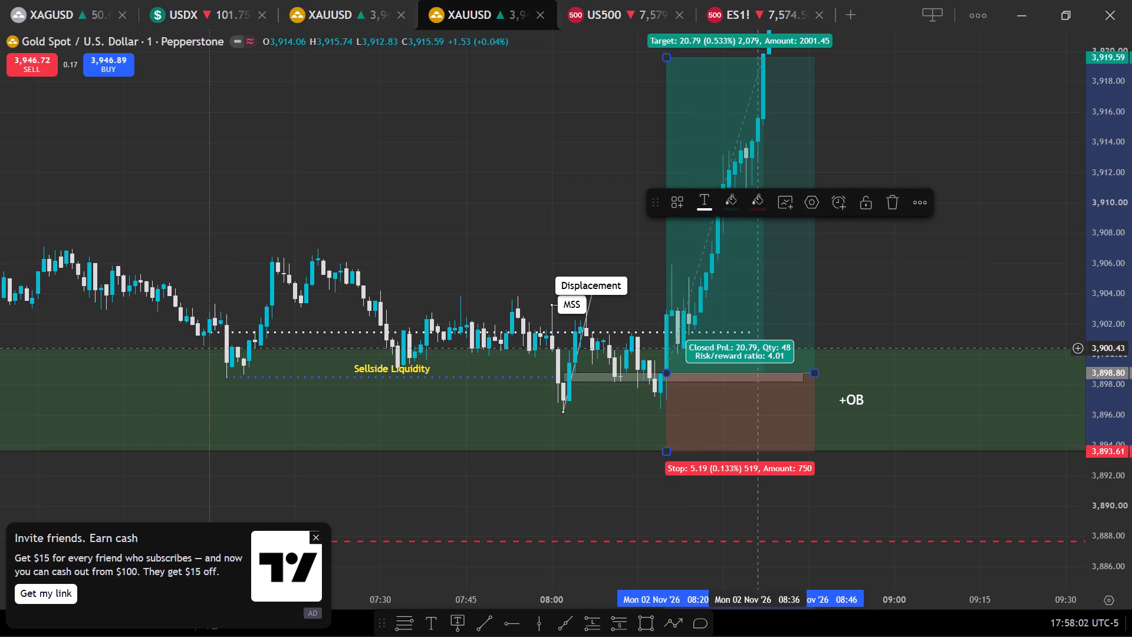
{"action": "left_click", "coordinate": [886, 257]}
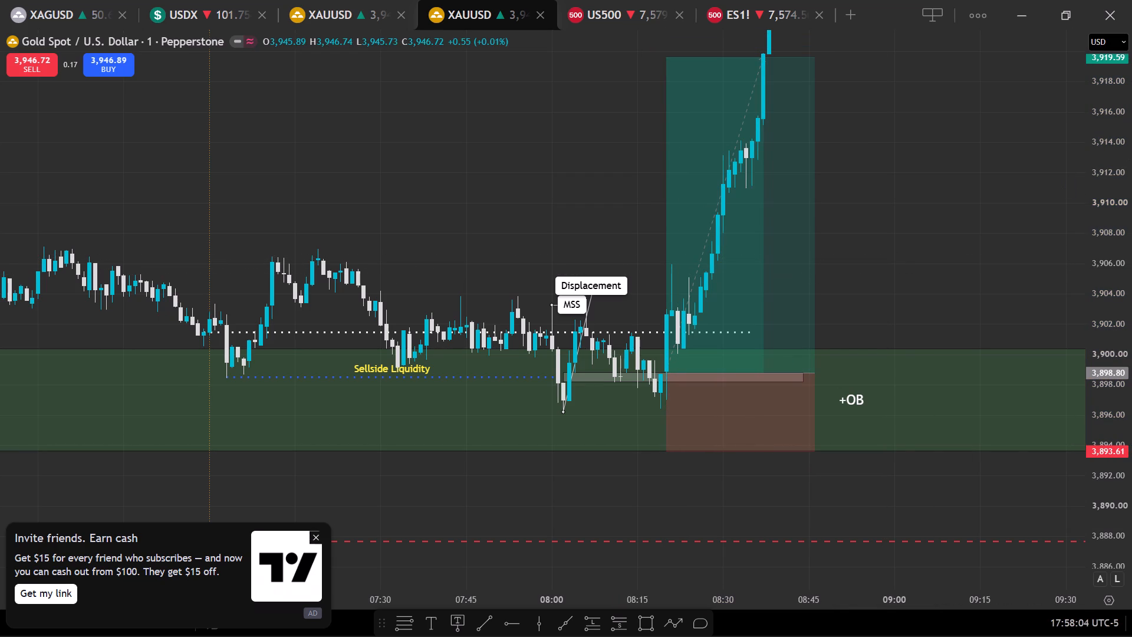
Examine the long position's entry and stop against the MSS, displacement, FVG and +OB markings at several chart scales.
{"action": "scroll", "coordinate": [1129, 147], "scroll_direction": "down", "scroll_amount": 4}
{"action": "scroll", "coordinate": [992, 212], "scroll_direction": "up", "scroll_amount": 4}
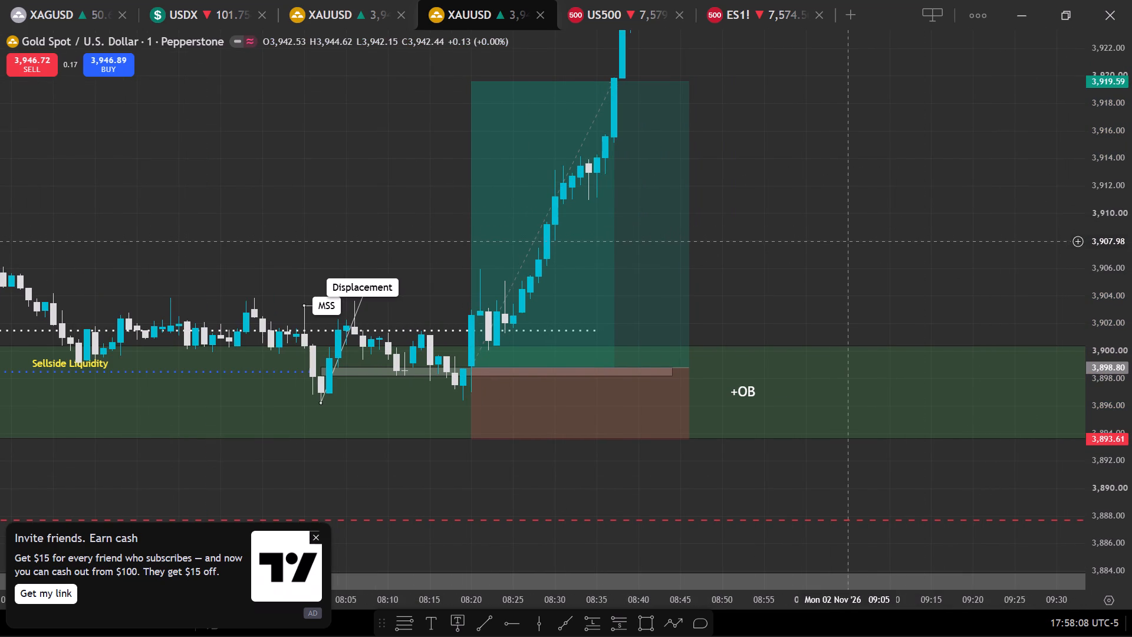
{"action": "scroll", "coordinate": [847, 237], "scroll_direction": "down", "scroll_amount": 4}
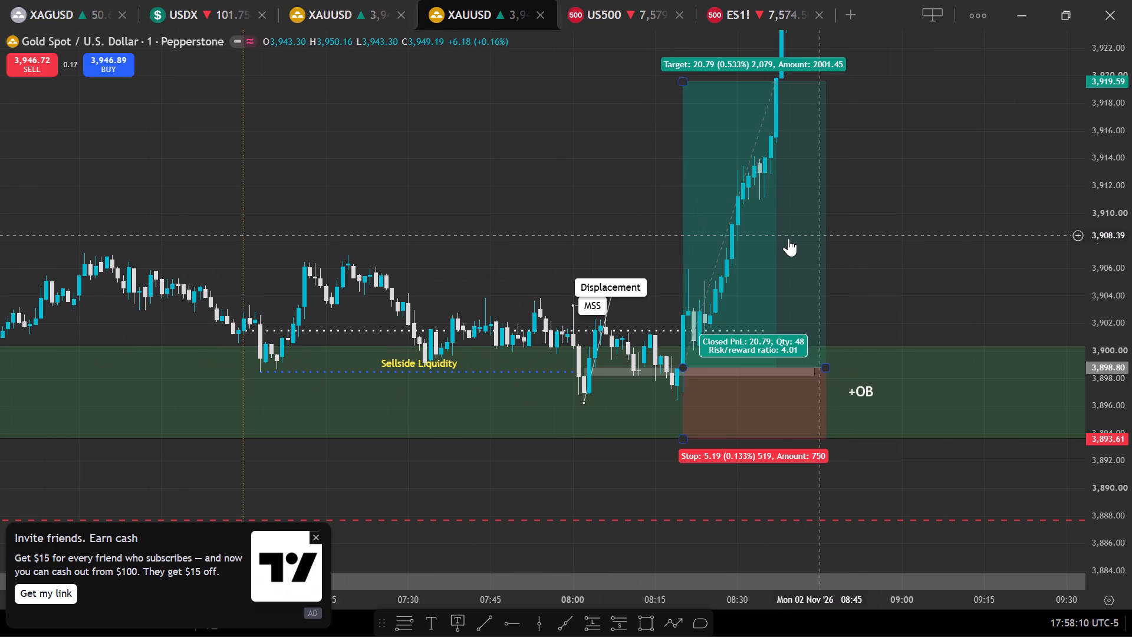
{"action": "left_click", "coordinate": [784, 238]}
{"action": "scroll", "coordinate": [1112, 258], "scroll_direction": "up", "scroll_amount": 2}
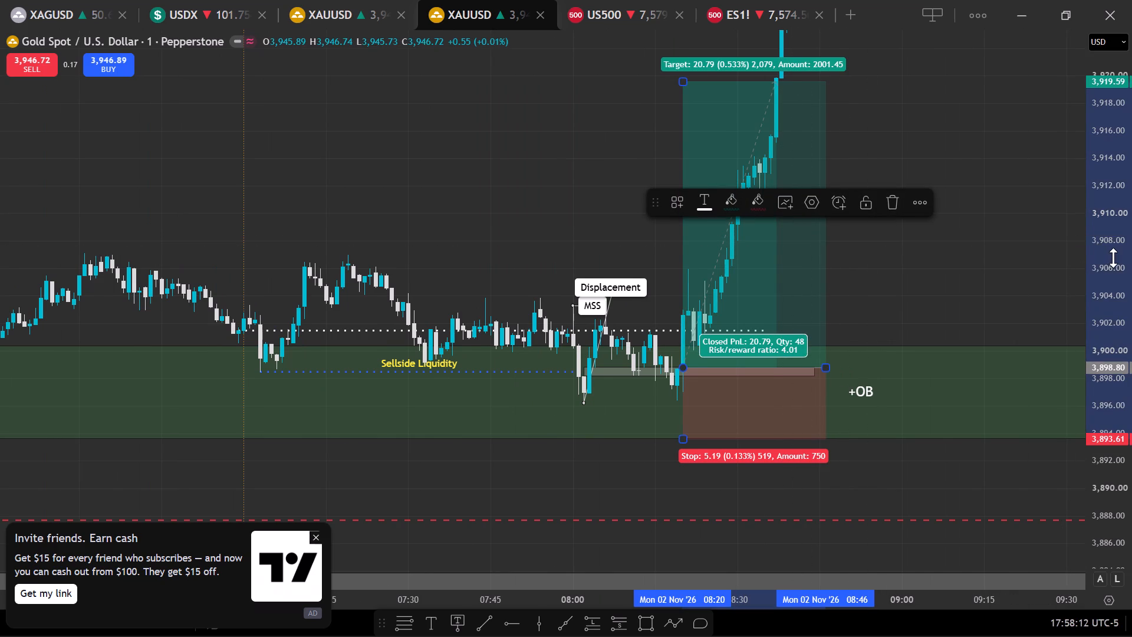
{"action": "scroll", "coordinate": [1113, 258], "scroll_direction": "up", "scroll_amount": 12}
{"action": "scroll", "coordinate": [949, 285], "scroll_direction": "up", "scroll_amount": 4}
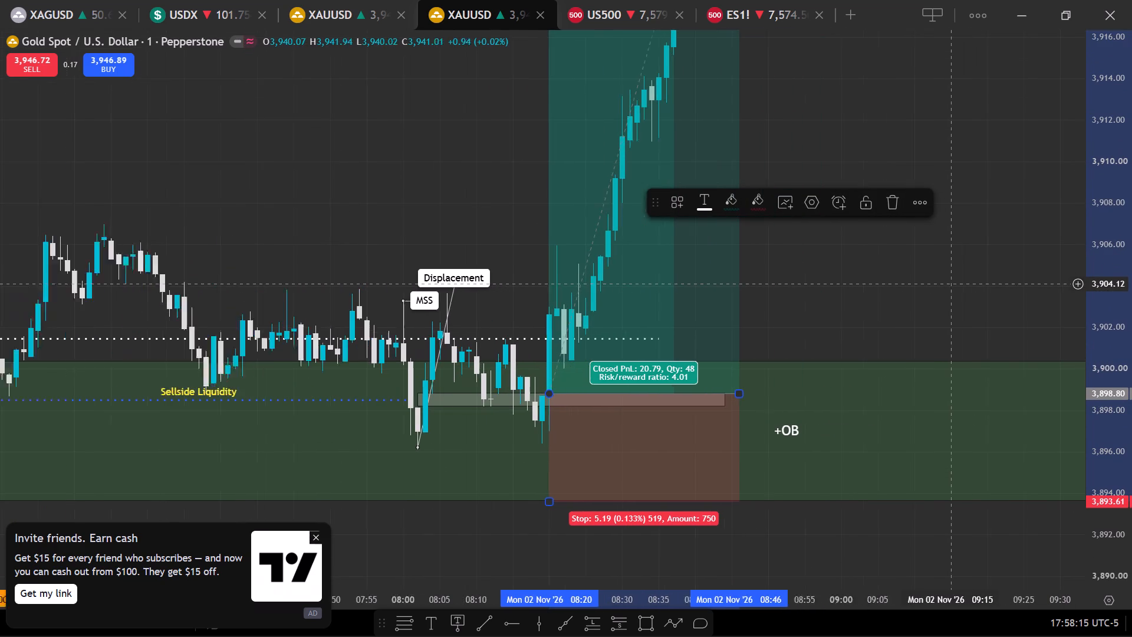
{"action": "scroll", "coordinate": [948, 282], "scroll_direction": "up", "scroll_amount": 2}
{"action": "scroll", "coordinate": [1128, 305], "scroll_direction": "up", "scroll_amount": 3}
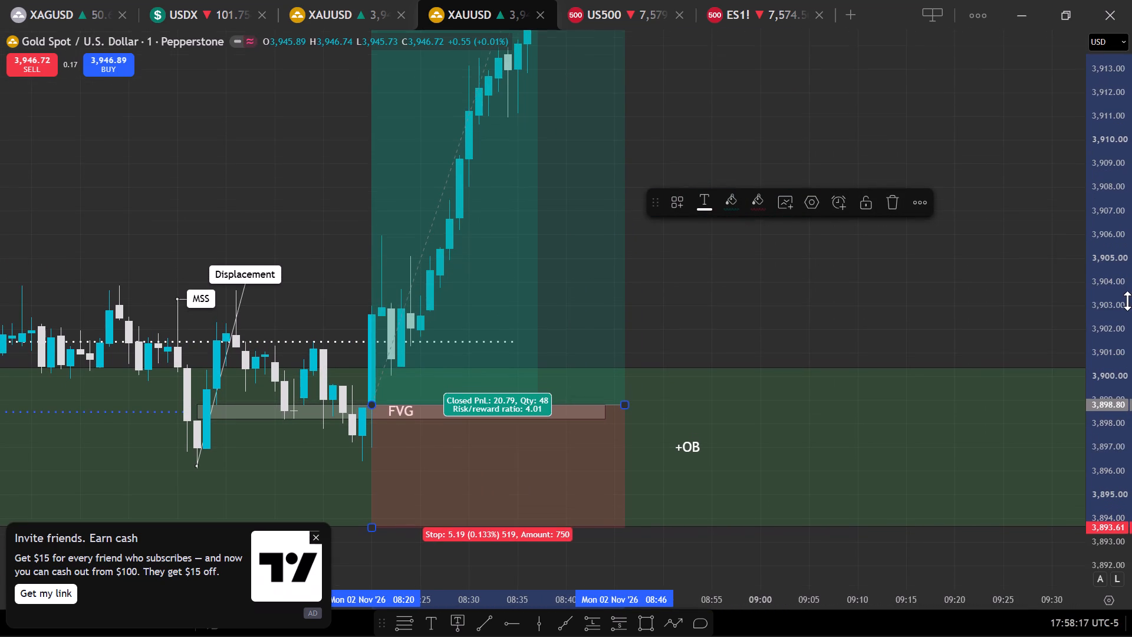
{"action": "scroll", "coordinate": [1127, 301], "scroll_direction": "up", "scroll_amount": 2}
{"action": "scroll", "coordinate": [914, 297], "scroll_direction": "down", "scroll_amount": 2}
{"action": "scroll", "coordinate": [914, 297], "scroll_direction": "up", "scroll_amount": 2}
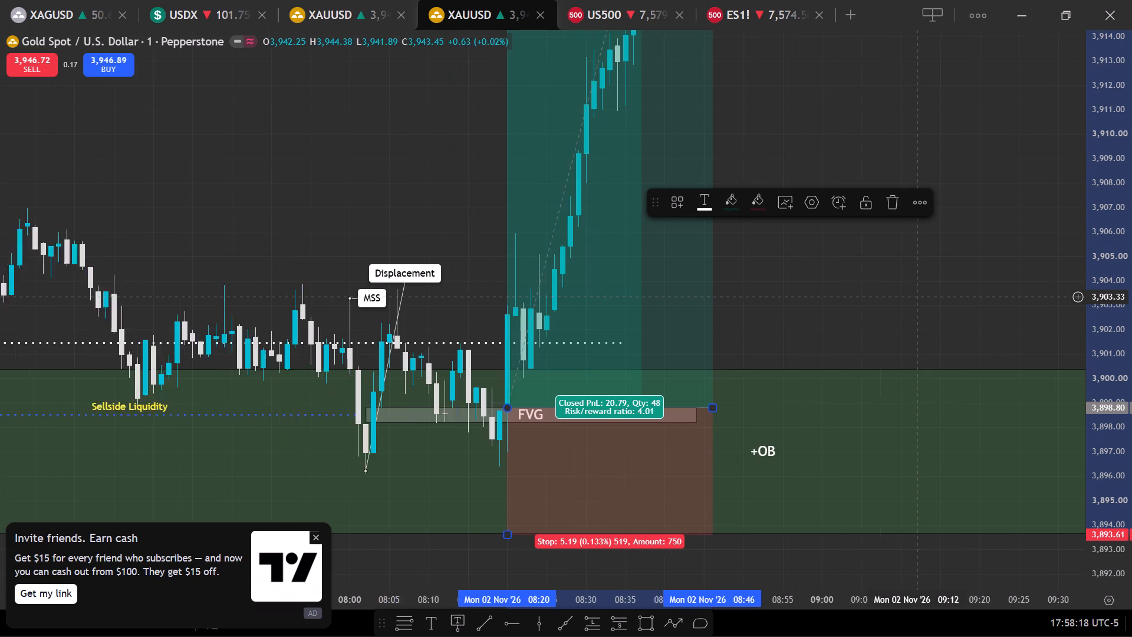
{"action": "scroll", "coordinate": [914, 297], "scroll_direction": "down", "scroll_amount": 4}
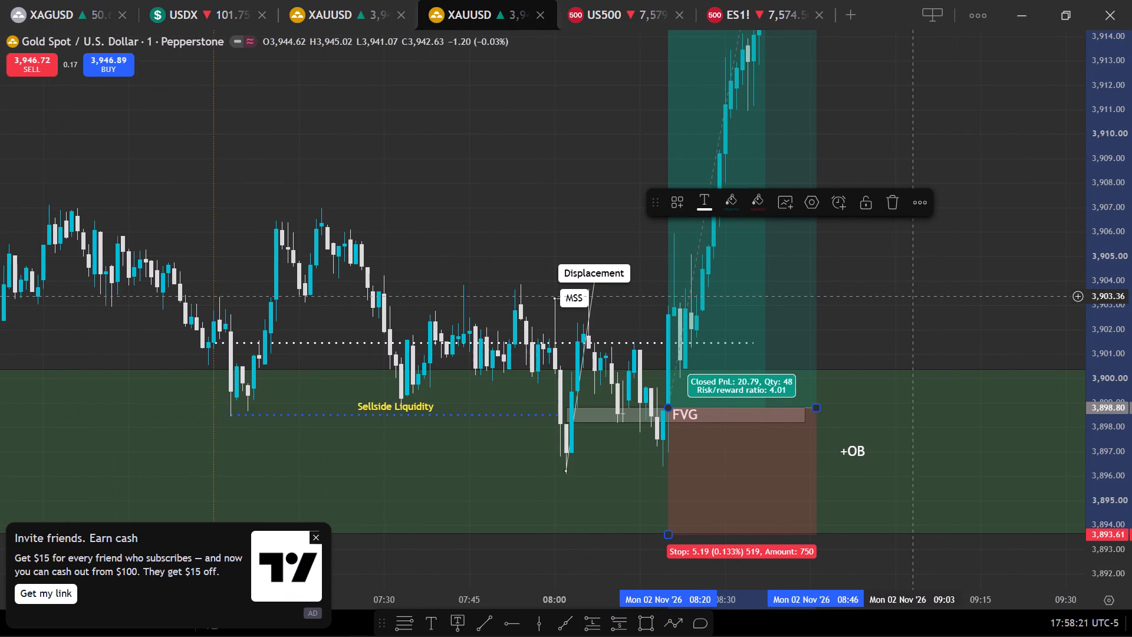
Examine the price action around the sellside liquidity, MSS, displacement and FVG leading into the long position on the 1-minute gold chart.
{"action": "left_click_drag", "start_coordinate": [460, 214], "coordinate": [430, 288]}
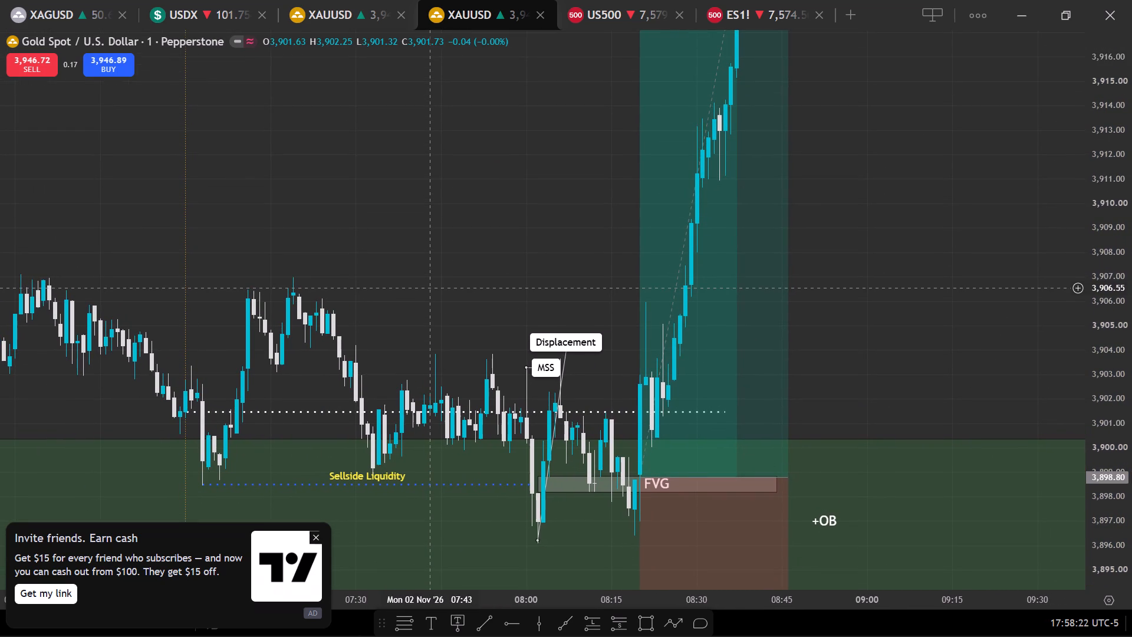
{"action": "left_click_drag", "start_coordinate": [430, 288], "coordinate": [429, 265]}
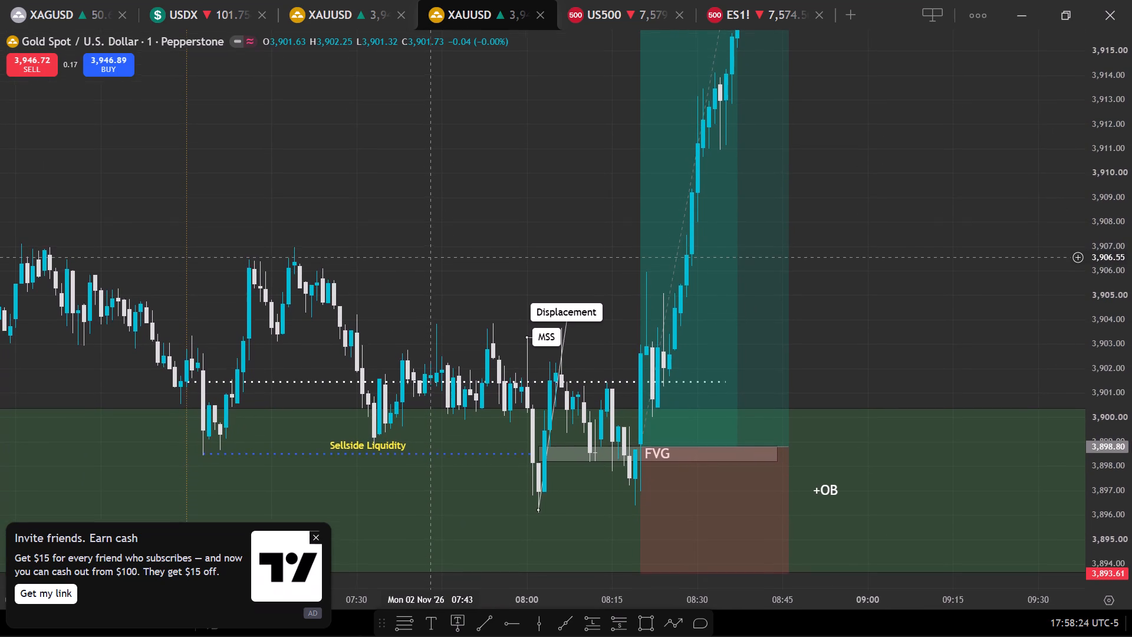
{"action": "left_click_drag", "start_coordinate": [429, 265], "coordinate": [421, 289]}
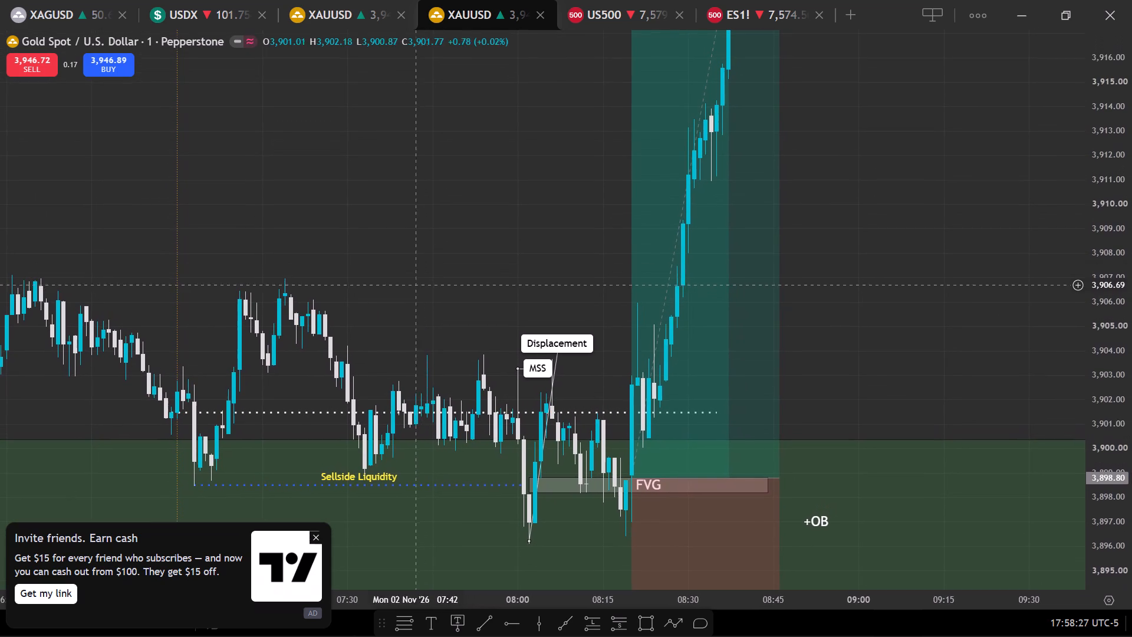
{"action": "scroll", "coordinate": [937, 231], "scroll_direction": "up", "scroll_amount": 2}
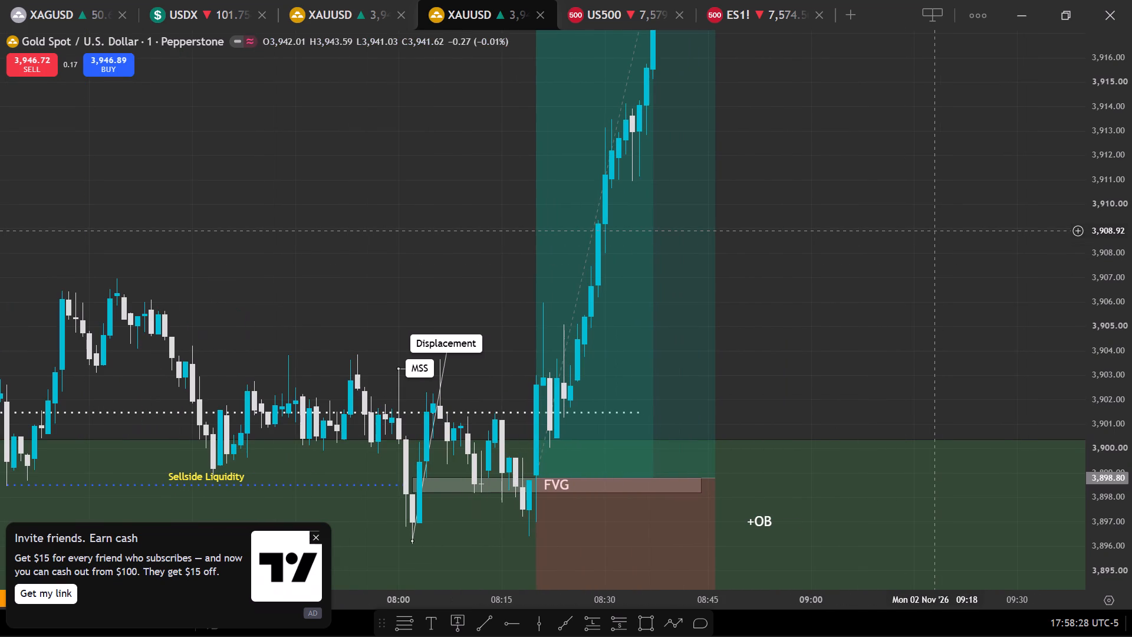
{"action": "scroll", "coordinate": [1121, 193], "scroll_direction": "down", "scroll_amount": 8}
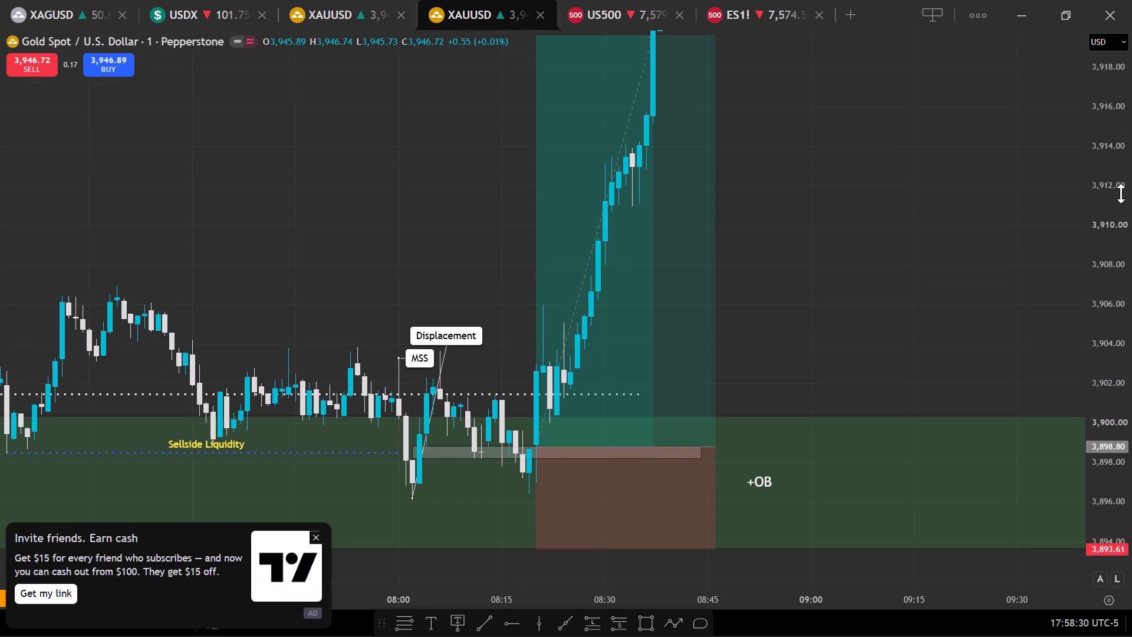
{"action": "scroll", "coordinate": [1121, 193], "scroll_direction": "down", "scroll_amount": 2}
{"action": "scroll", "coordinate": [958, 226], "scroll_direction": "up", "scroll_amount": 1}
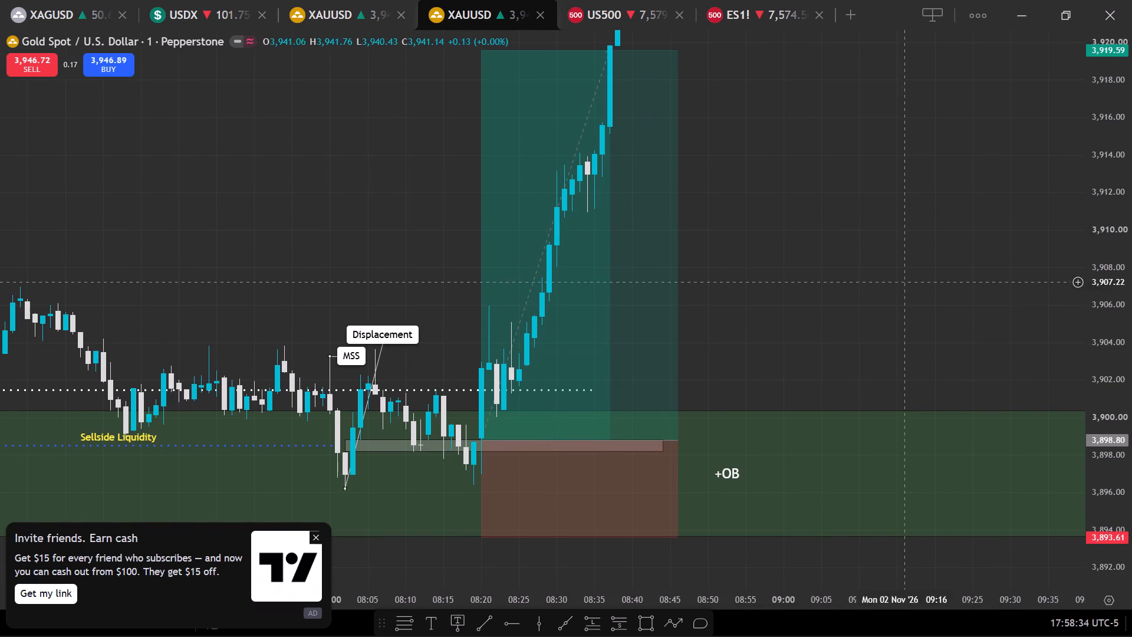
{"action": "scroll", "coordinate": [1082, 278], "scroll_direction": "up", "scroll_amount": 2}
{"action": "scroll", "coordinate": [887, 305], "scroll_direction": "down", "scroll_amount": 2}
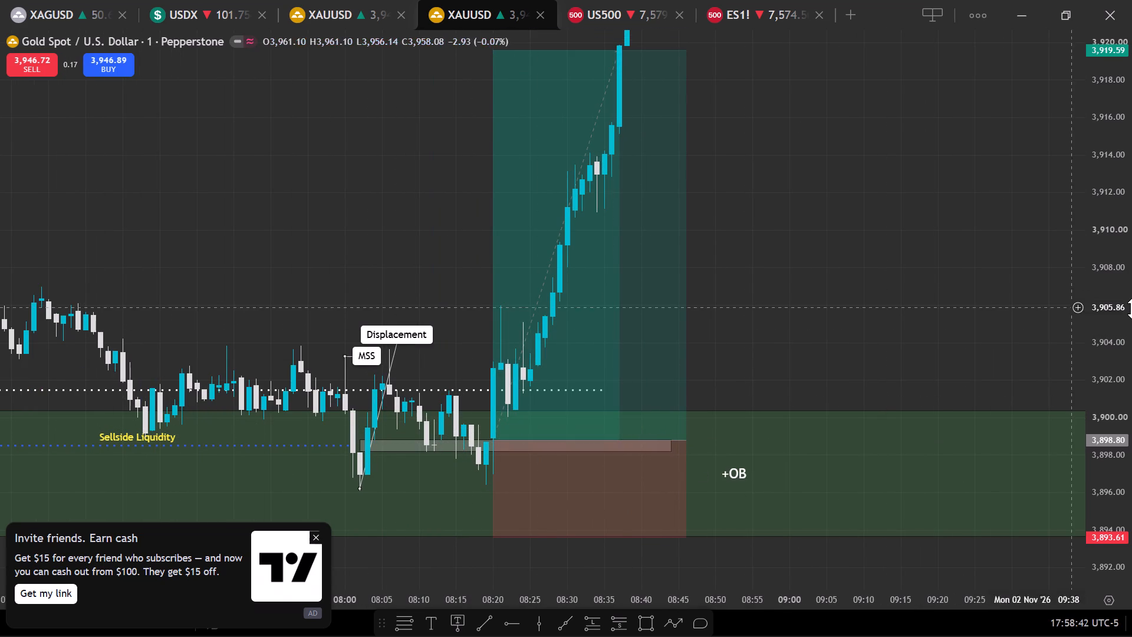
{"action": "scroll", "coordinate": [1124, 321], "scroll_direction": "down", "scroll_amount": 1}
{"action": "scroll", "coordinate": [1124, 321], "scroll_direction": "up", "scroll_amount": 11}
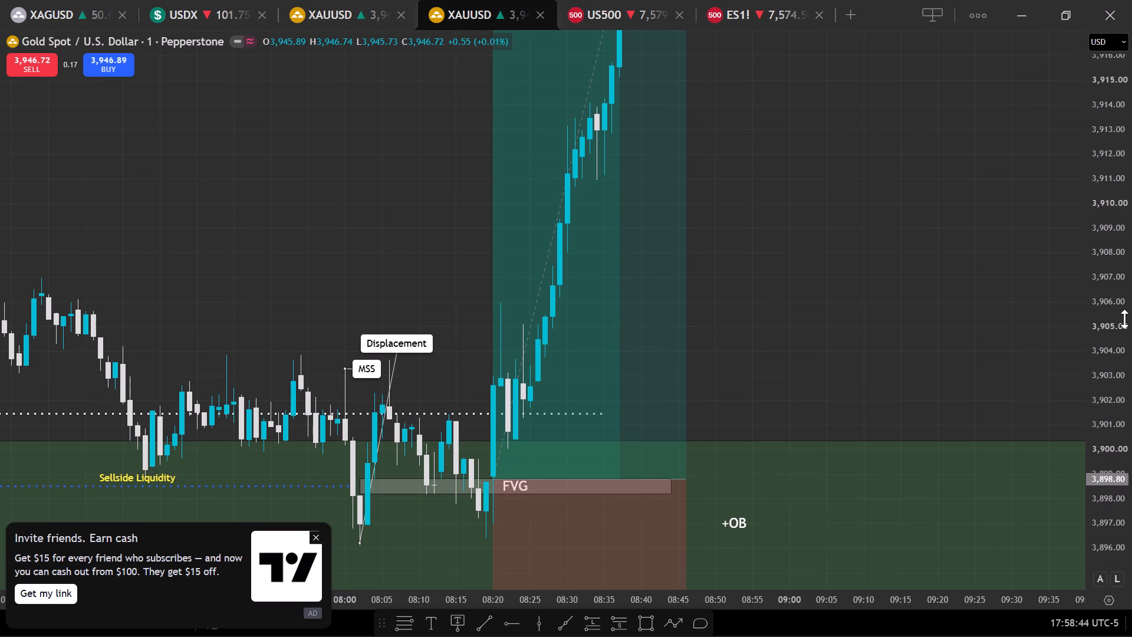
{"action": "left_click_drag", "start_coordinate": [909, 330], "coordinate": [972, 334]}
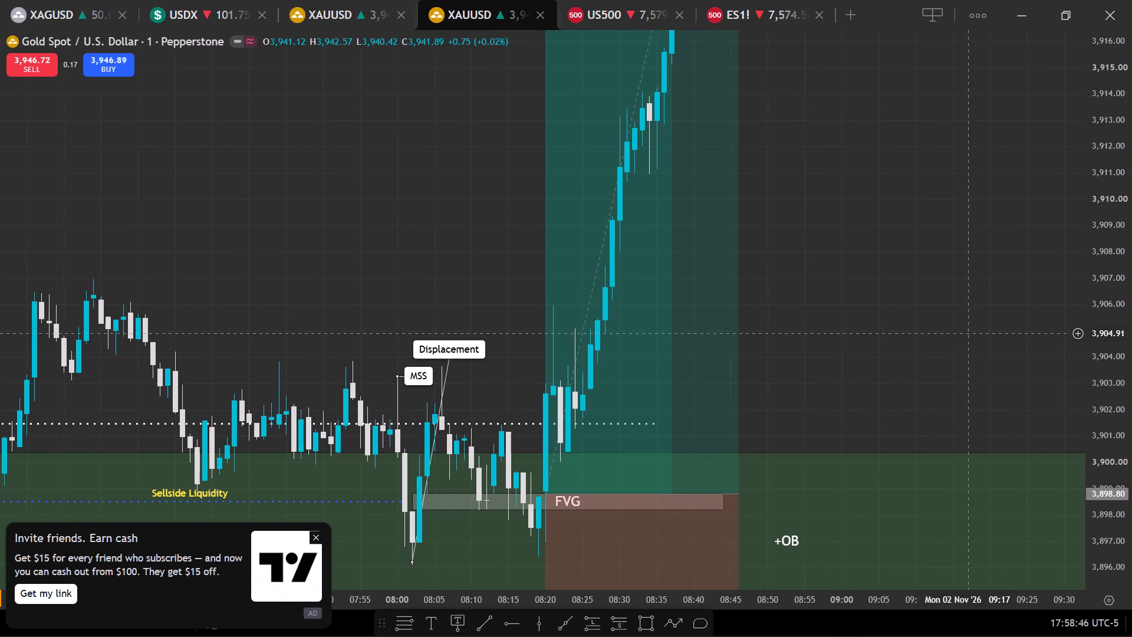
{"action": "left_click_drag", "start_coordinate": [972, 334], "coordinate": [973, 334]}
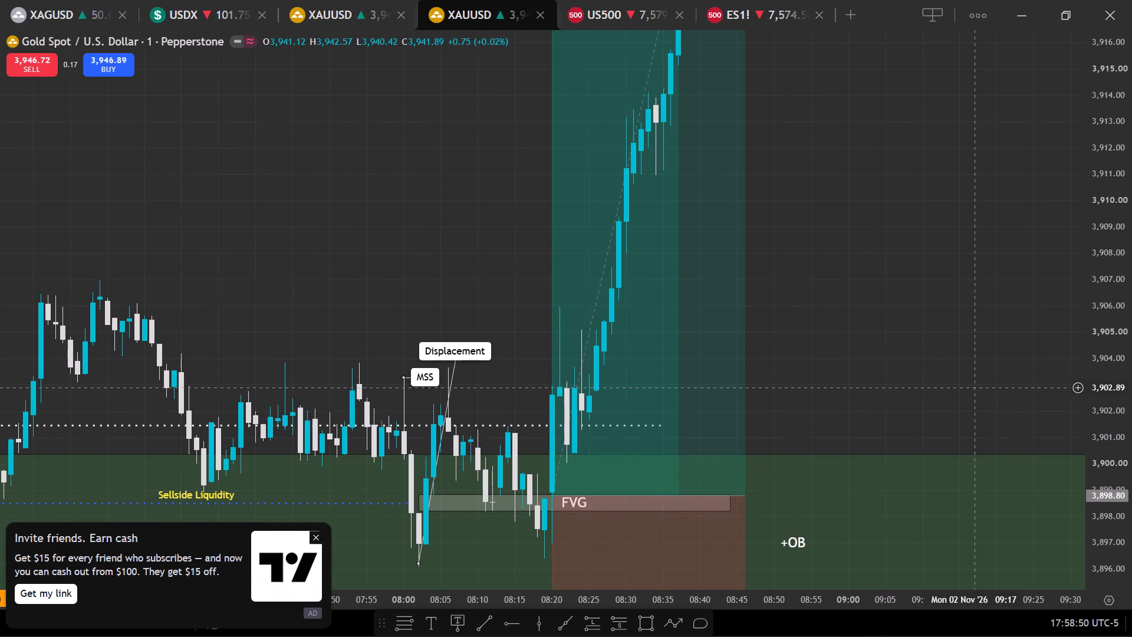
Try several smaller interface zoom levels and settle on 70%.
{"action": "key", "text": "ctrl+minus"}
{"action": "key", "text": "ctrl+minus"}
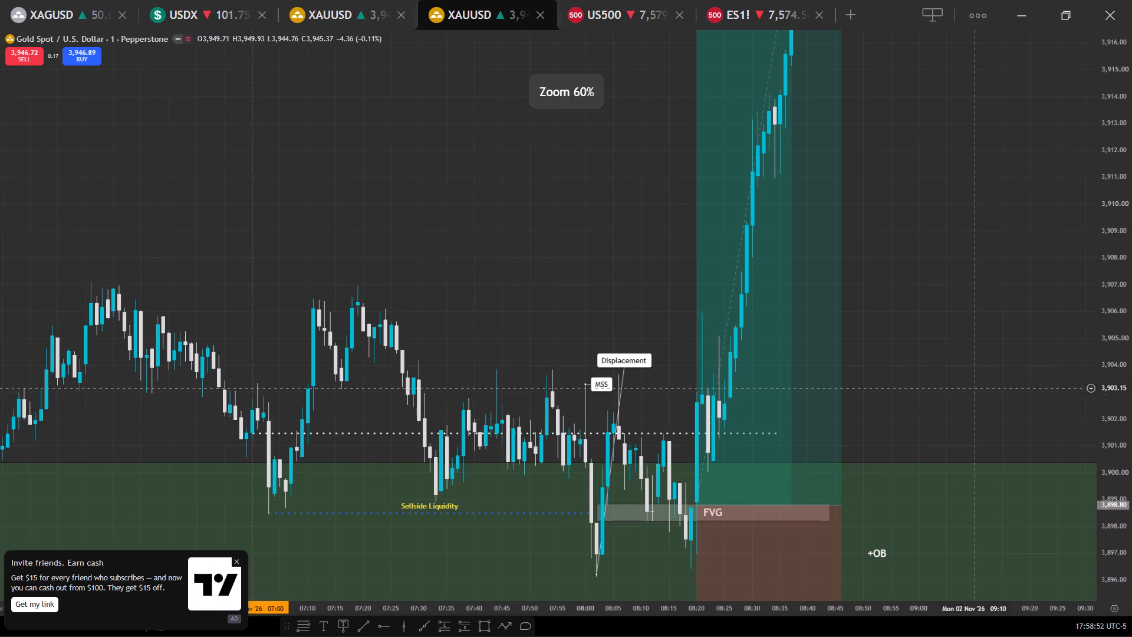
{"action": "key", "text": "ctrl+minus"}
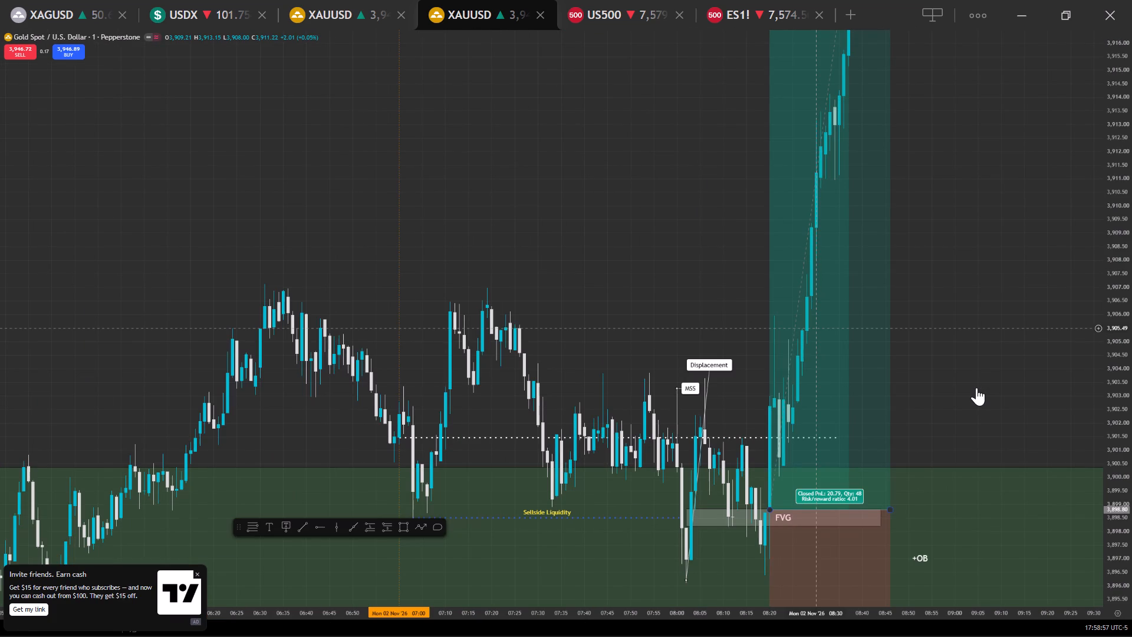
{"action": "key", "text": "ctrl+minus"}
{"action": "key", "text": "ctrl+minus"}
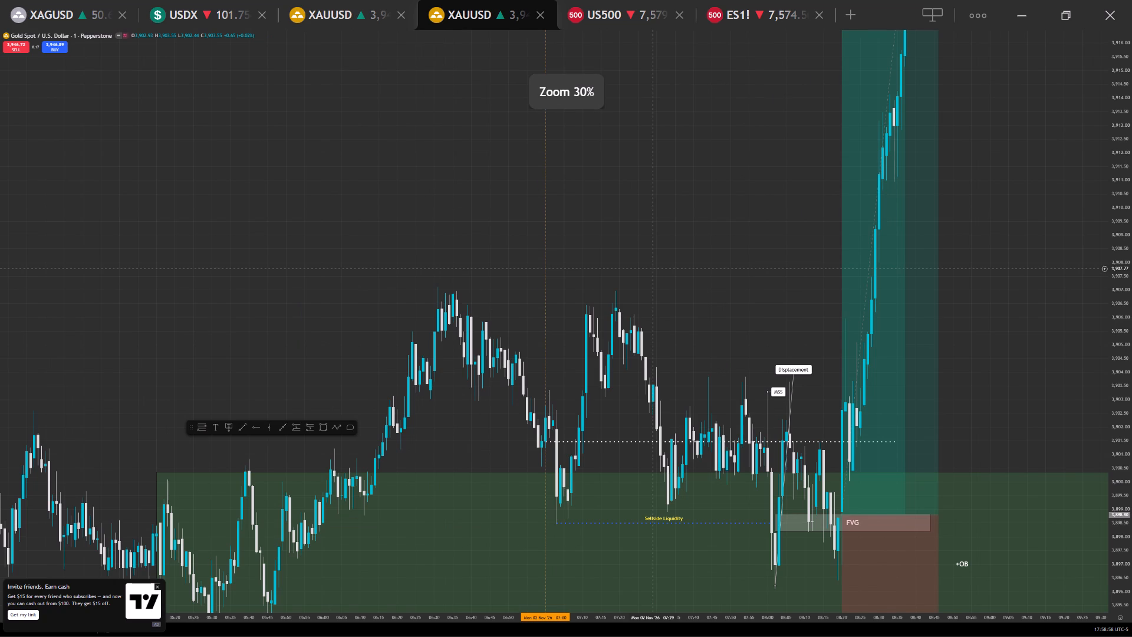
{"action": "key", "text": "ctrl+minus"}
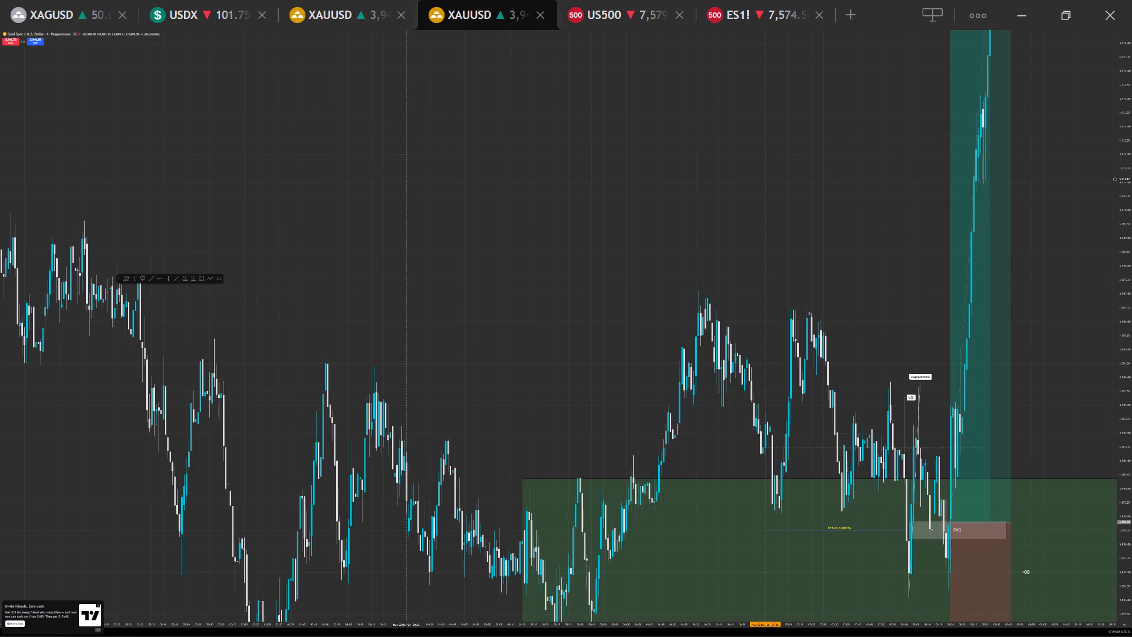
{"action": "key", "text": "ctrl+equal"}
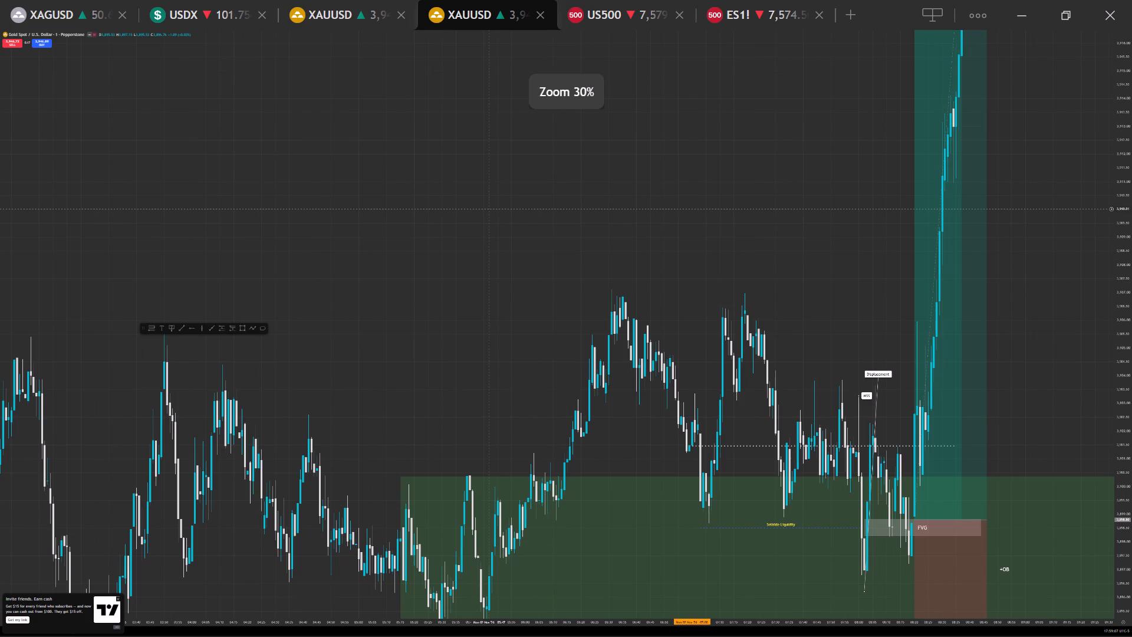
{"action": "key", "text": "ctrl+equal"}
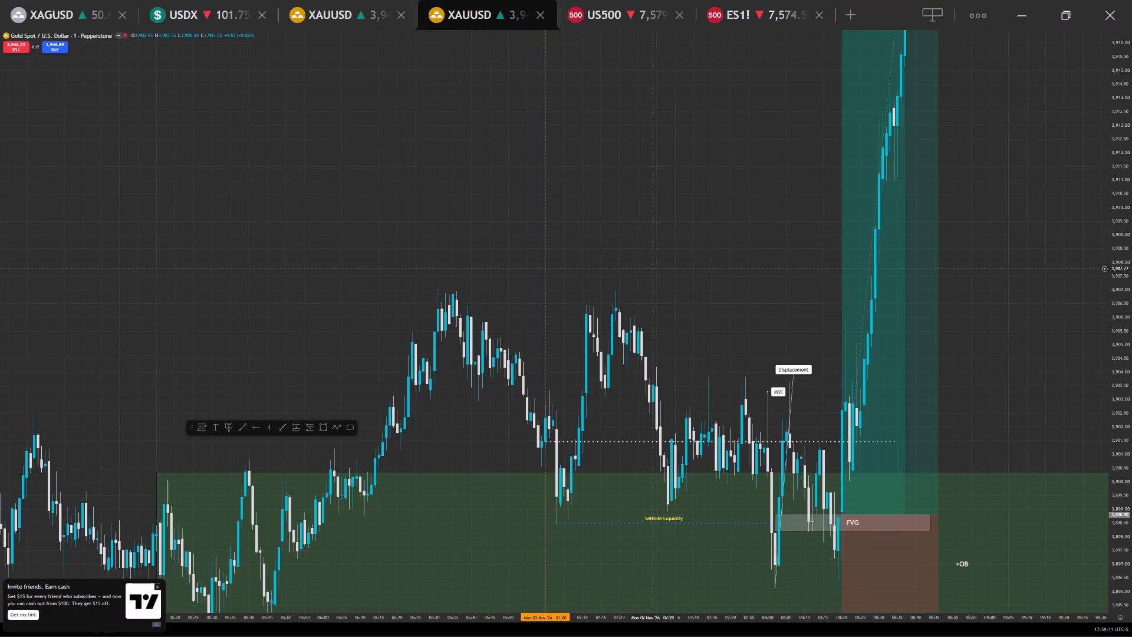
{"action": "key", "text": "ctrl+equal"}
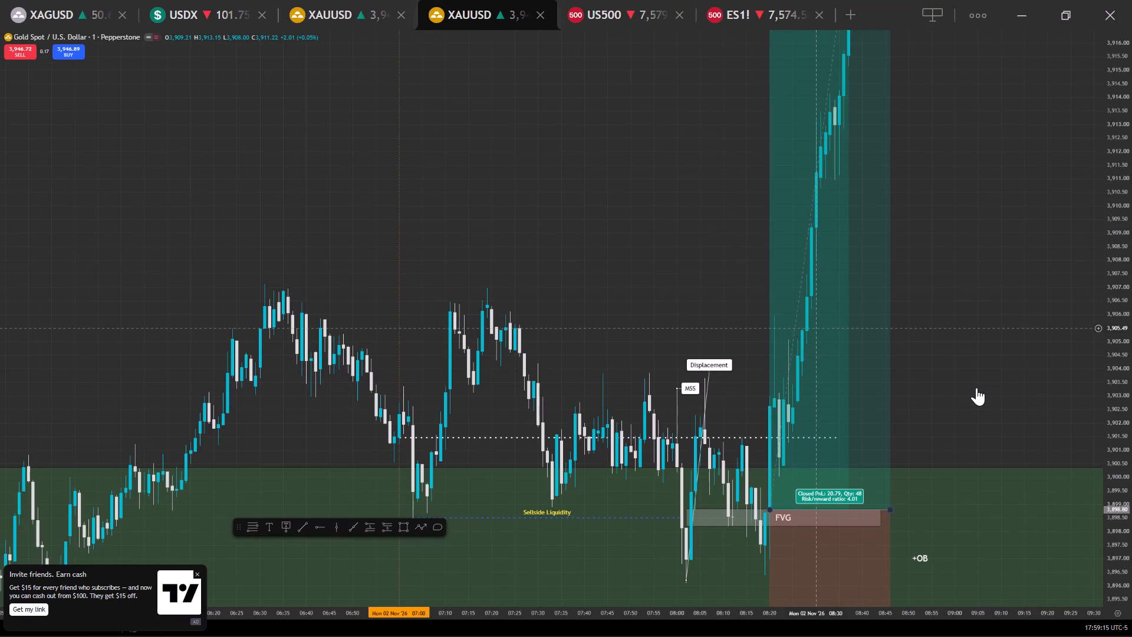
{"action": "key", "text": "ctrl+equal"}
{"action": "key", "text": "ctrl+equal"}
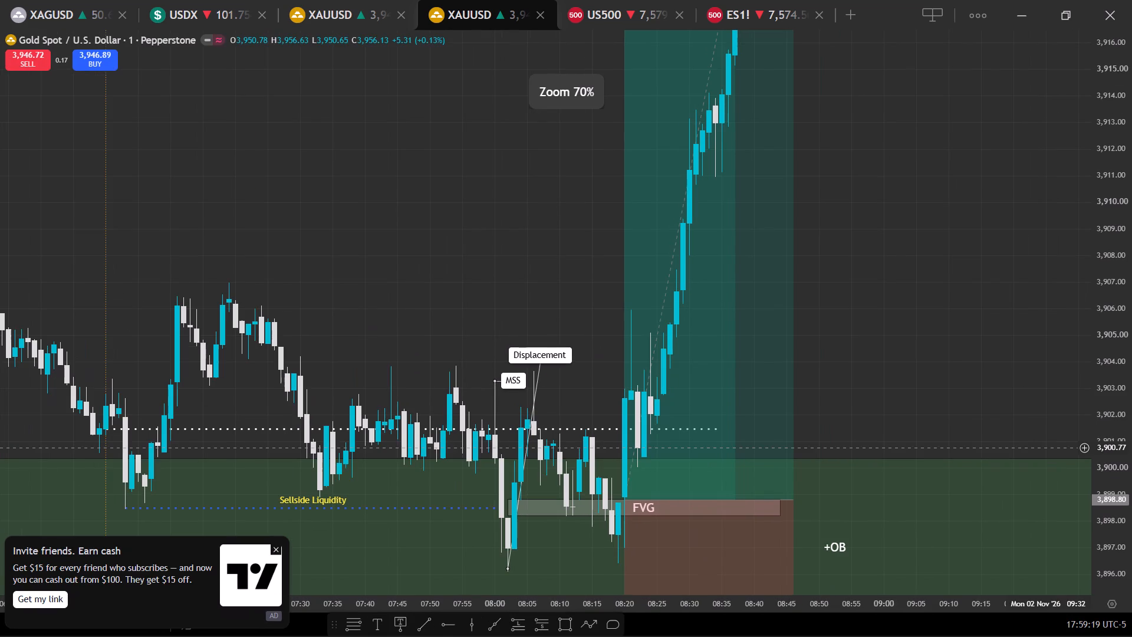
Review the full long position from stop to target together with the +OB zone and the earlier session's price action.
{"action": "scroll", "coordinate": [983, 382], "scroll_direction": "down", "scroll_amount": 2}
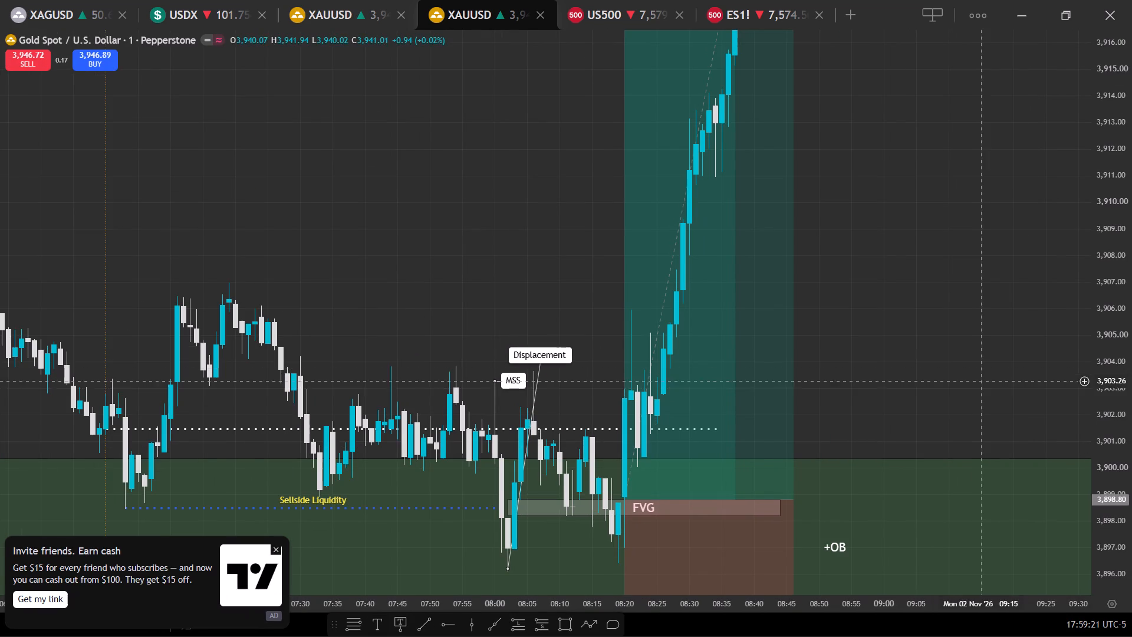
{"action": "scroll", "coordinate": [983, 382], "scroll_direction": "down", "scroll_amount": 4}
{"action": "scroll", "coordinate": [1131, 214], "scroll_direction": "down", "scroll_amount": 12}
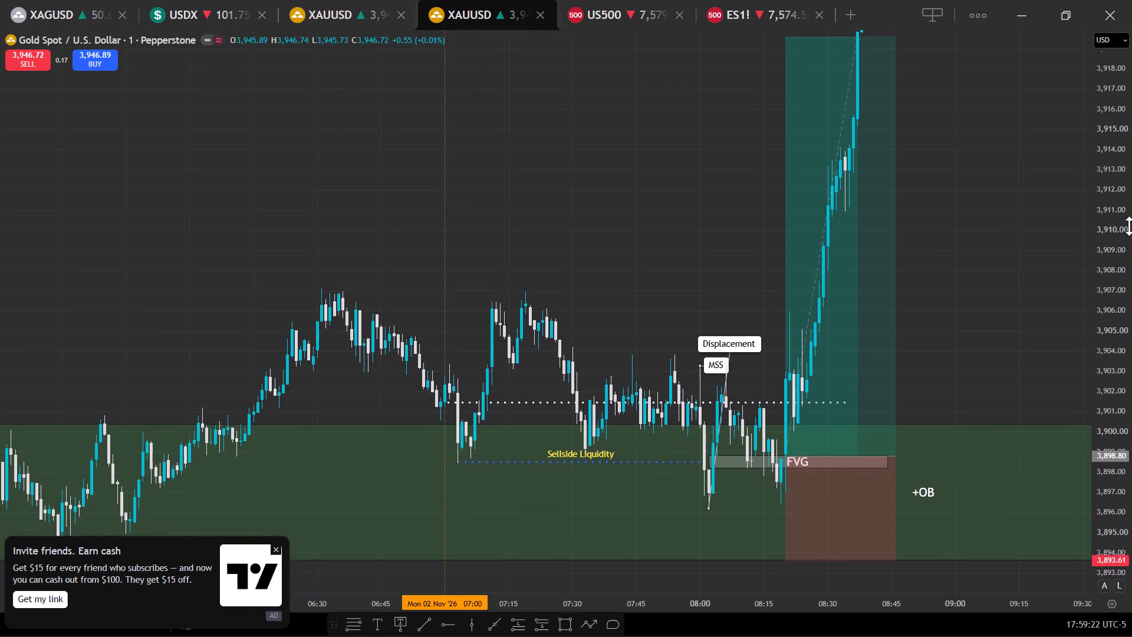
{"action": "scroll", "coordinate": [1129, 226], "scroll_direction": "down", "scroll_amount": 2}
{"action": "scroll", "coordinate": [1128, 228], "scroll_direction": "up", "scroll_amount": 1}
{"action": "scroll", "coordinate": [1128, 228], "scroll_direction": "down", "scroll_amount": 6}
{"action": "scroll", "coordinate": [519, 280], "scroll_direction": "down", "scroll_amount": 3}
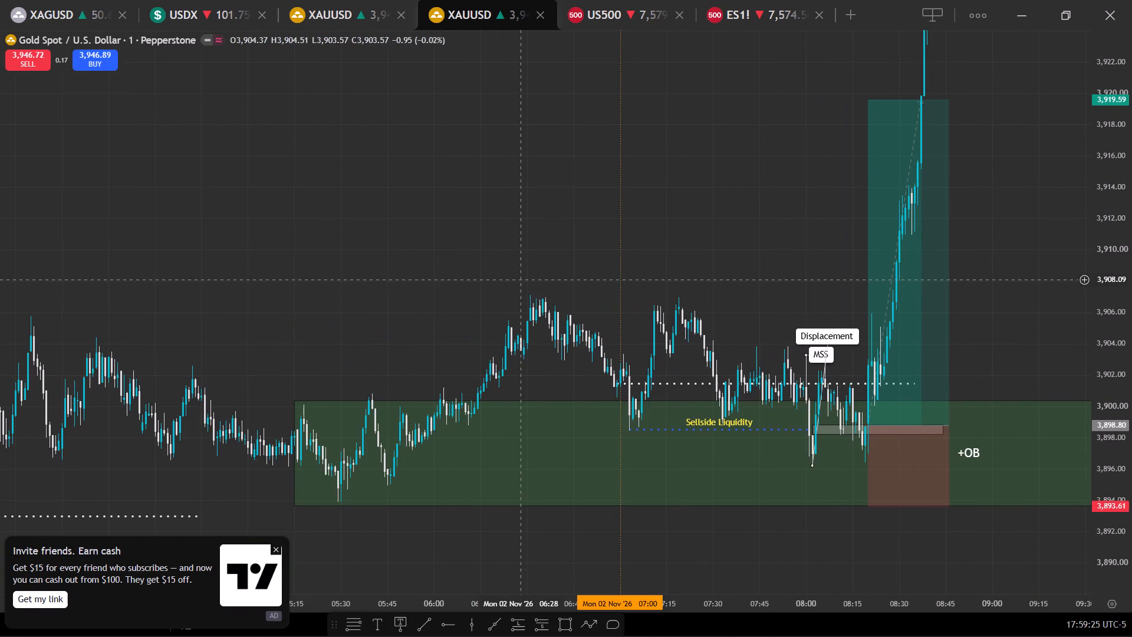
{"action": "scroll", "coordinate": [519, 280], "scroll_direction": "down", "scroll_amount": 2}
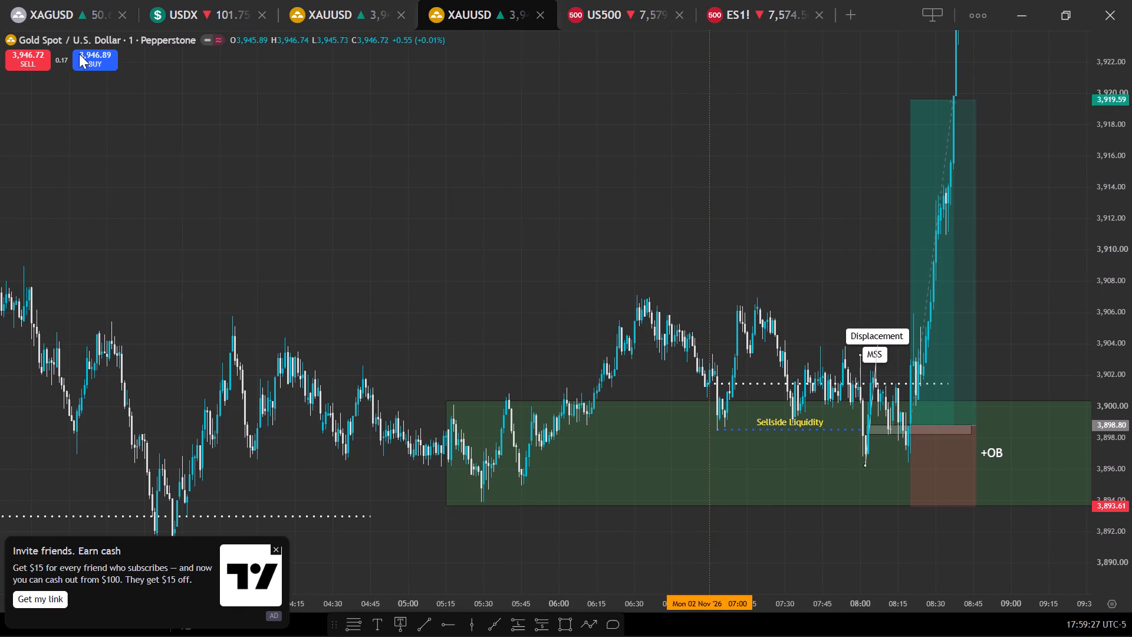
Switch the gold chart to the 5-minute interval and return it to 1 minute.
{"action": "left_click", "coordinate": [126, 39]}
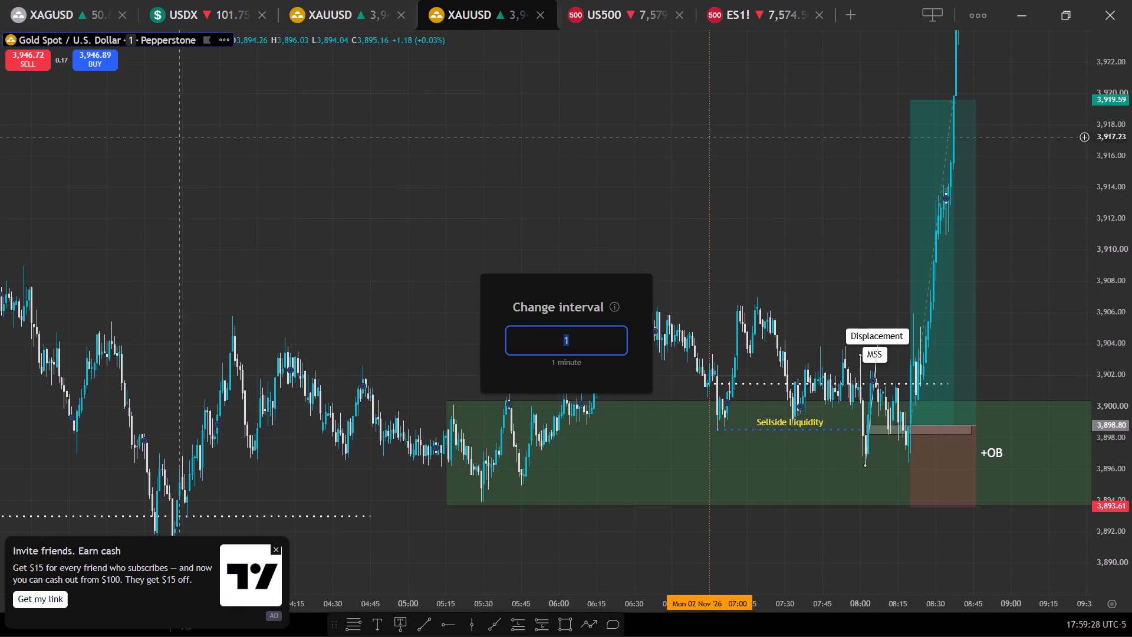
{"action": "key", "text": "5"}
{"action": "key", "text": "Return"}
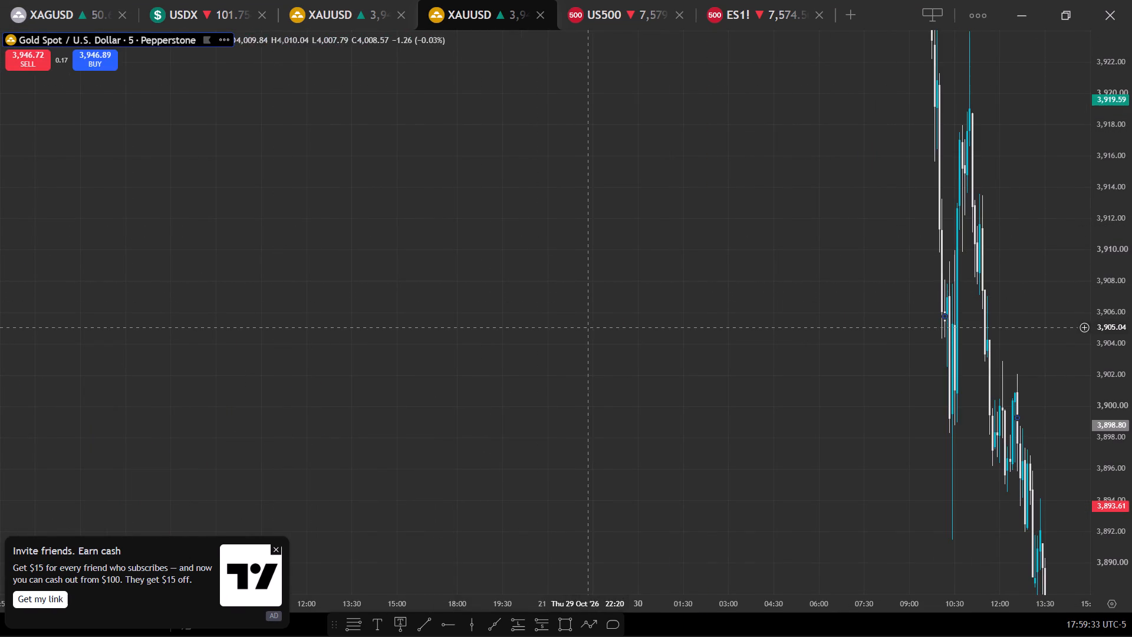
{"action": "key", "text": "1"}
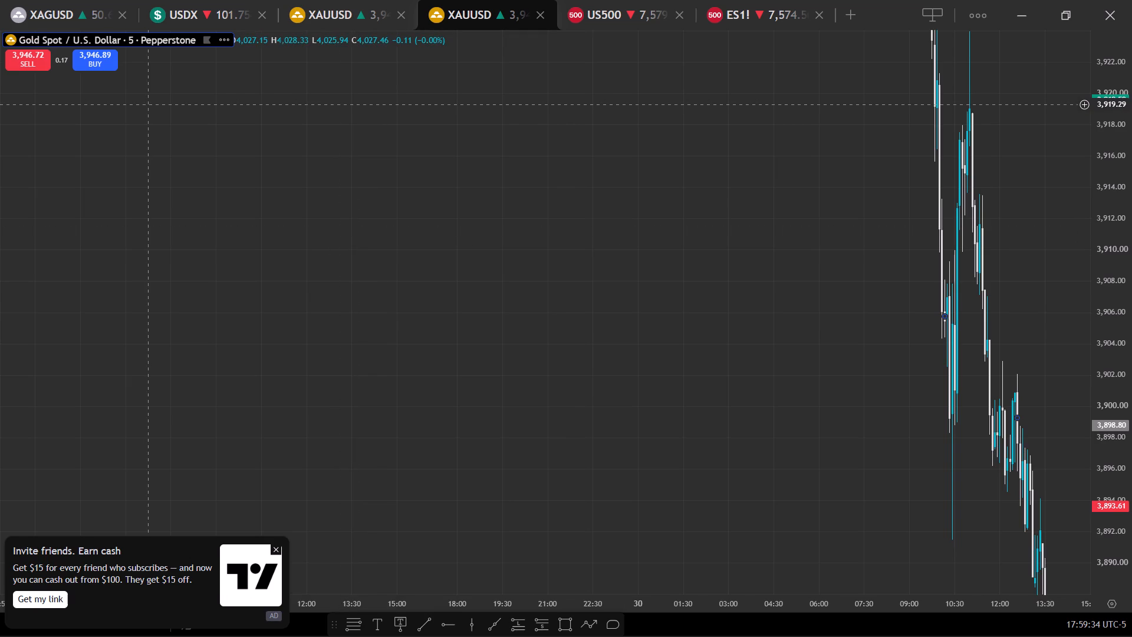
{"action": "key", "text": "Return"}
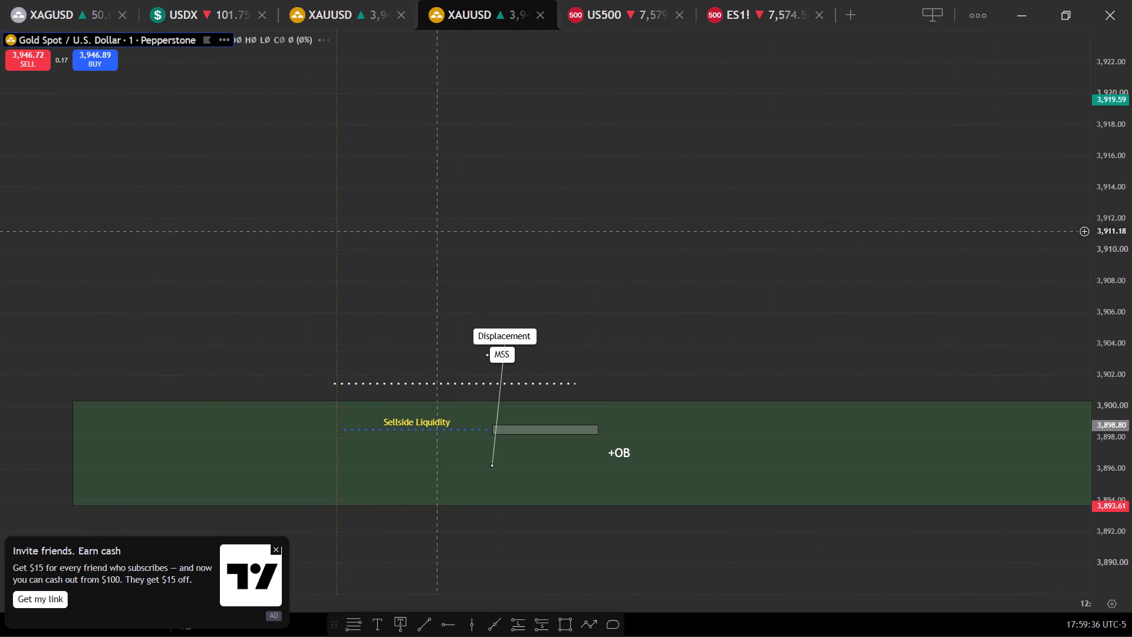
Examine the long position's run from the FVG entry to its target against the MSS, displacement and +OB markings.
{"action": "scroll", "coordinate": [695, 291], "scroll_direction": "up", "scroll_amount": 2}
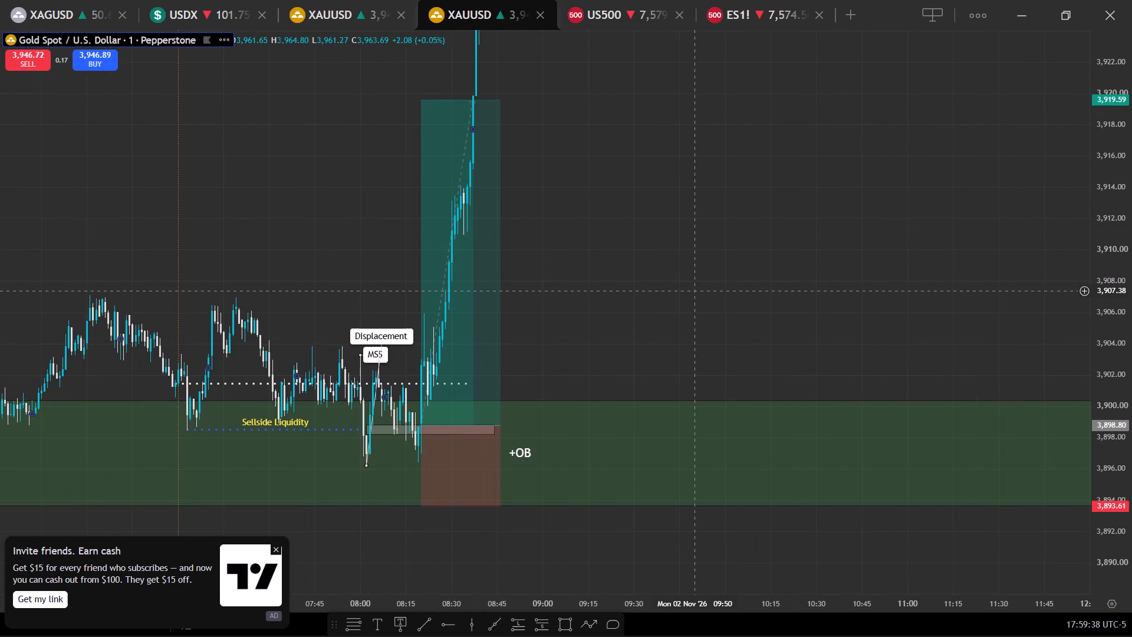
{"action": "scroll", "coordinate": [663, 285], "scroll_direction": "up", "scroll_amount": 2}
{"action": "left_click_drag", "start_coordinate": [600, 277], "coordinate": [812, 284]}
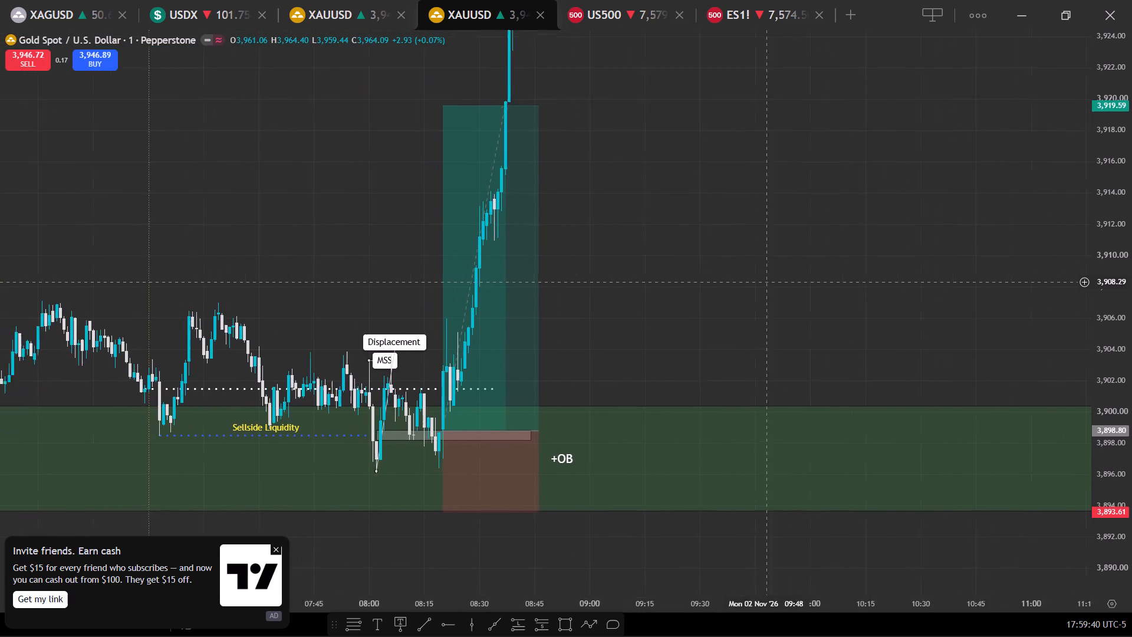
{"action": "left_click_drag", "start_coordinate": [812, 284], "coordinate": [999, 291]}
{"action": "scroll", "coordinate": [1131, 269], "scroll_direction": "up", "scroll_amount": 2}
{"action": "scroll", "coordinate": [967, 275], "scroll_direction": "up", "scroll_amount": 2}
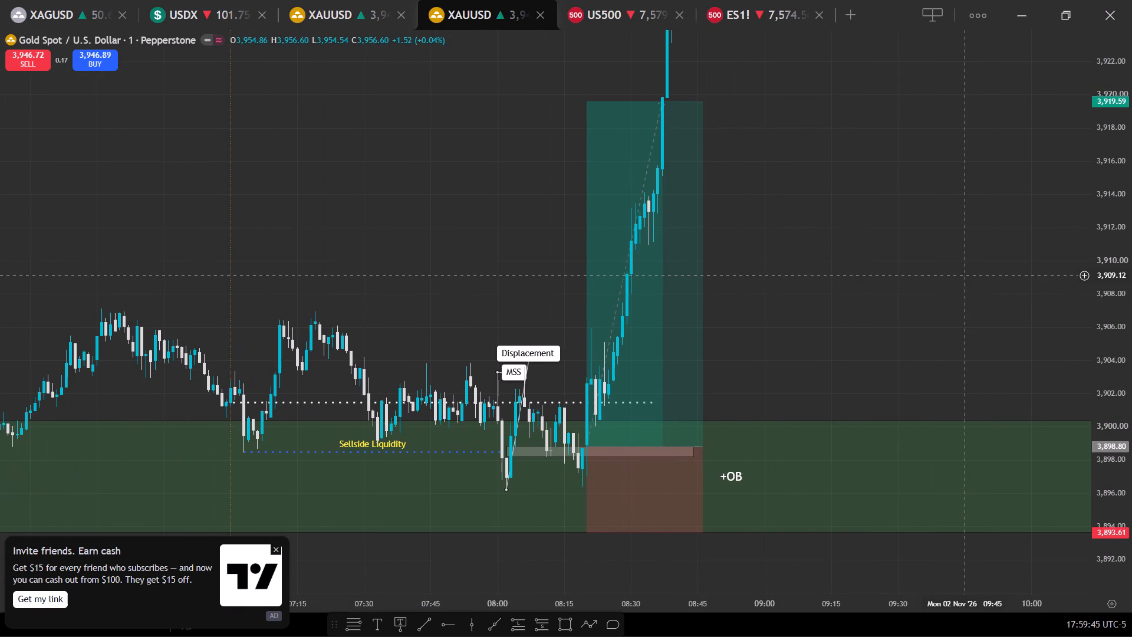
{"action": "scroll", "coordinate": [1074, 285], "scroll_direction": "up", "scroll_amount": 3}
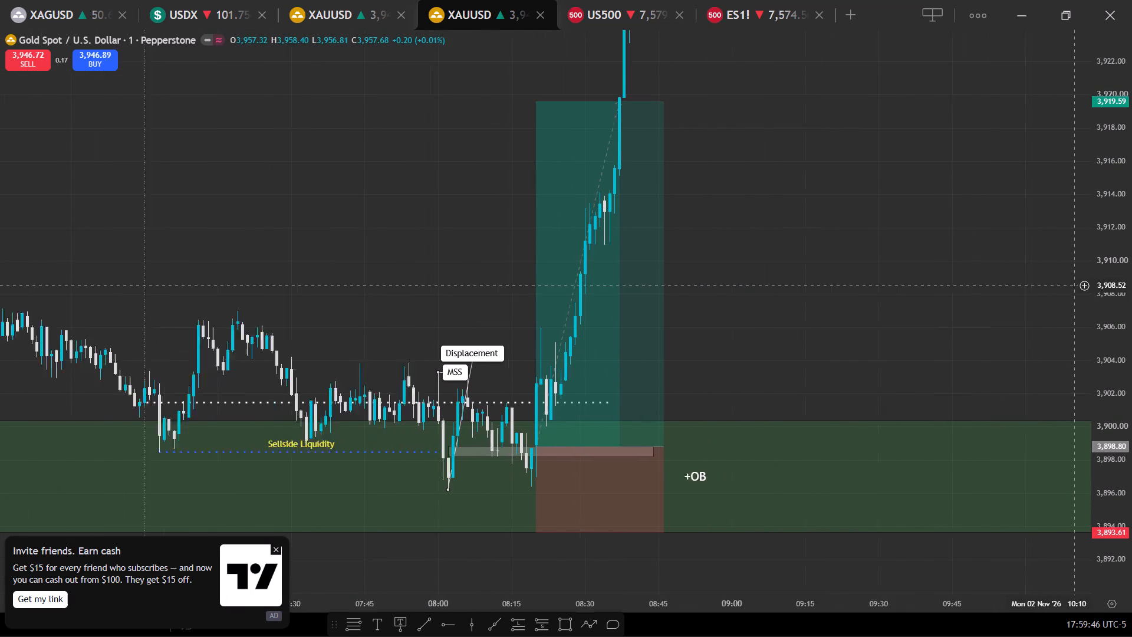
{"action": "scroll", "coordinate": [1105, 277], "scroll_direction": "up", "scroll_amount": 5}
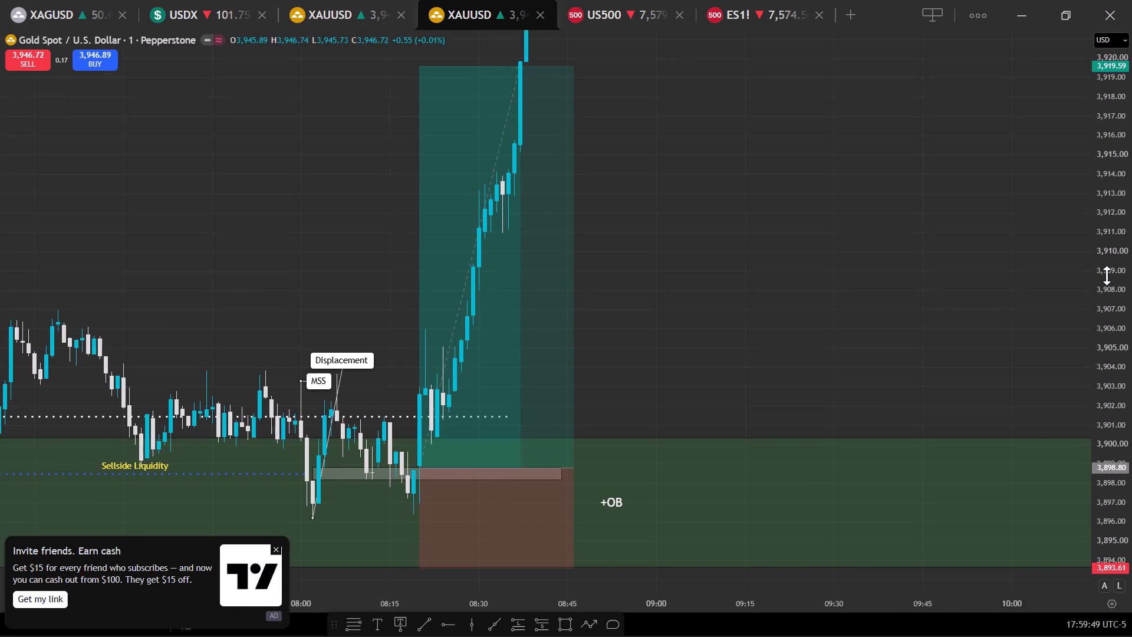
{"action": "scroll", "coordinate": [1107, 275], "scroll_direction": "up", "scroll_amount": 6}
{"action": "left_click_drag", "start_coordinate": [920, 308], "coordinate": [956, 319]}
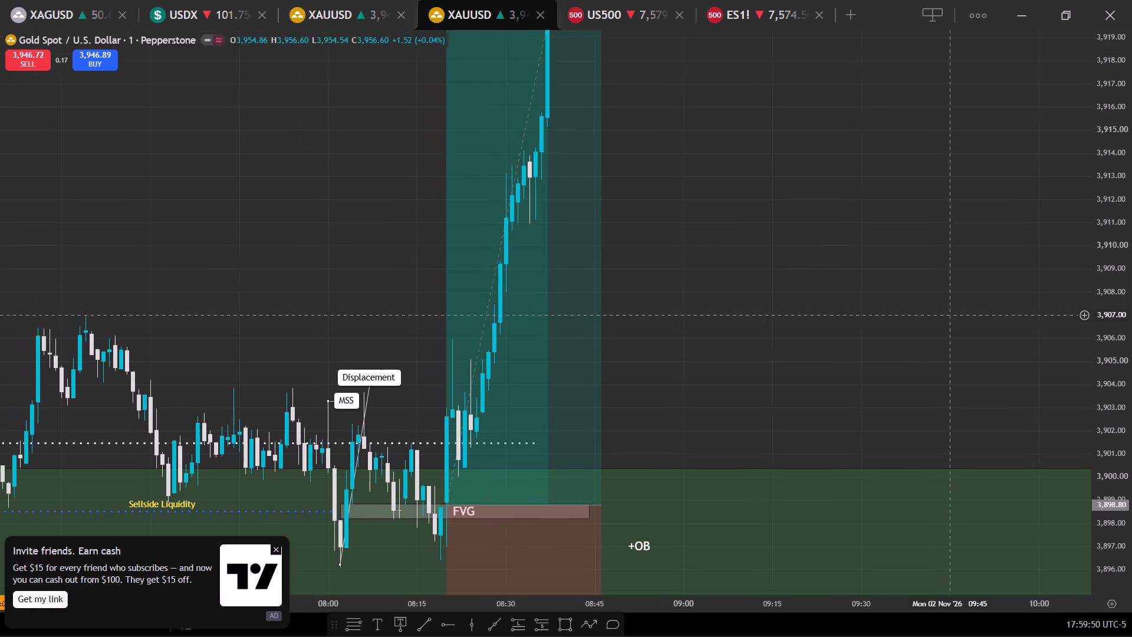
{"action": "left_click_drag", "start_coordinate": [956, 319], "coordinate": [981, 327]}
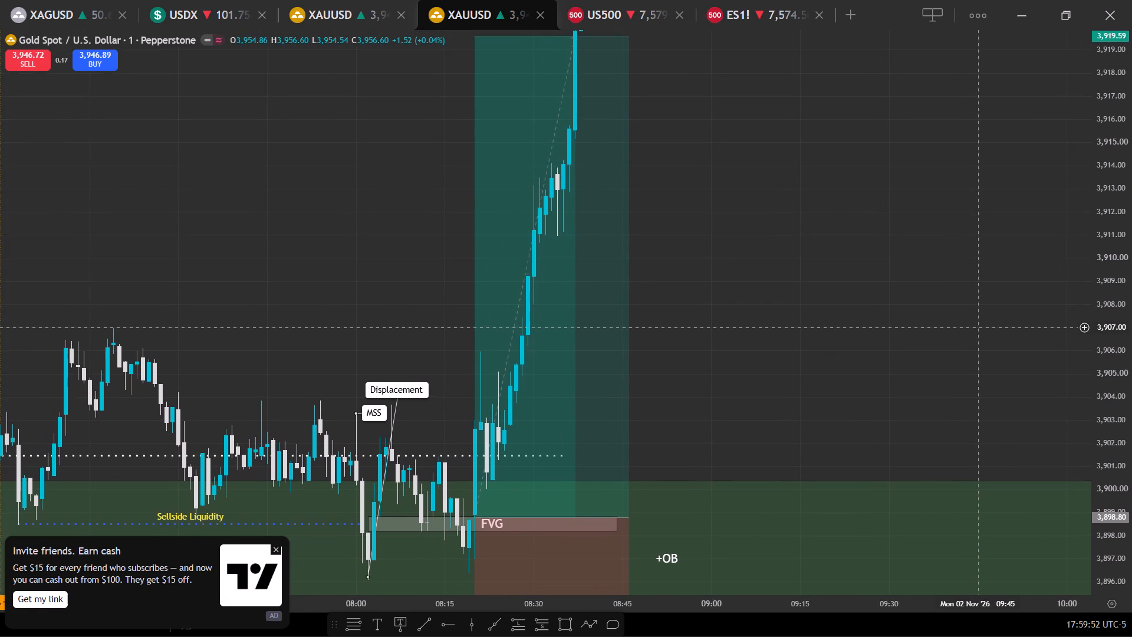
{"action": "left_click_drag", "start_coordinate": [981, 327], "coordinate": [1009, 279]}
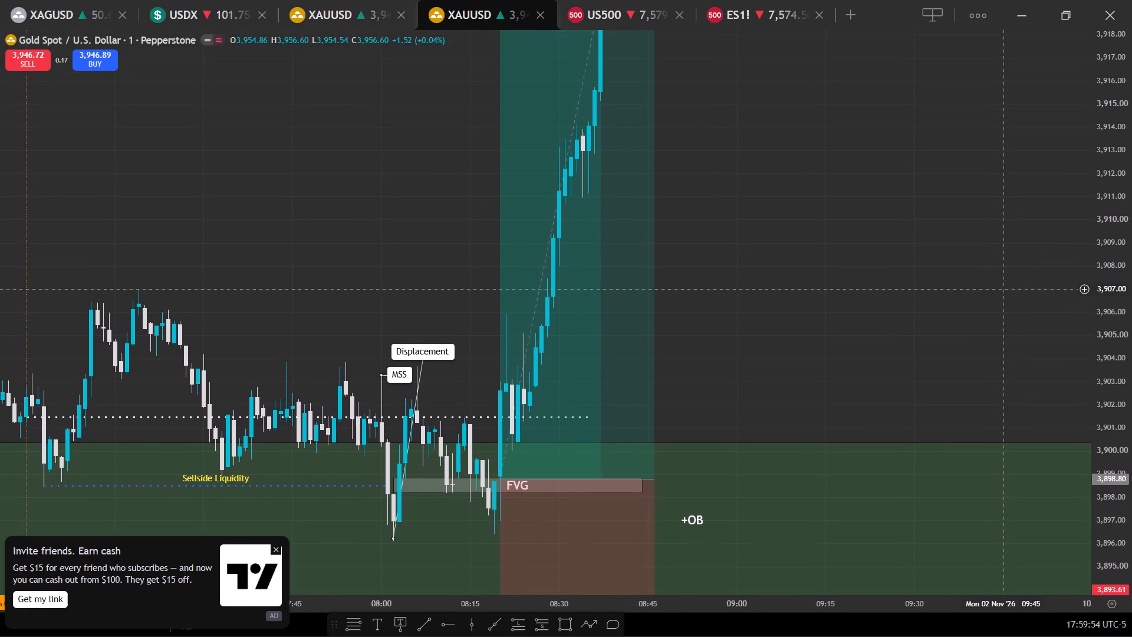
Bring the whole long position into view and select it to review its target, stop and risk/reward figures.
{"action": "left_click_drag", "start_coordinate": [1009, 279], "coordinate": [1026, 275]}
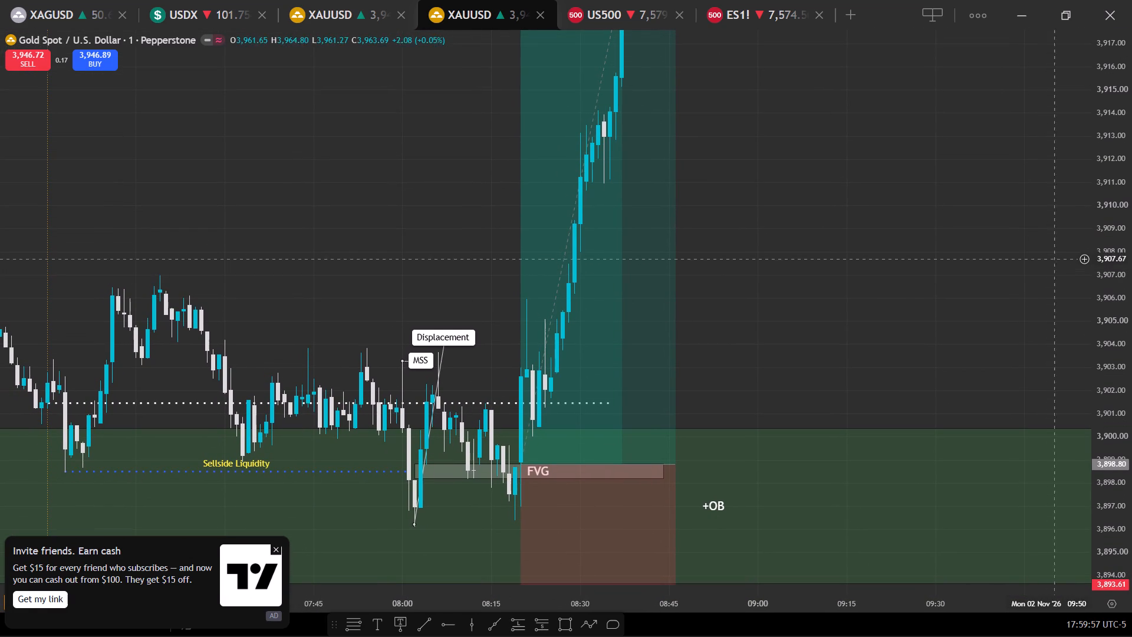
{"action": "left_click_drag", "start_coordinate": [1047, 262], "coordinate": [1049, 237]}
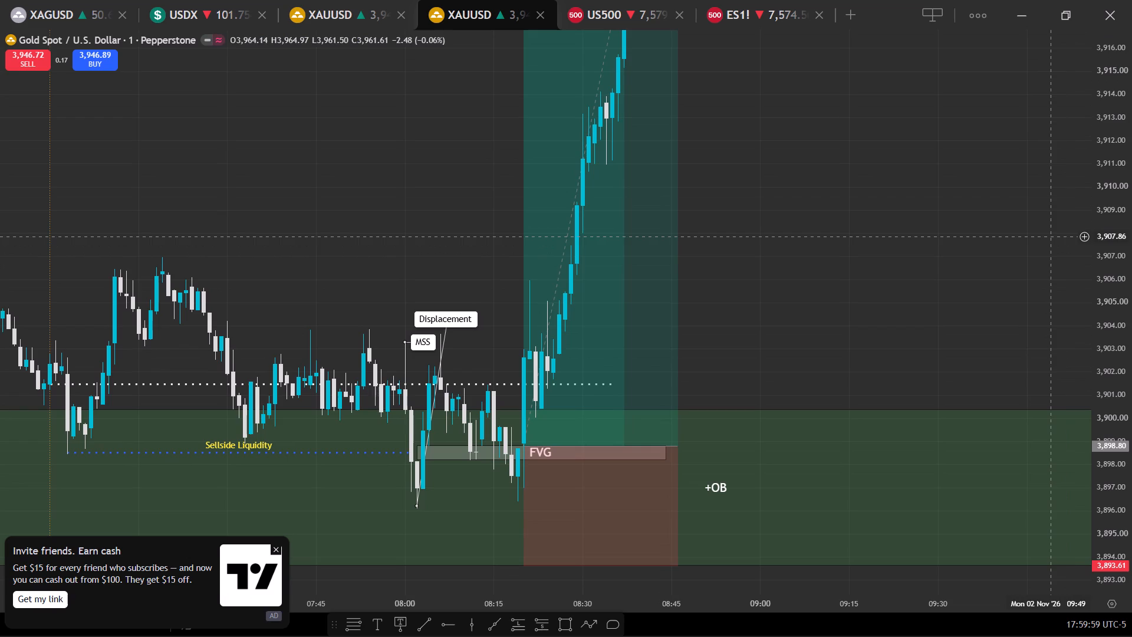
{"action": "scroll", "coordinate": [1113, 207], "scroll_direction": "down", "scroll_amount": 8}
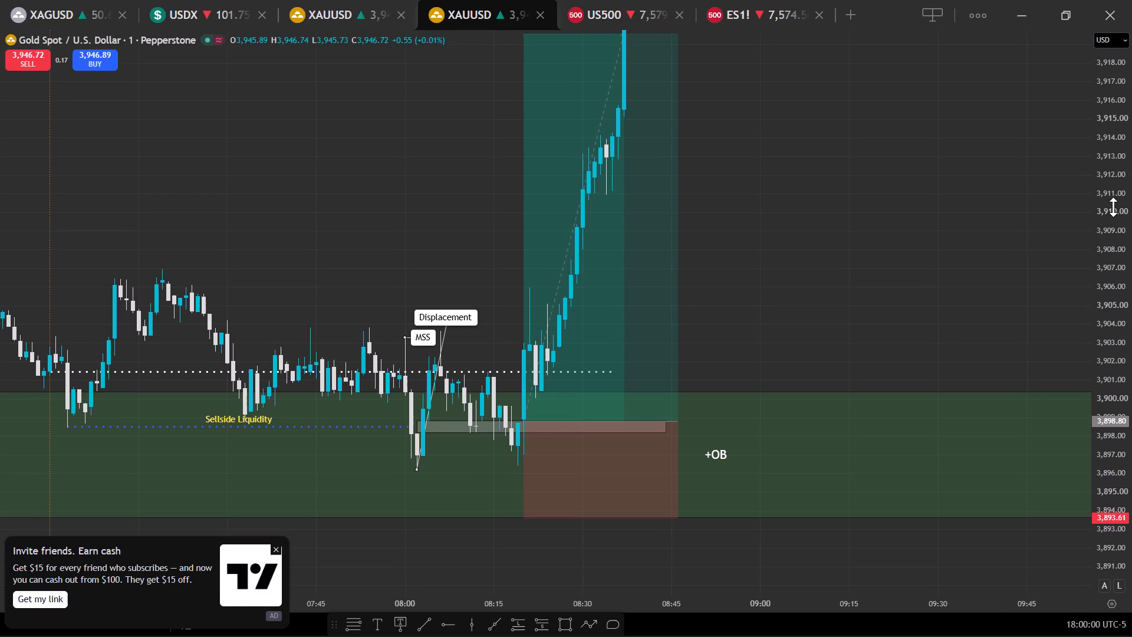
{"action": "left_click_drag", "start_coordinate": [959, 245], "coordinate": [974, 293]}
{"action": "left_click", "coordinate": [978, 281]}
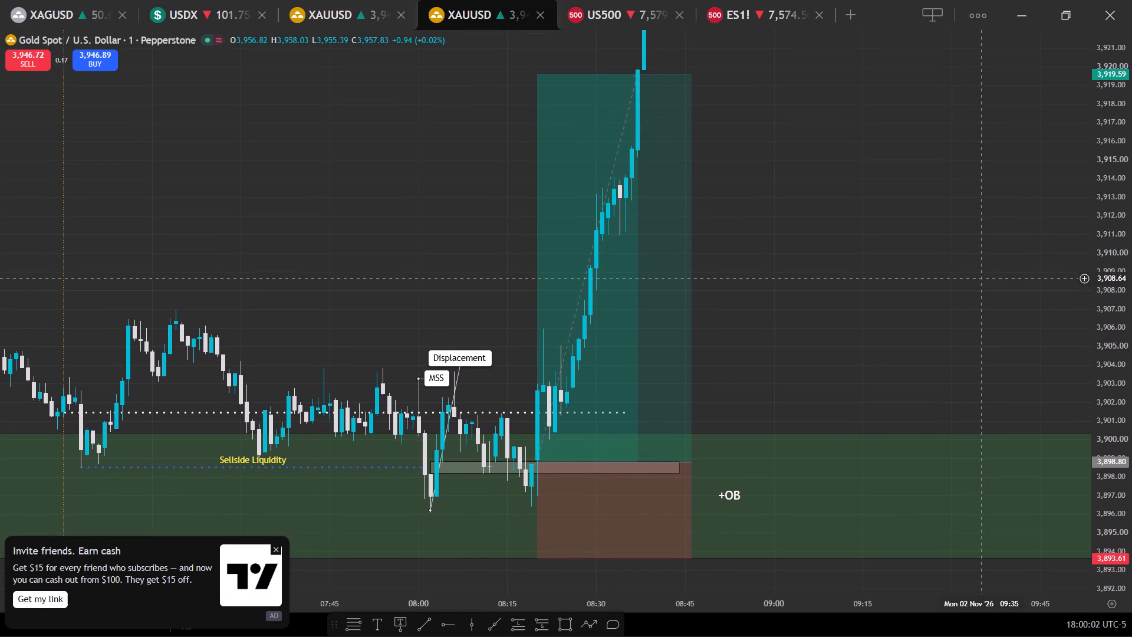
{"action": "left_click", "coordinate": [580, 312]}
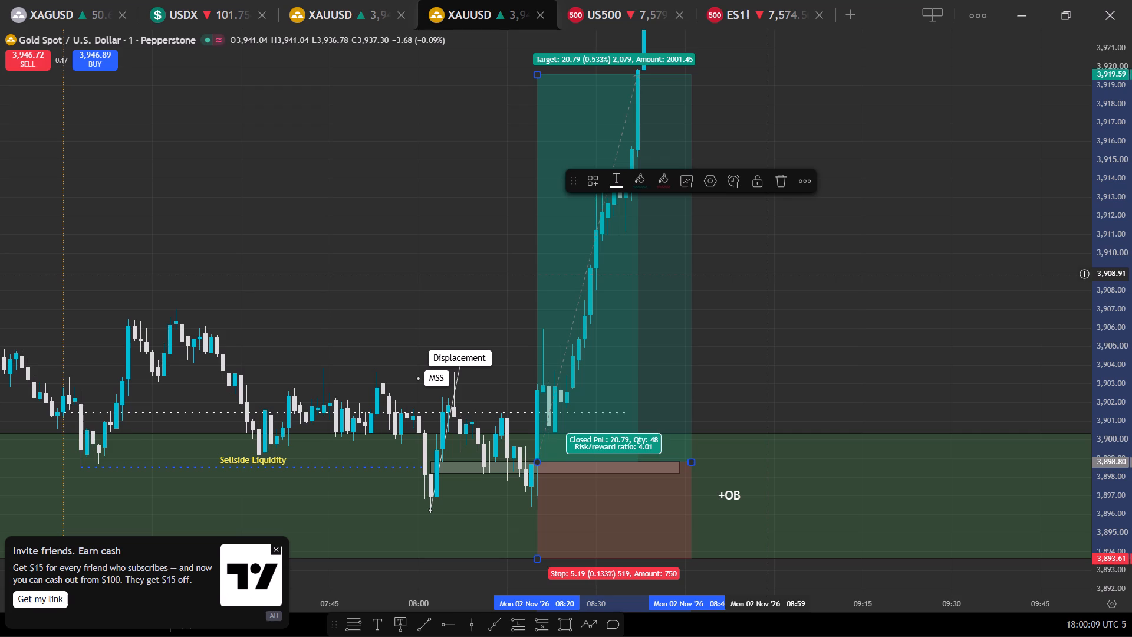
Dismiss the invite-friends advertisement covering part of the gold chart.
{"action": "left_click", "coordinate": [277, 549]}
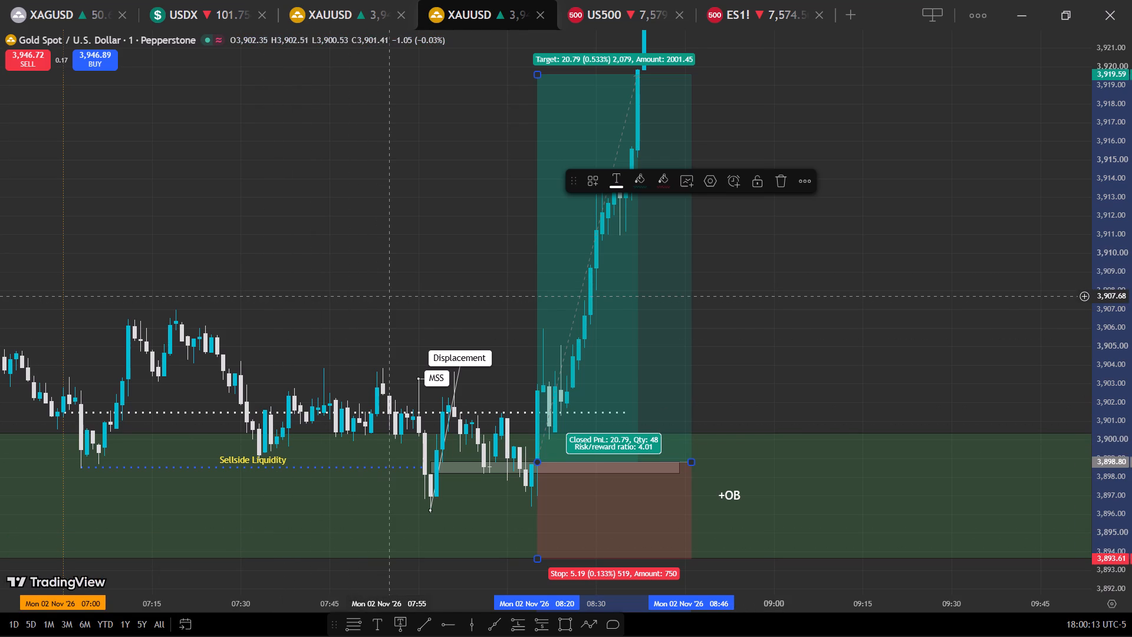
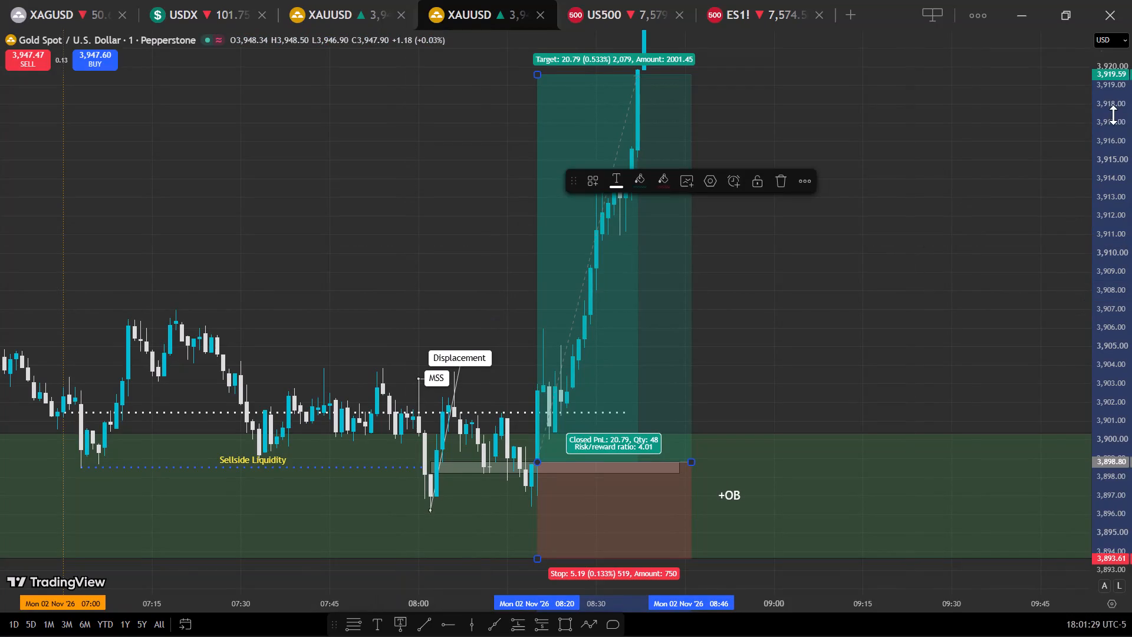
Examine the whole gold long position from the FVG entry to its target, with its target, stop and risk/reward labels shown.
{"action": "scroll", "coordinate": [1129, 301], "scroll_direction": "up", "scroll_amount": 6}
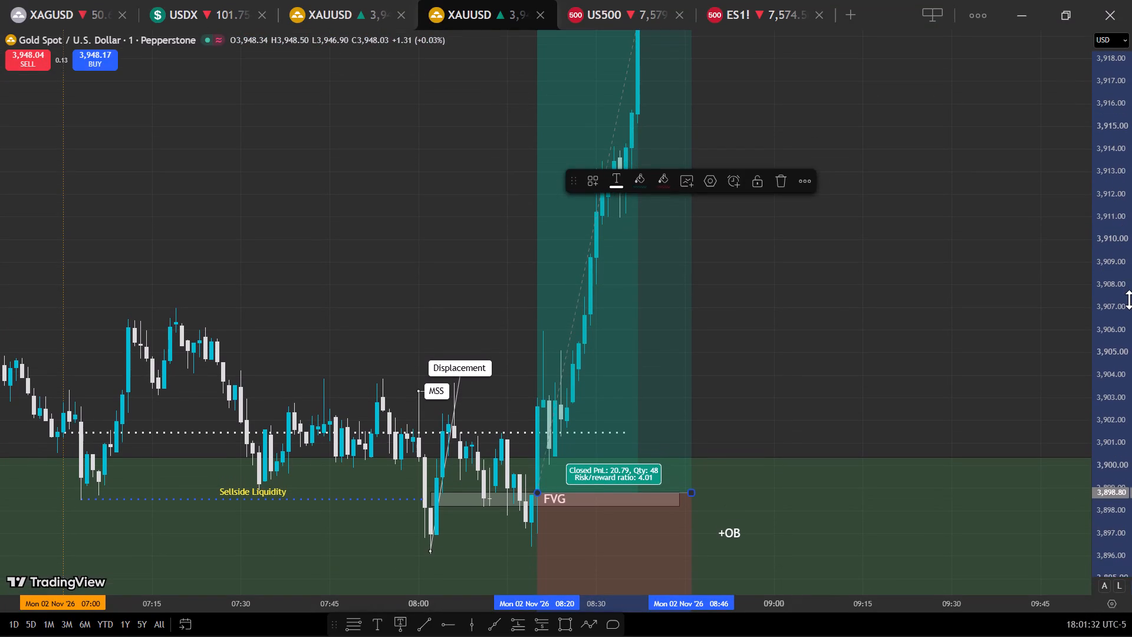
{"action": "left_click_drag", "start_coordinate": [774, 289], "coordinate": [832, 283]}
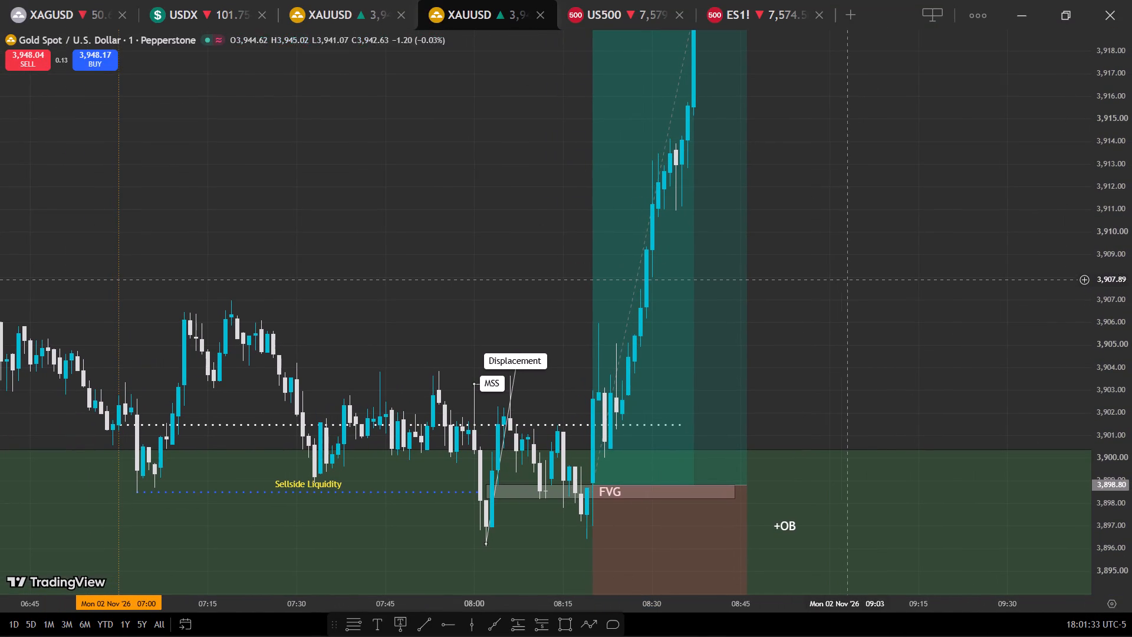
{"action": "left_click_drag", "start_coordinate": [907, 261], "coordinate": [934, 293]}
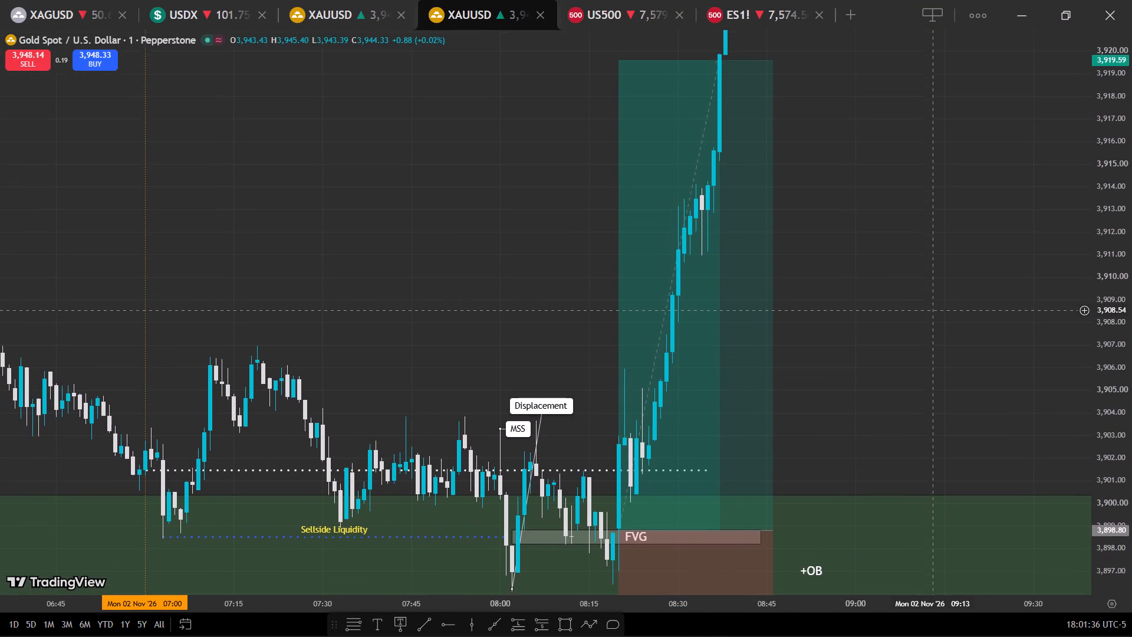
{"action": "left_click_drag", "start_coordinate": [934, 293], "coordinate": [937, 284]}
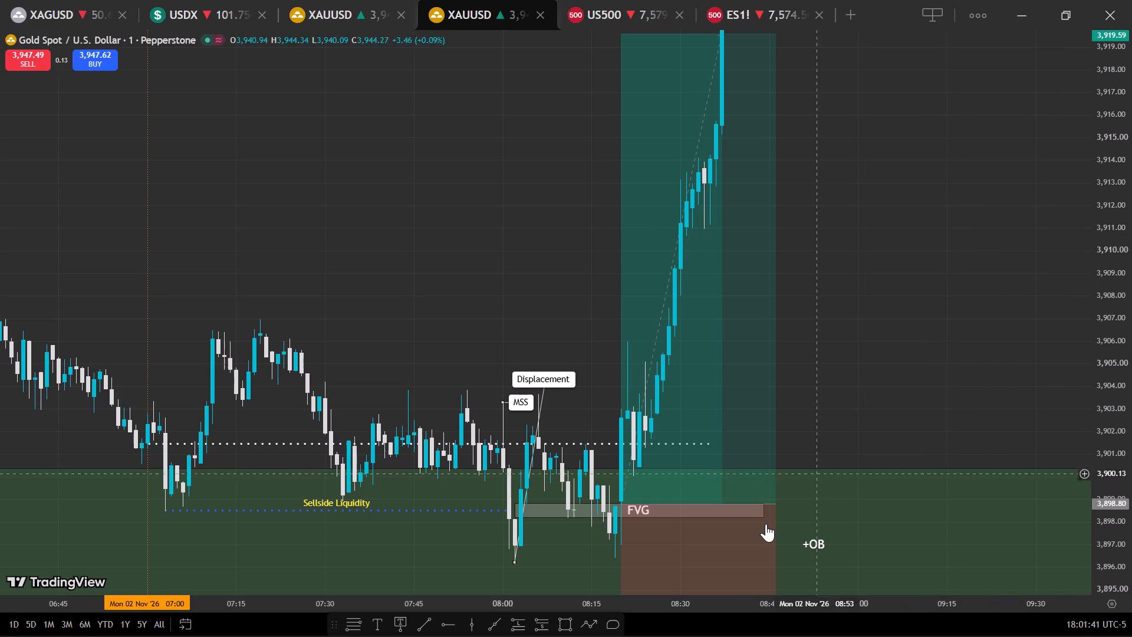
{"action": "left_click", "coordinate": [730, 413]}
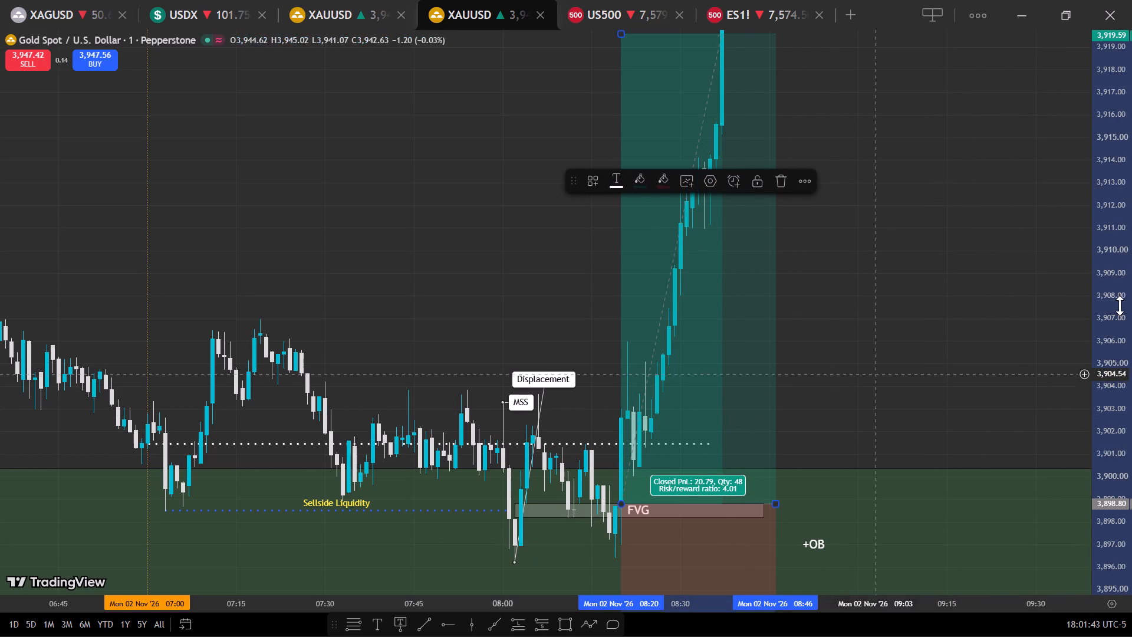
{"action": "scroll", "coordinate": [1131, 295], "scroll_direction": "down", "scroll_amount": 4}
{"action": "scroll", "coordinate": [1131, 295], "scroll_direction": "up", "scroll_amount": 2}
{"action": "scroll", "coordinate": [1131, 295], "scroll_direction": "down", "scroll_amount": 3}
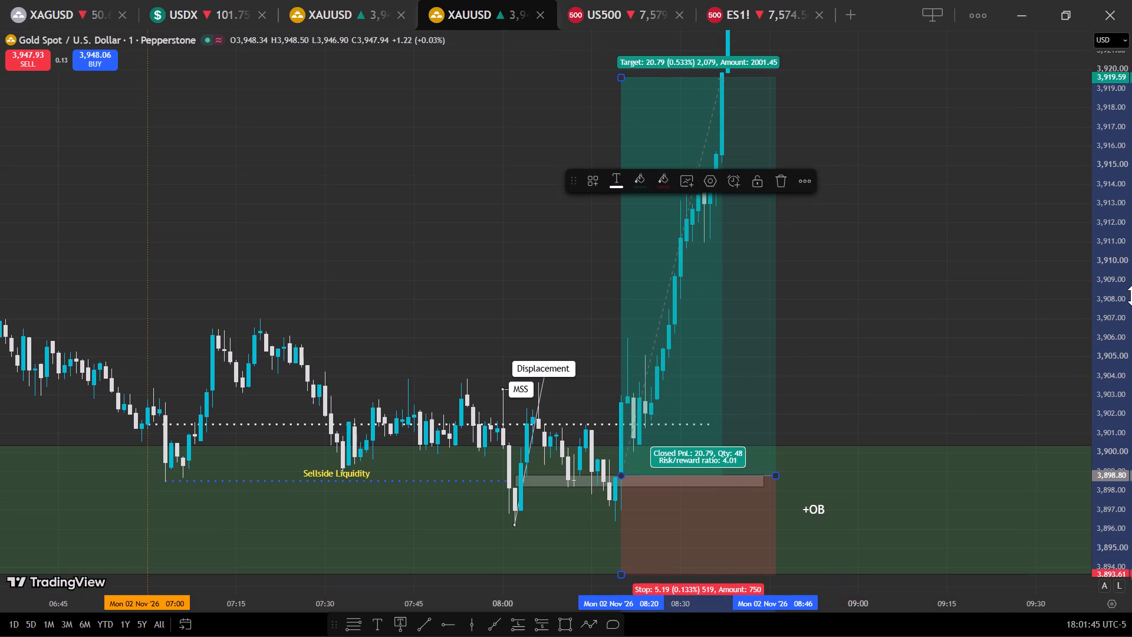
{"action": "scroll", "coordinate": [1131, 295], "scroll_direction": "down", "scroll_amount": 2}
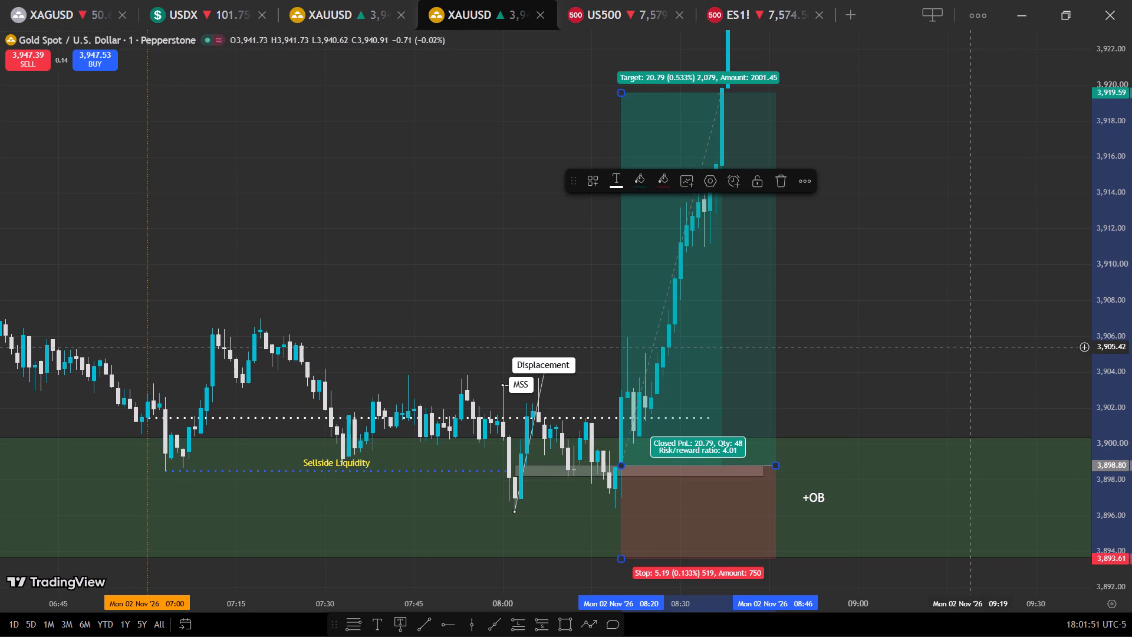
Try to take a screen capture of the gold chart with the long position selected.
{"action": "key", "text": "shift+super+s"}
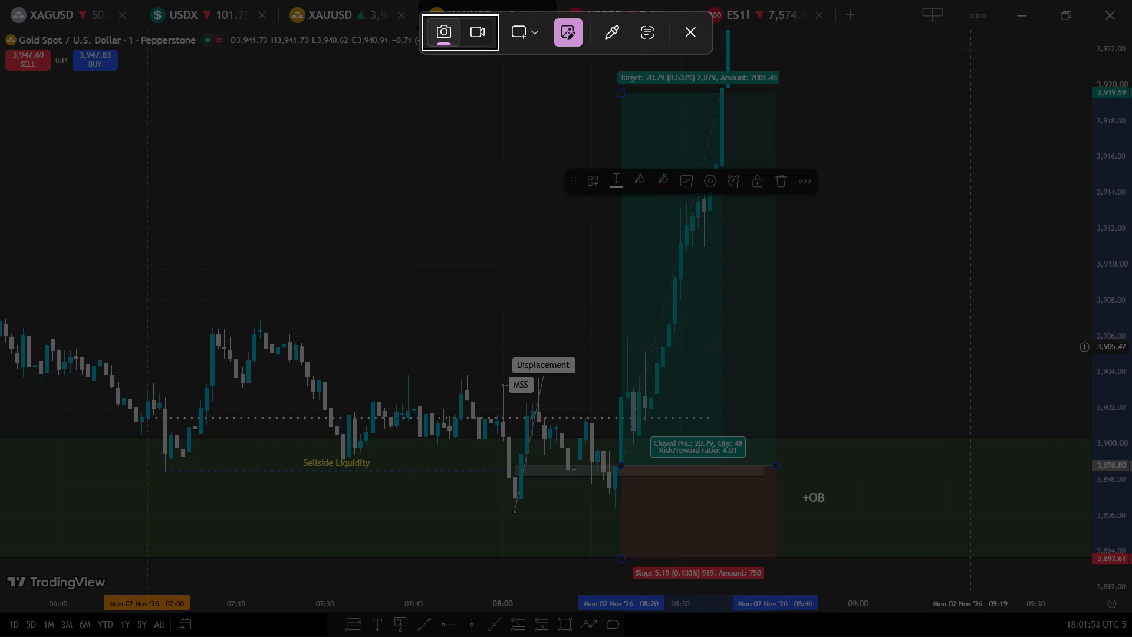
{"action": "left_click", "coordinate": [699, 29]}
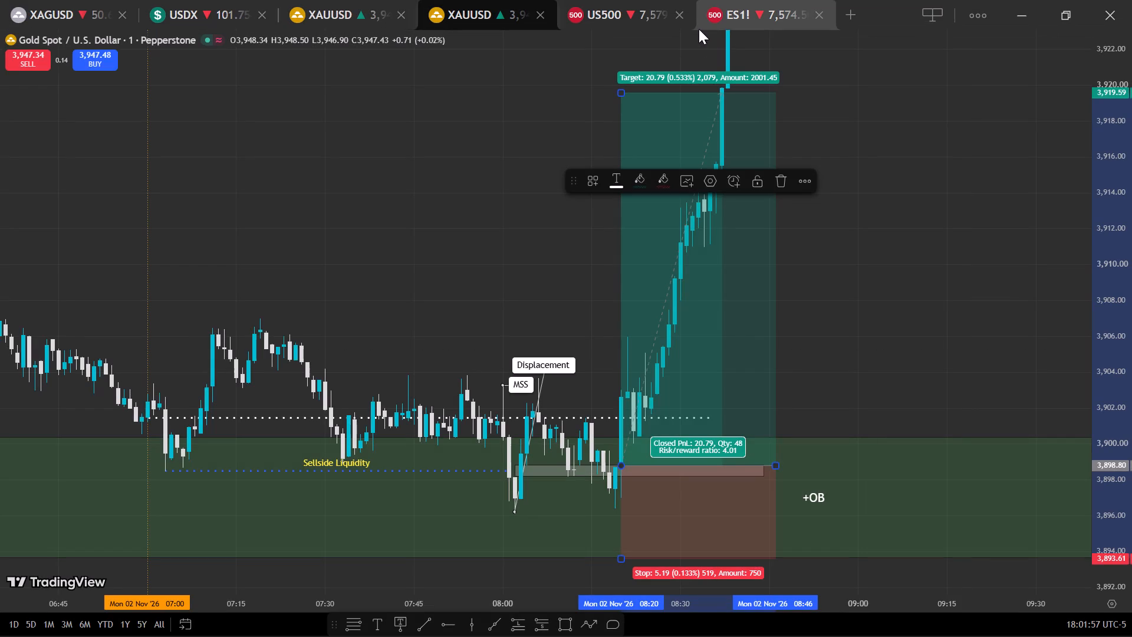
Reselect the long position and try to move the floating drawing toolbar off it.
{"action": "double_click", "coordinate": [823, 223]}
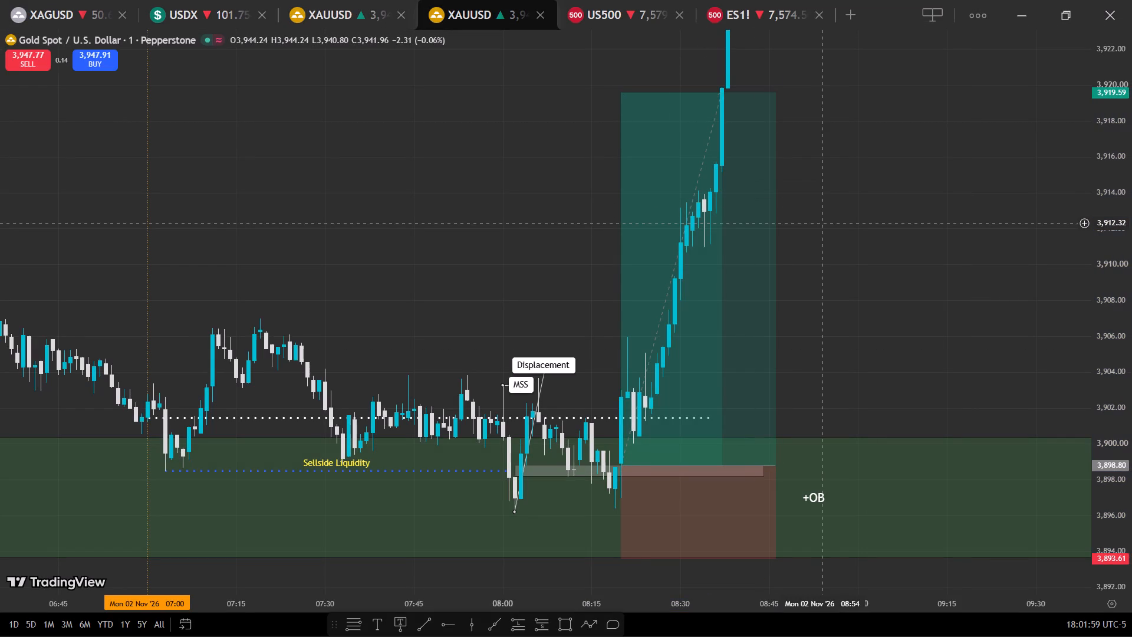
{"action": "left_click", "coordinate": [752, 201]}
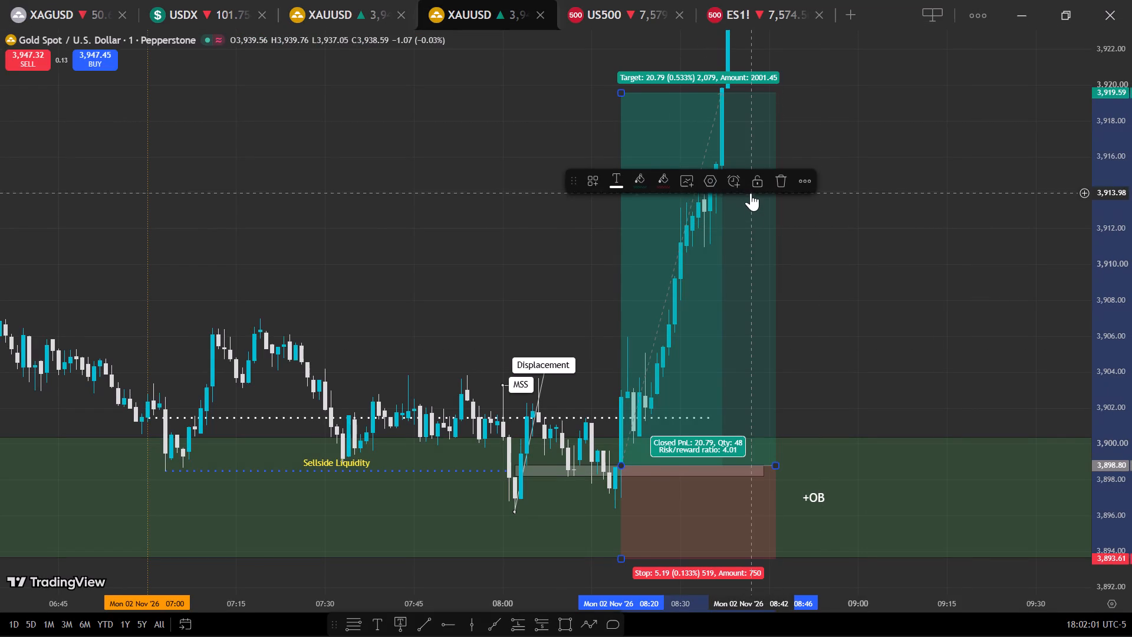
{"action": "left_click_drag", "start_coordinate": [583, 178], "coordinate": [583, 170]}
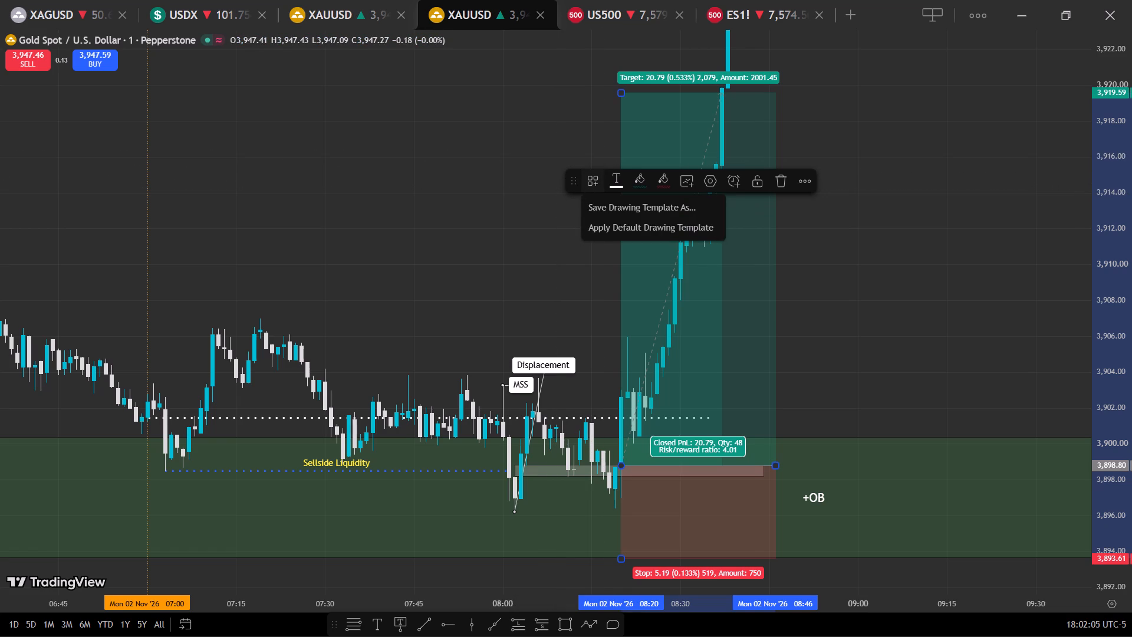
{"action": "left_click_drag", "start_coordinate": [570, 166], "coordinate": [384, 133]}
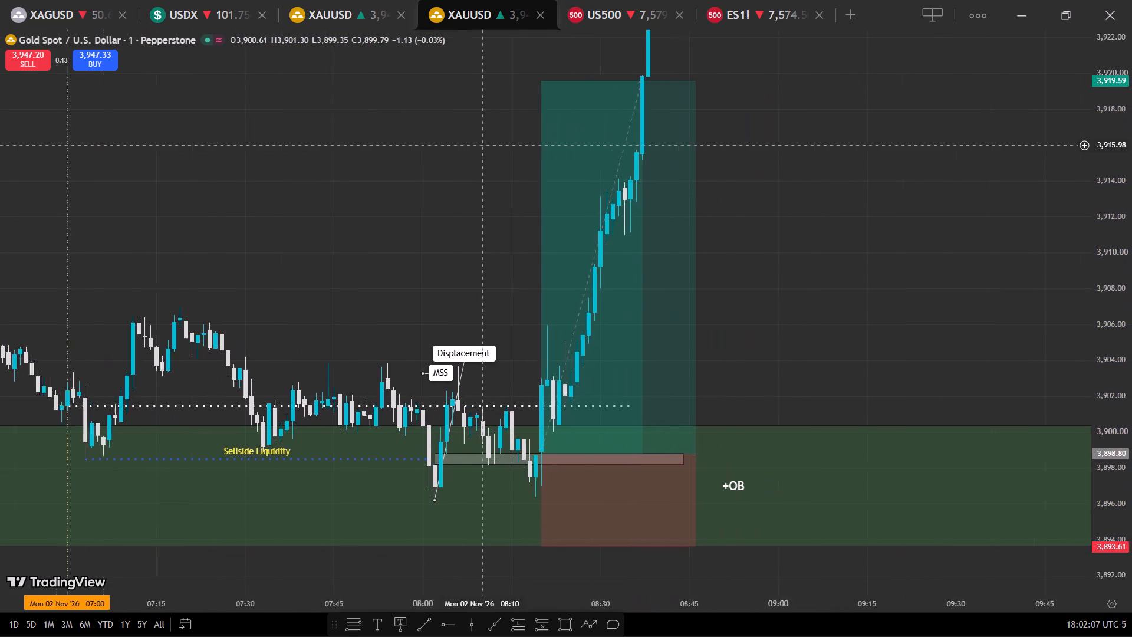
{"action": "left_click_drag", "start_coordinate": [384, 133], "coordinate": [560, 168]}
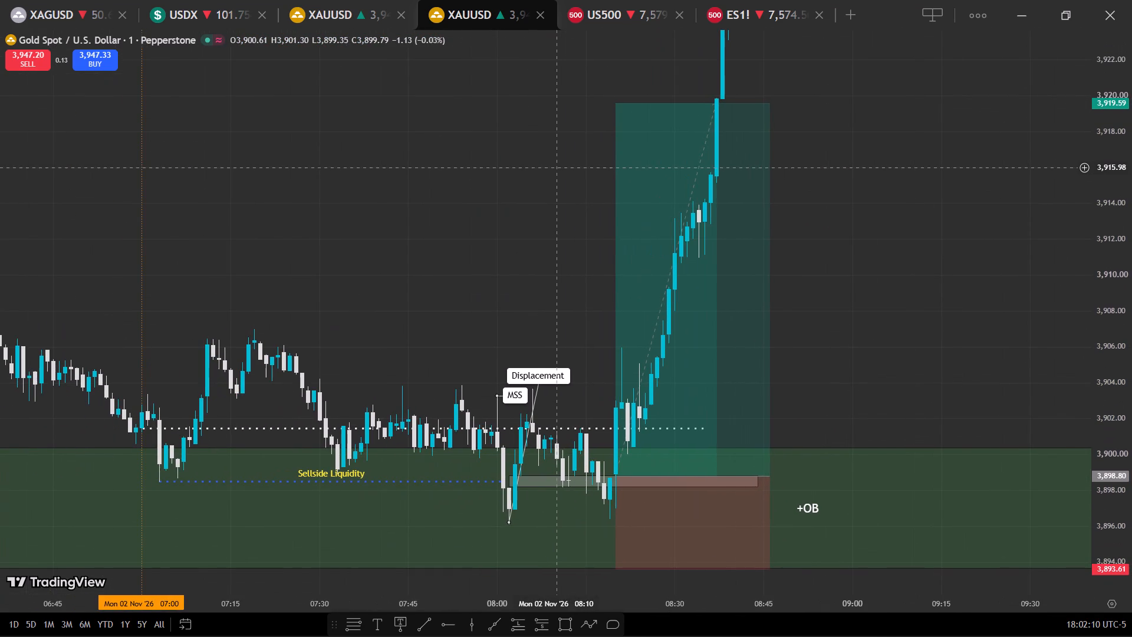
Minimise the chart window and launch Kuro from the desktop.
{"action": "left_click", "coordinate": [1025, 15]}
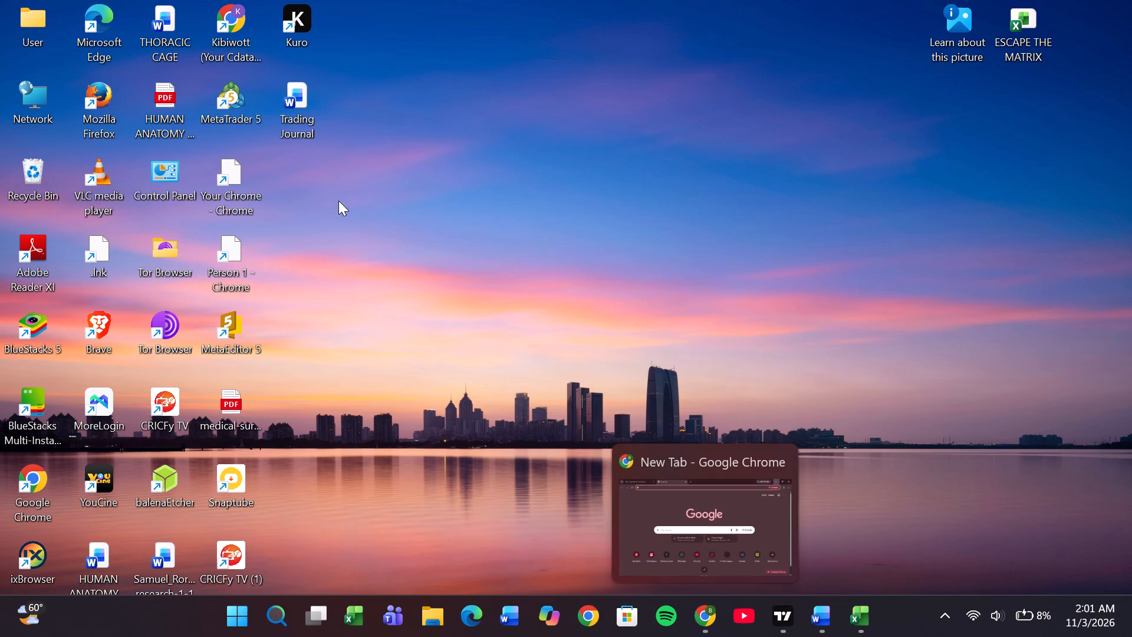
{"action": "double_click", "coordinate": [298, 12]}
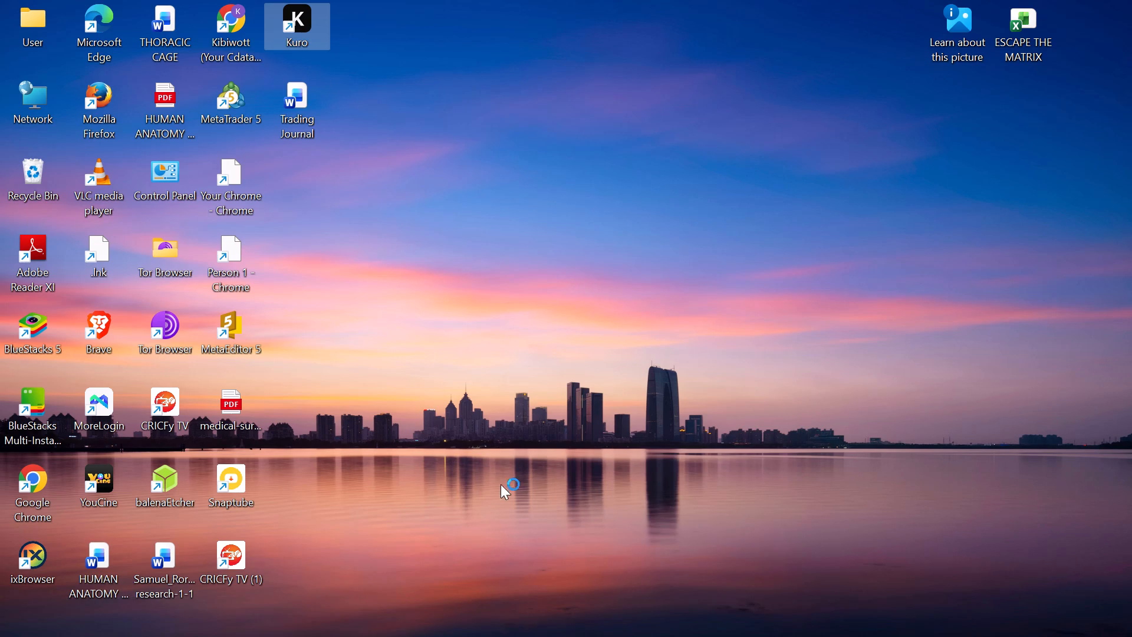
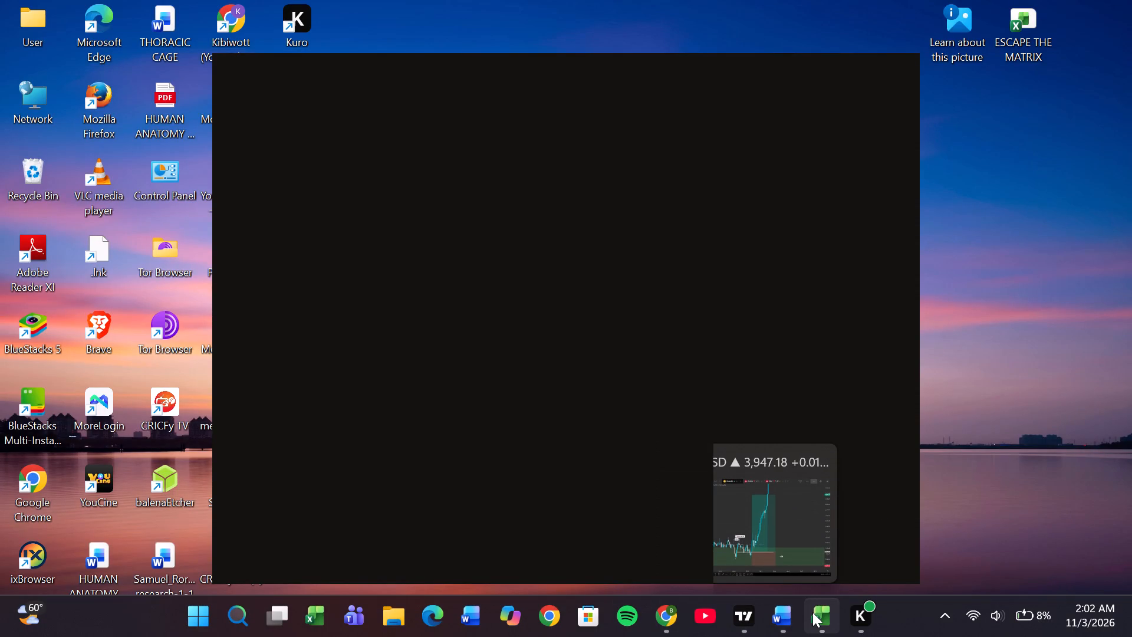
Switch back to the TradingView gold chart and move the long position's floating drawing toolbar up off the trade box, leaving the position deselected.
{"action": "left_click", "coordinate": [739, 615]}
{"action": "left_click", "coordinate": [702, 305]}
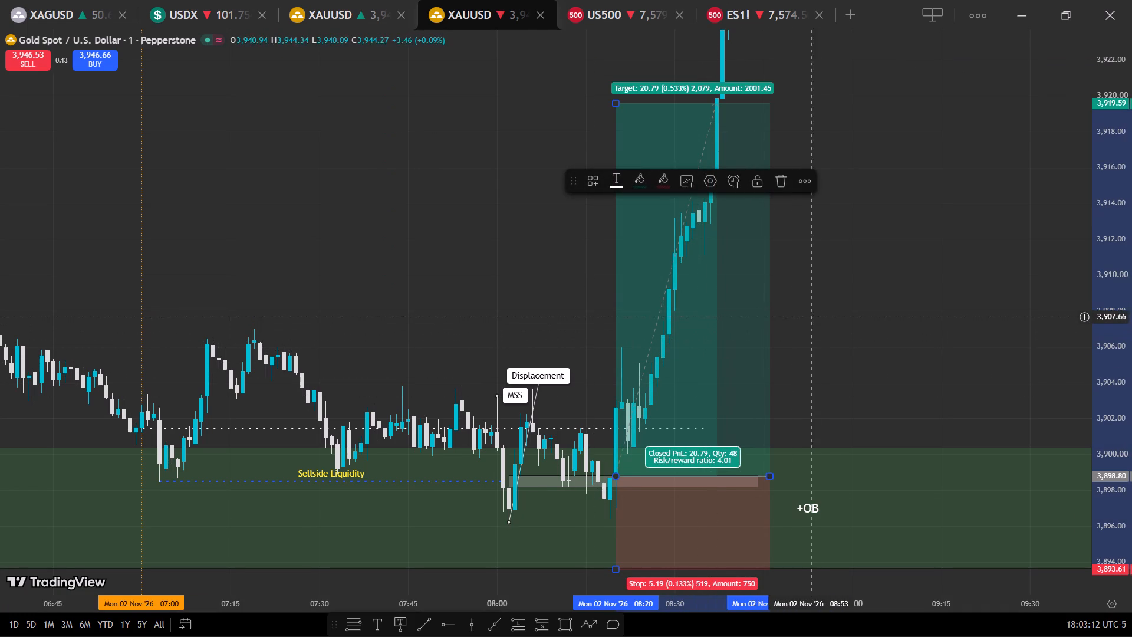
{"action": "left_click_drag", "start_coordinate": [572, 179], "coordinate": [812, 81]}
{"action": "left_click", "coordinate": [839, 199]}
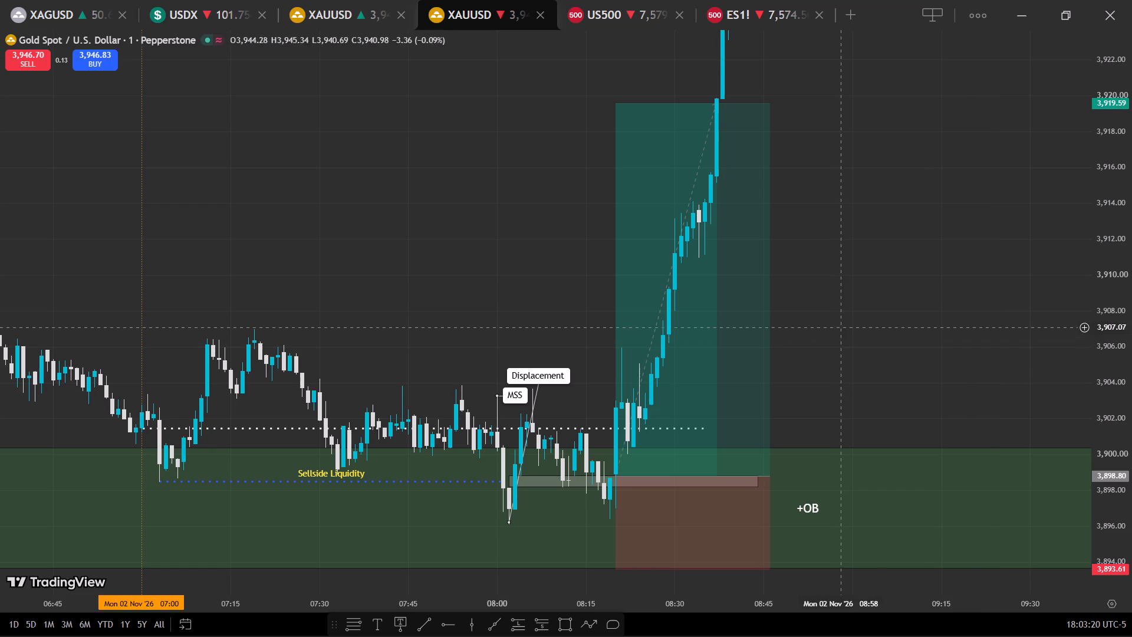
Examine the gold long setup with the price scale stretched enough to show the FVG label at the entry.
{"action": "left_click_drag", "start_coordinate": [852, 317], "coordinate": [899, 304]}
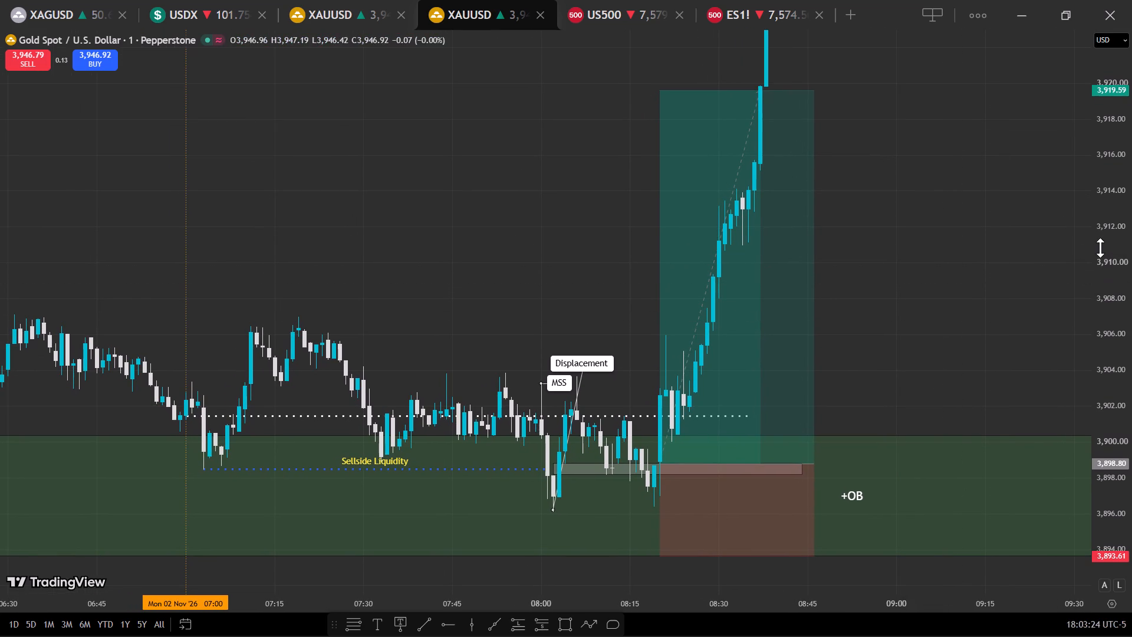
{"action": "left_click_drag", "start_coordinate": [890, 253], "coordinate": [922, 247]}
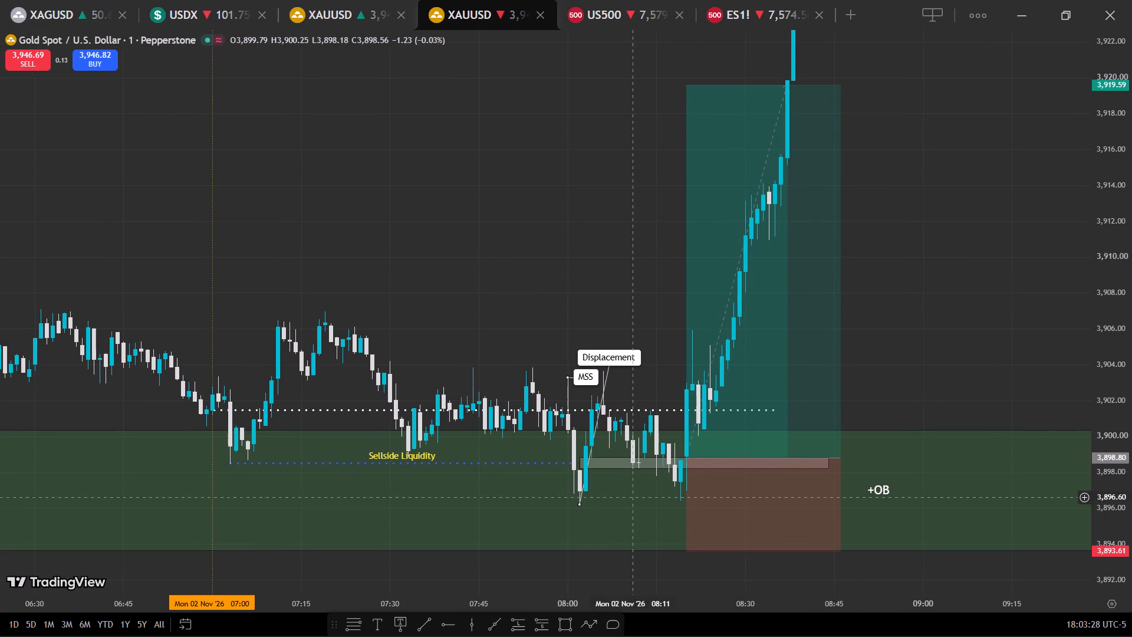
{"action": "scroll", "coordinate": [1121, 321], "scroll_direction": "up", "scroll_amount": 1}
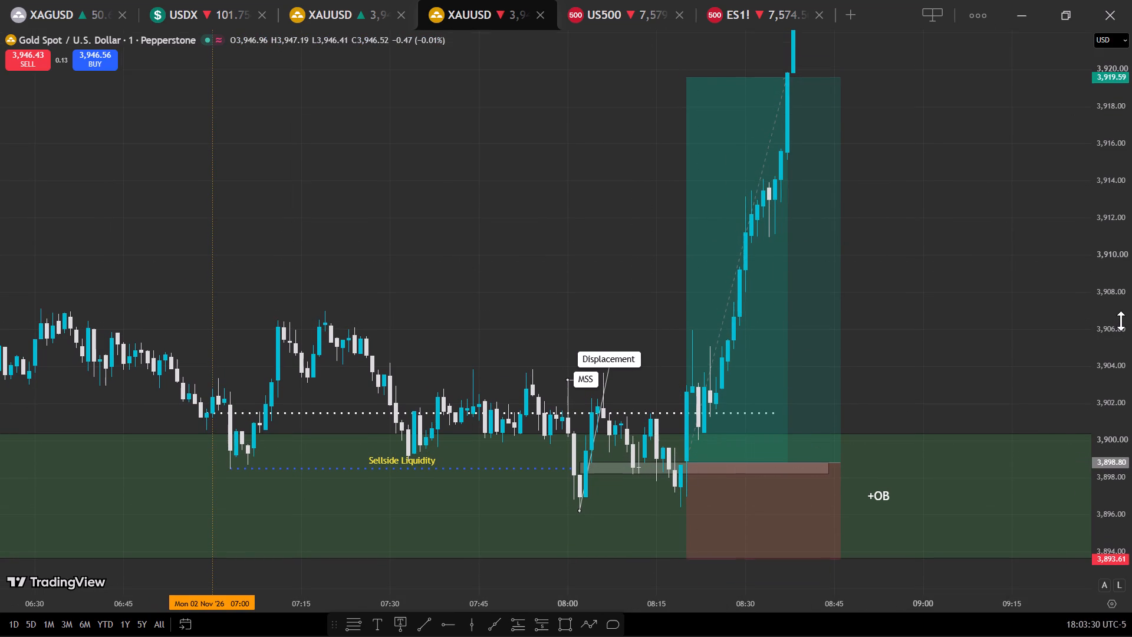
{"action": "scroll", "coordinate": [1121, 321], "scroll_direction": "up", "scroll_amount": 2}
{"action": "scroll", "coordinate": [1121, 321], "scroll_direction": "down", "scroll_amount": 1}
{"action": "scroll", "coordinate": [1121, 321], "scroll_direction": "up", "scroll_amount": 1}
{"action": "scroll", "coordinate": [1121, 321], "scroll_direction": "down", "scroll_amount": 1}
{"action": "scroll", "coordinate": [1121, 321], "scroll_direction": "up", "scroll_amount": 2}
{"action": "scroll", "coordinate": [1121, 321], "scroll_direction": "down", "scroll_amount": 2}
{"action": "scroll", "coordinate": [1121, 321], "scroll_direction": "up", "scroll_amount": 1}
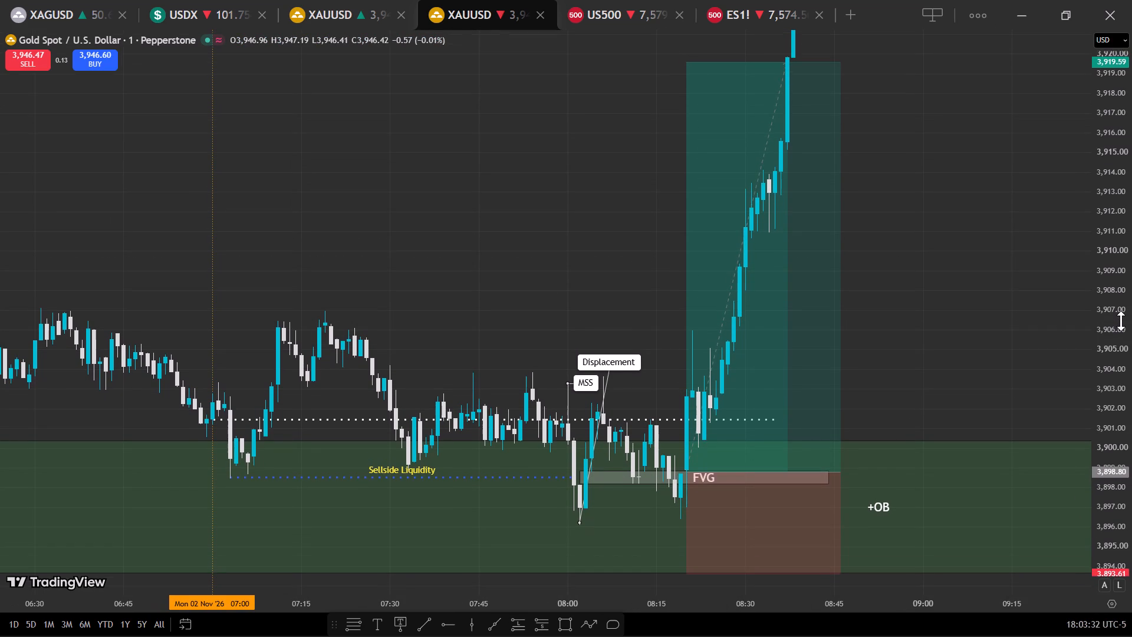
{"action": "scroll", "coordinate": [1121, 321], "scroll_direction": "up", "scroll_amount": 6}
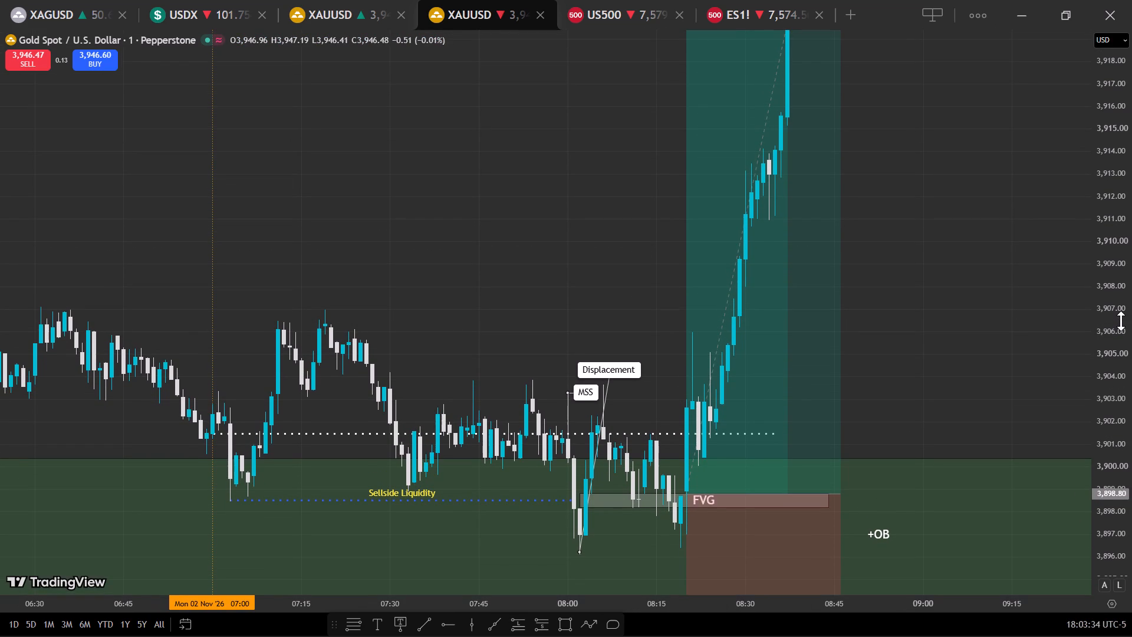
{"action": "scroll", "coordinate": [1121, 321], "scroll_direction": "down", "scroll_amount": 2}
{"action": "scroll", "coordinate": [1121, 321], "scroll_direction": "up", "scroll_amount": 1}
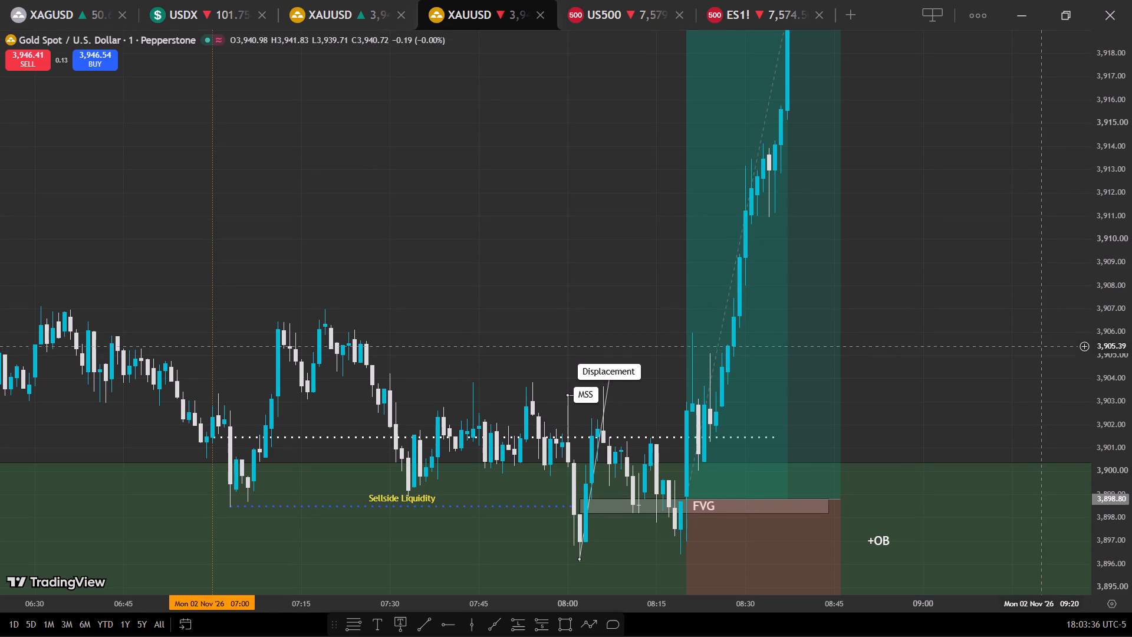
{"action": "left_click_drag", "start_coordinate": [1018, 330], "coordinate": [1021, 369]}
Review the long position's target and risk/reward labels, and frame the whole trade with the price action from about 05:45 onward.
{"action": "left_click", "coordinate": [812, 372]}
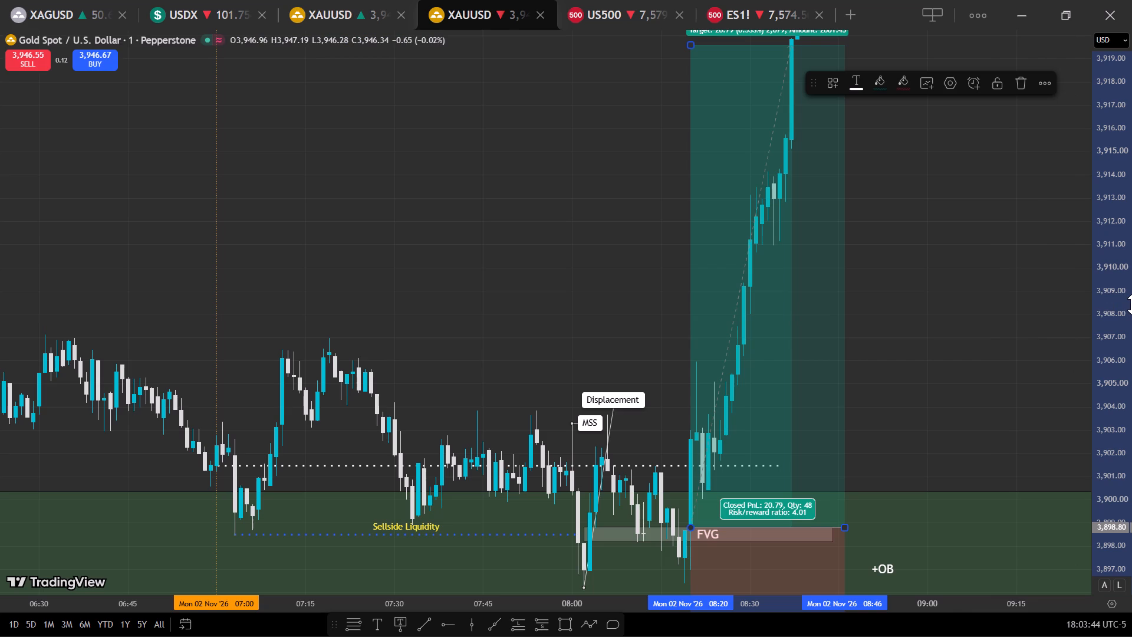
{"action": "scroll", "coordinate": [1131, 306], "scroll_direction": "down", "scroll_amount": 3}
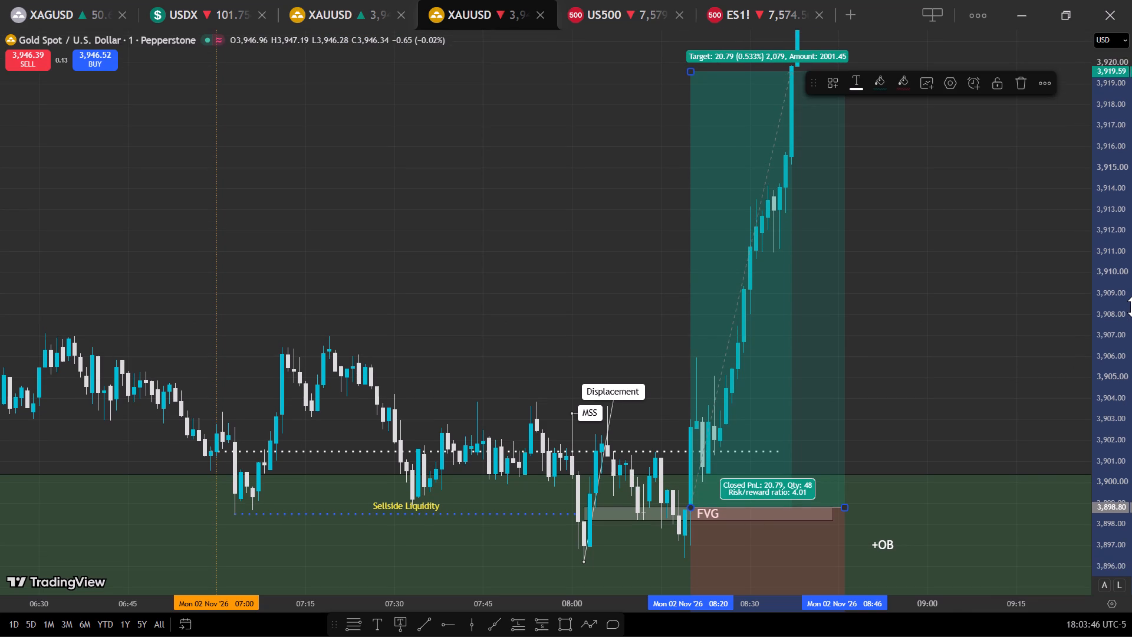
{"action": "left_click_drag", "start_coordinate": [1019, 325], "coordinate": [1007, 288]}
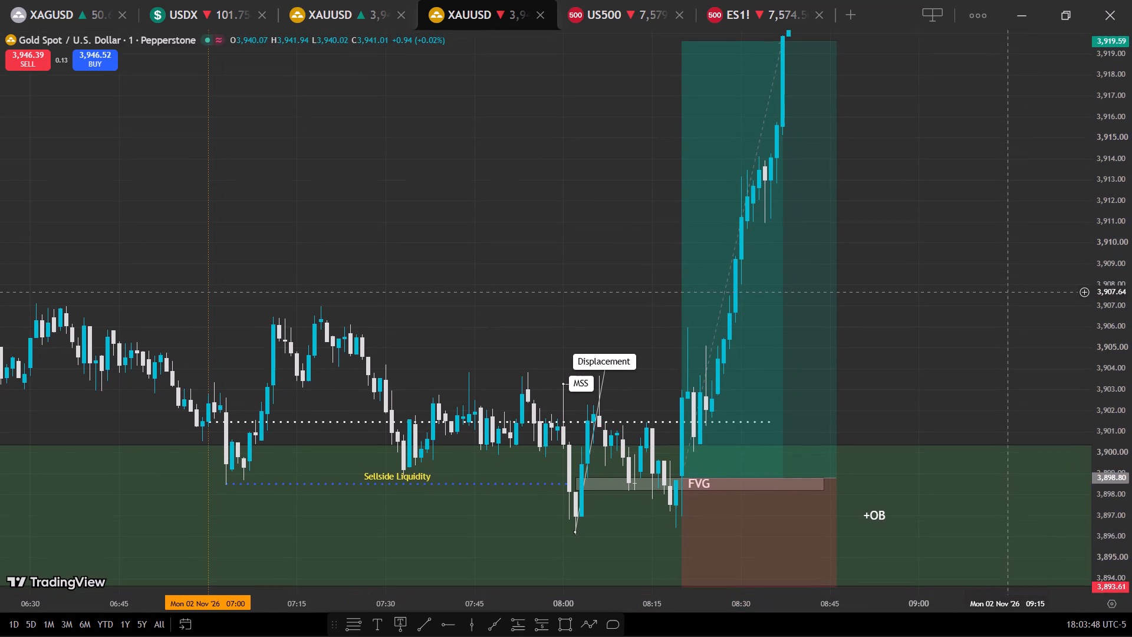
{"action": "left_click_drag", "start_coordinate": [1007, 288], "coordinate": [1007, 287]}
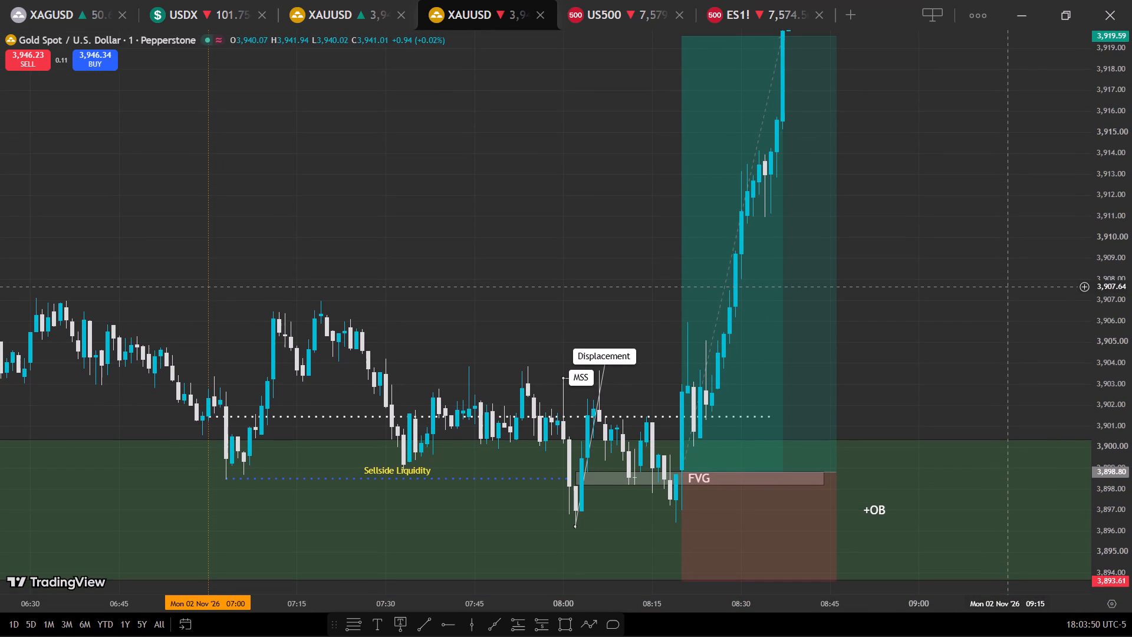
{"action": "left_click_drag", "start_coordinate": [1007, 287], "coordinate": [1010, 293]}
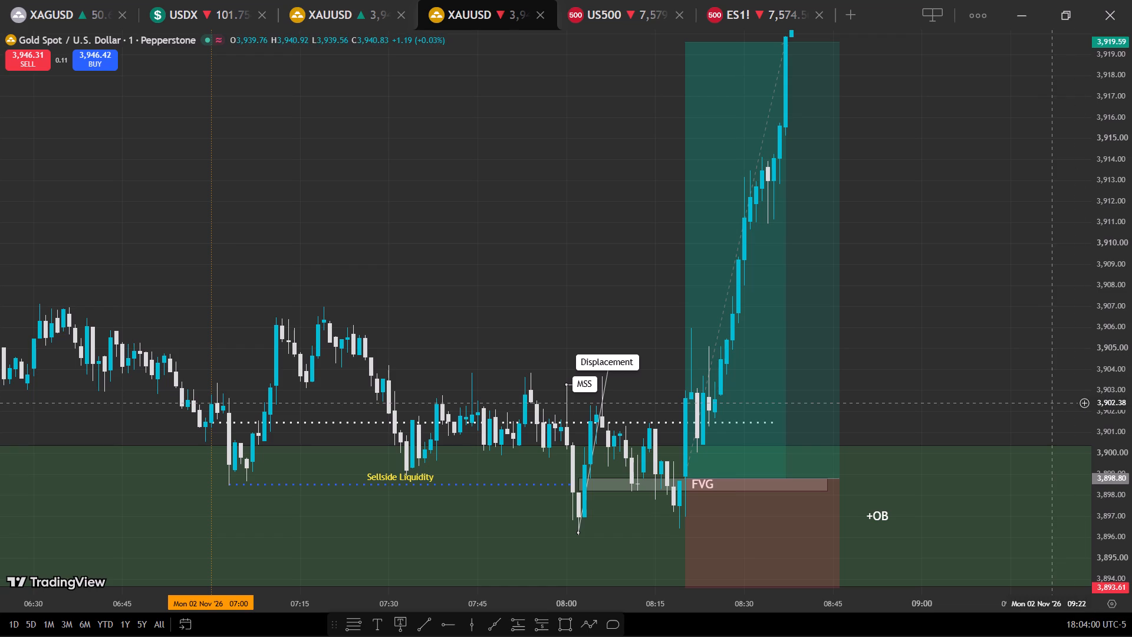
{"action": "scroll", "coordinate": [1005, 370], "scroll_direction": "down", "scroll_amount": 1}
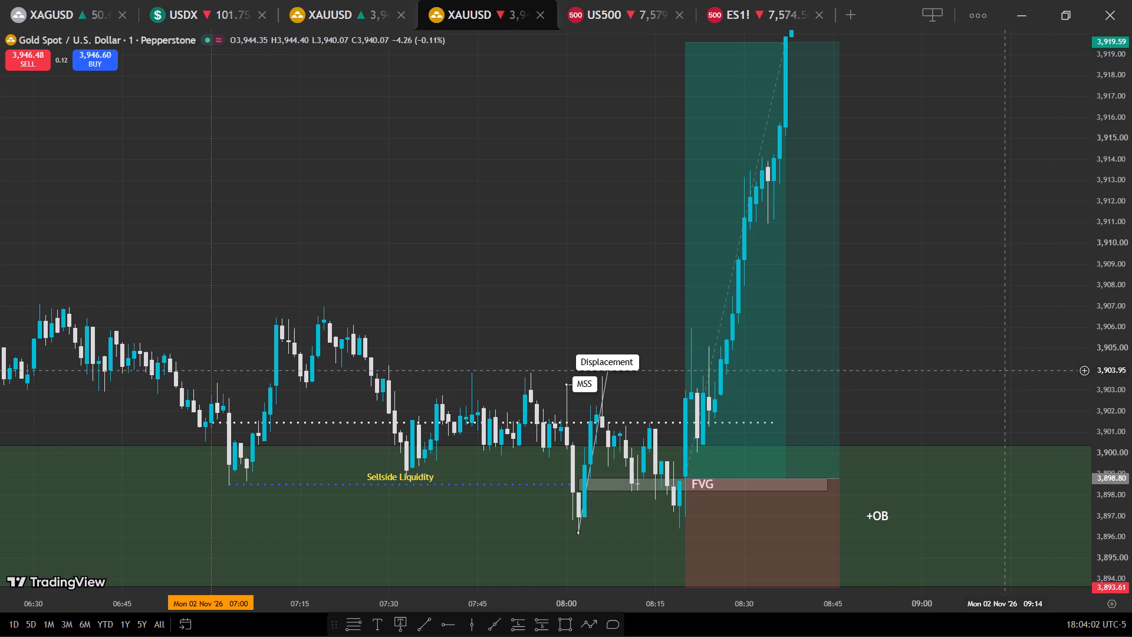
{"action": "scroll", "coordinate": [1005, 370], "scroll_direction": "up", "scroll_amount": 1}
{"action": "scroll", "coordinate": [1005, 370], "scroll_direction": "down", "scroll_amount": 1}
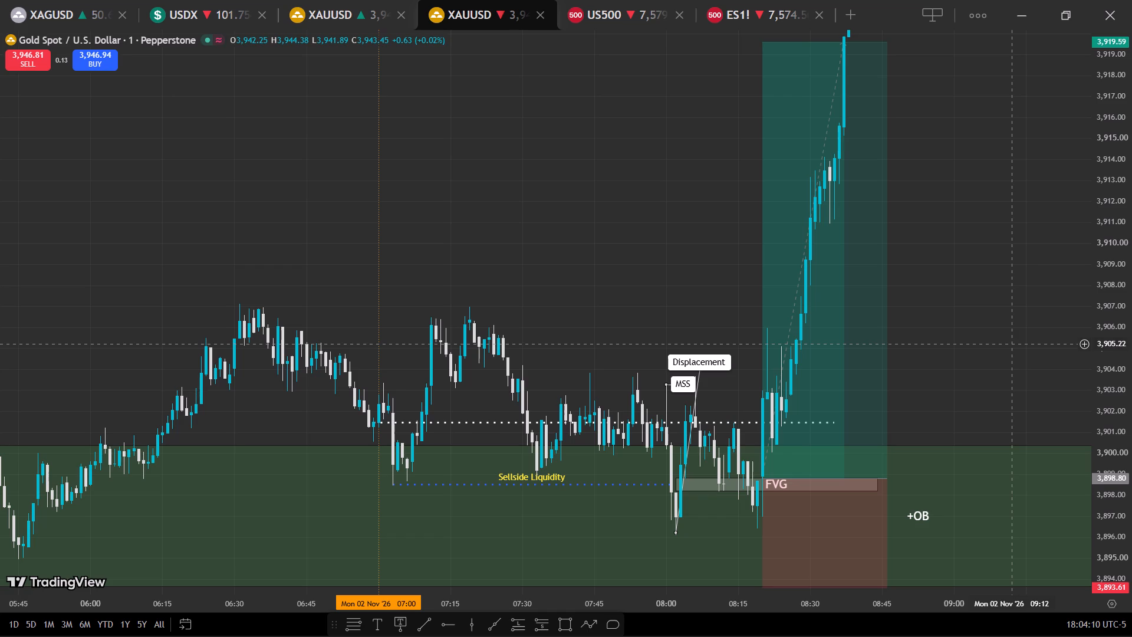
Take a full-screen snip of the one-minute gold chart showing the sellside liquidity, MSS, FVG, +OB and long position.
{"action": "key", "text": "shift+super+s"}
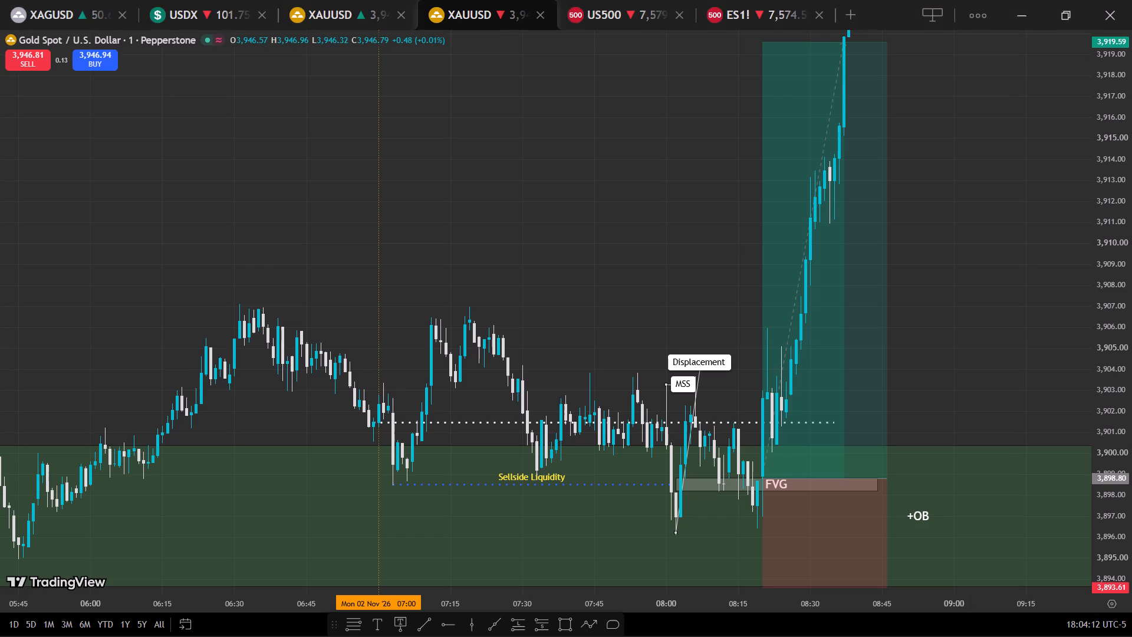
{"action": "left_click_drag", "start_coordinate": [0, 0], "coordinate": [1131, 636]}
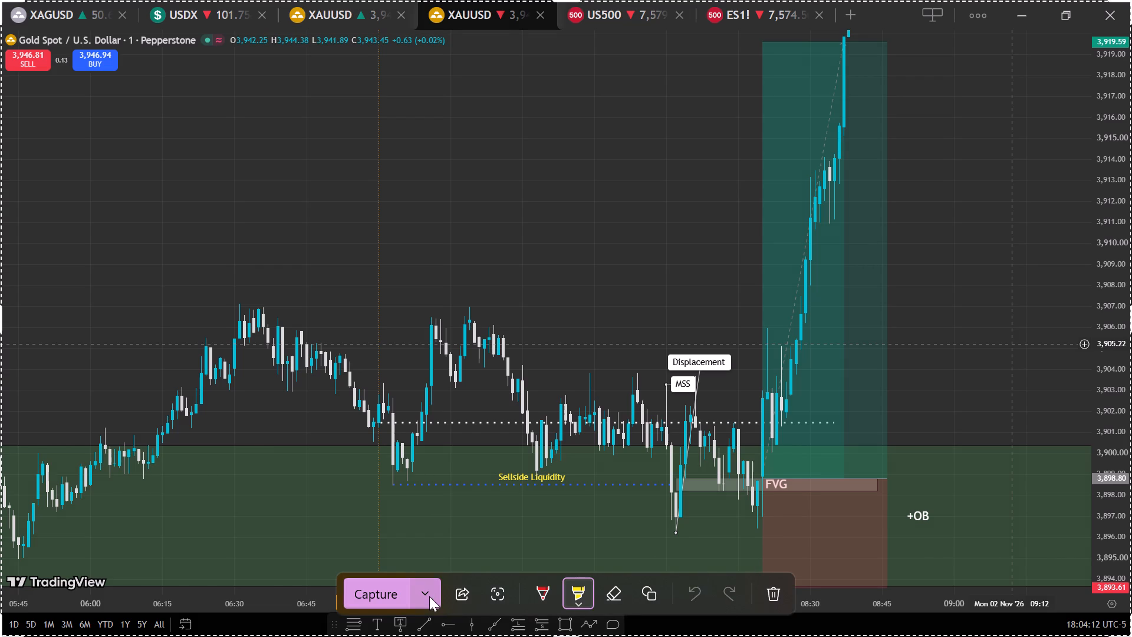
{"action": "left_click", "coordinate": [429, 596]}
{"action": "left_click", "coordinate": [432, 554]}
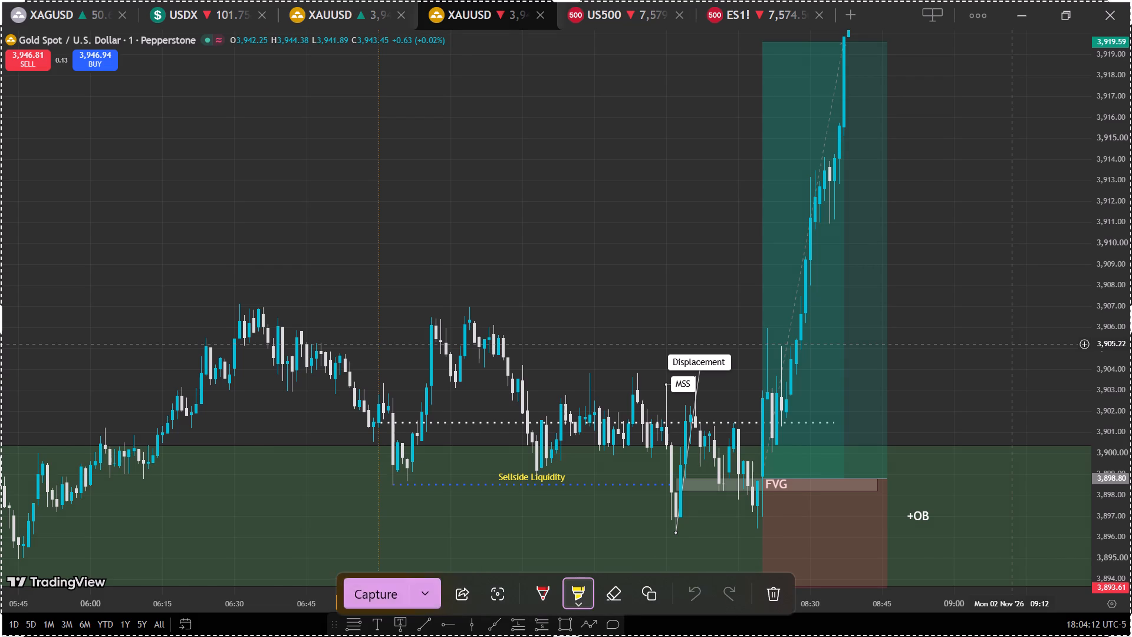
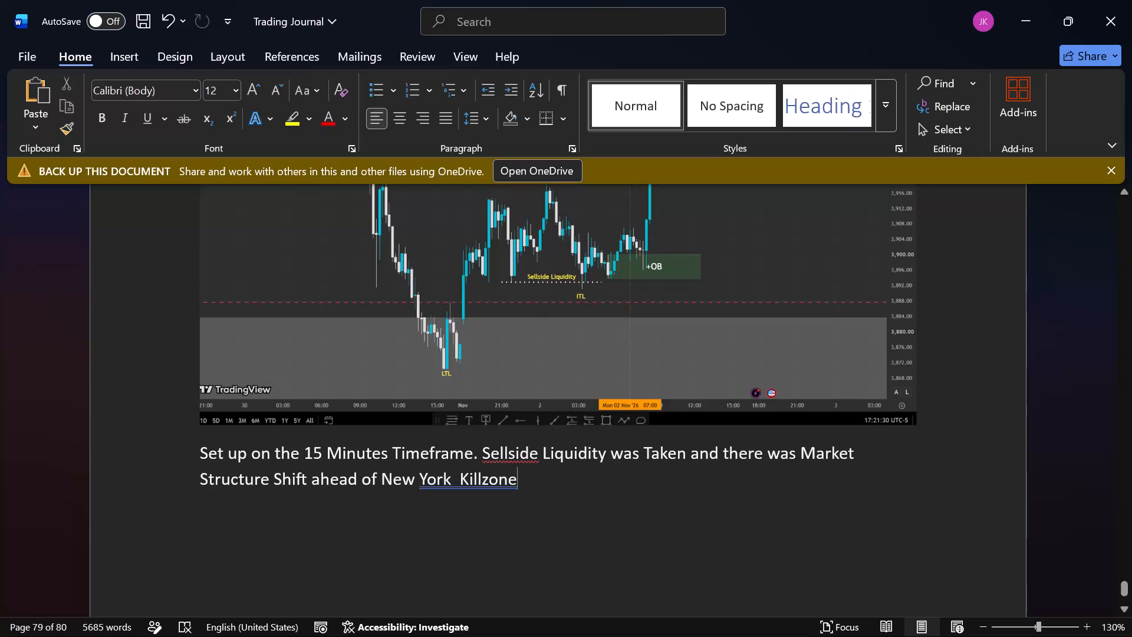
In the Word trading journal, delete the extra space between "York" and "Killzone" in the 15-minute setup caption.
{"action": "left_click", "coordinate": [460, 484]}
{"action": "key", "text": "BackSpace"}
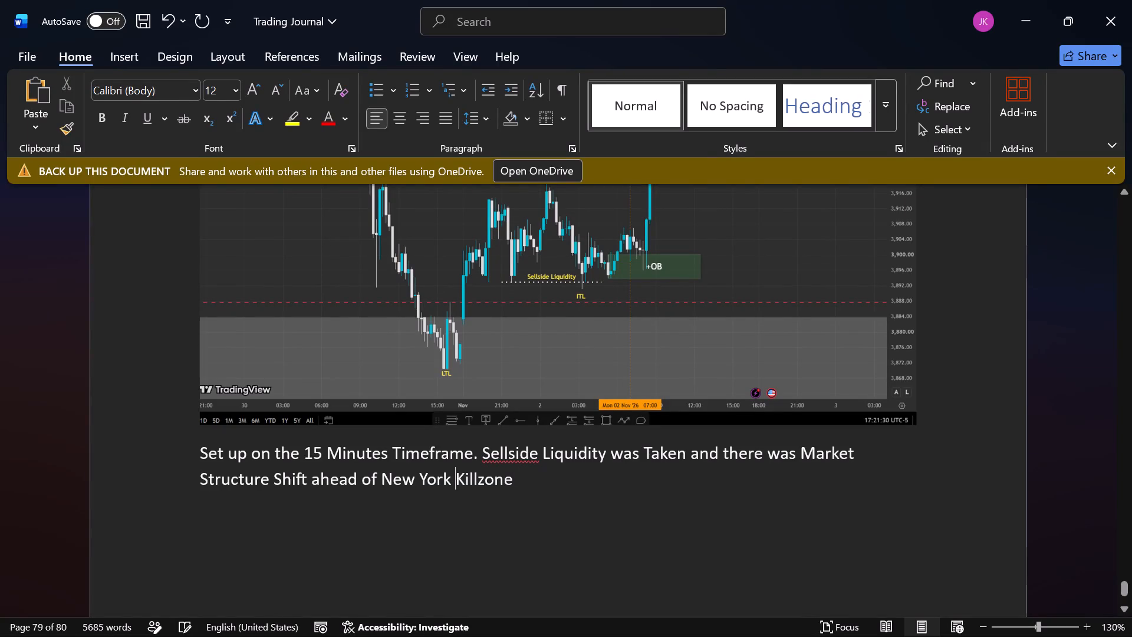
Paste the one-minute gold chart screenshot on a new line below the 15-minute setup caption.
{"action": "left_click", "coordinate": [525, 487]}
{"action": "key", "text": "Return"}
{"action": "left_click", "coordinate": [552, 477]}
{"action": "key", "text": "Return"}
{"action": "key", "text": "ctrl+v"}
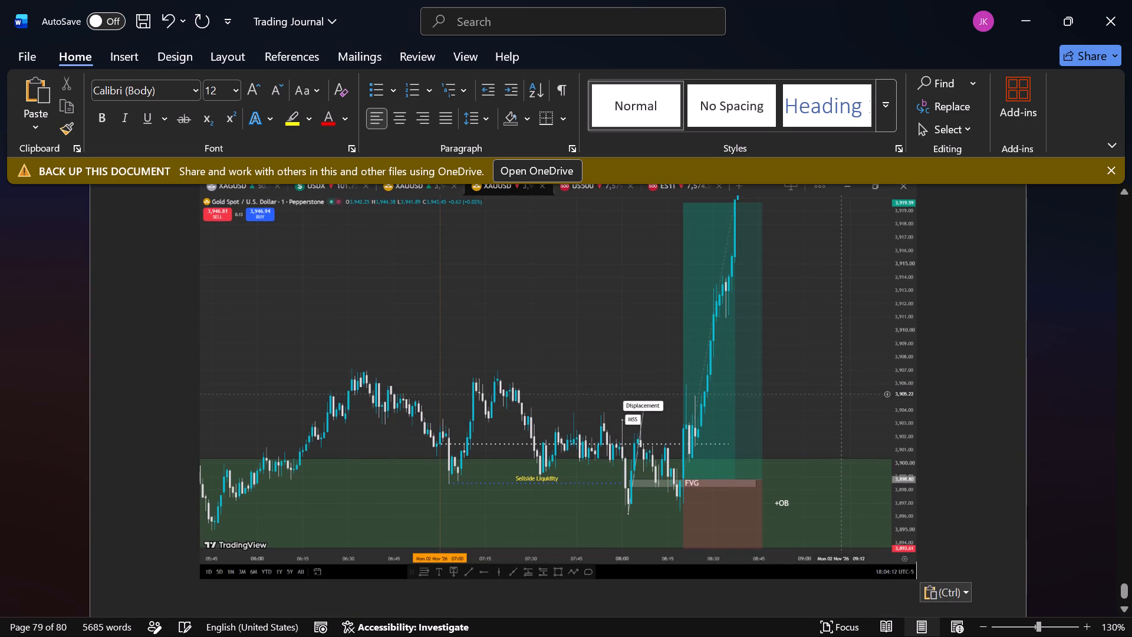
Add the caption "This was the Entry on a 1 minute timeframe" below the pasted chart, and start a new line after it.
{"action": "key", "text": "Return"}
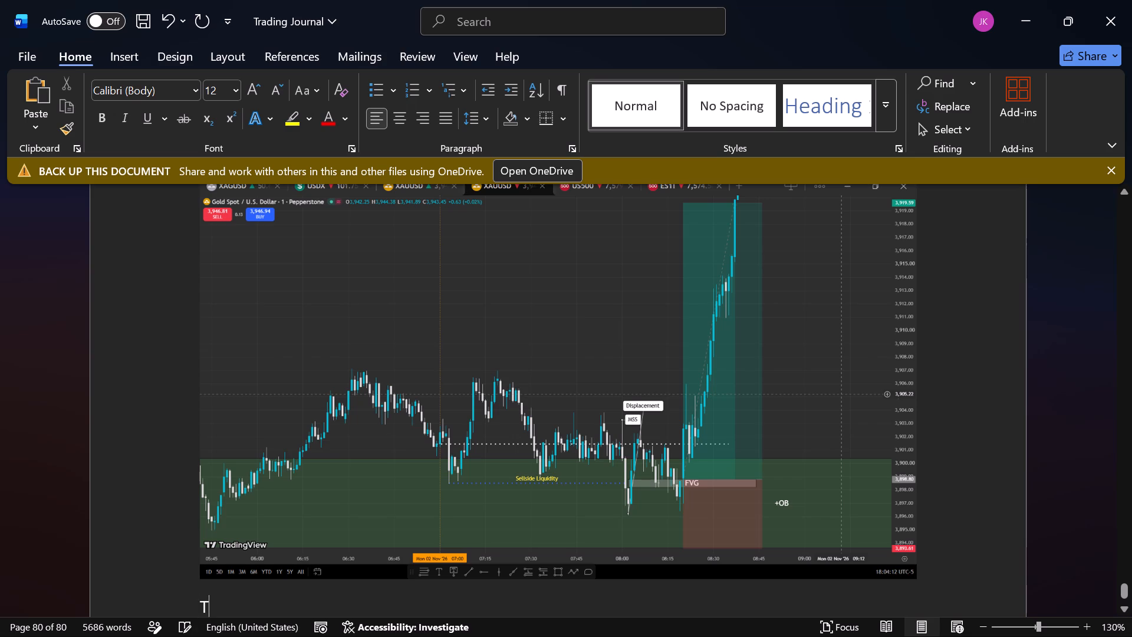
{"action": "type", "text": "his was te"}
{"action": "key", "text": "space"}
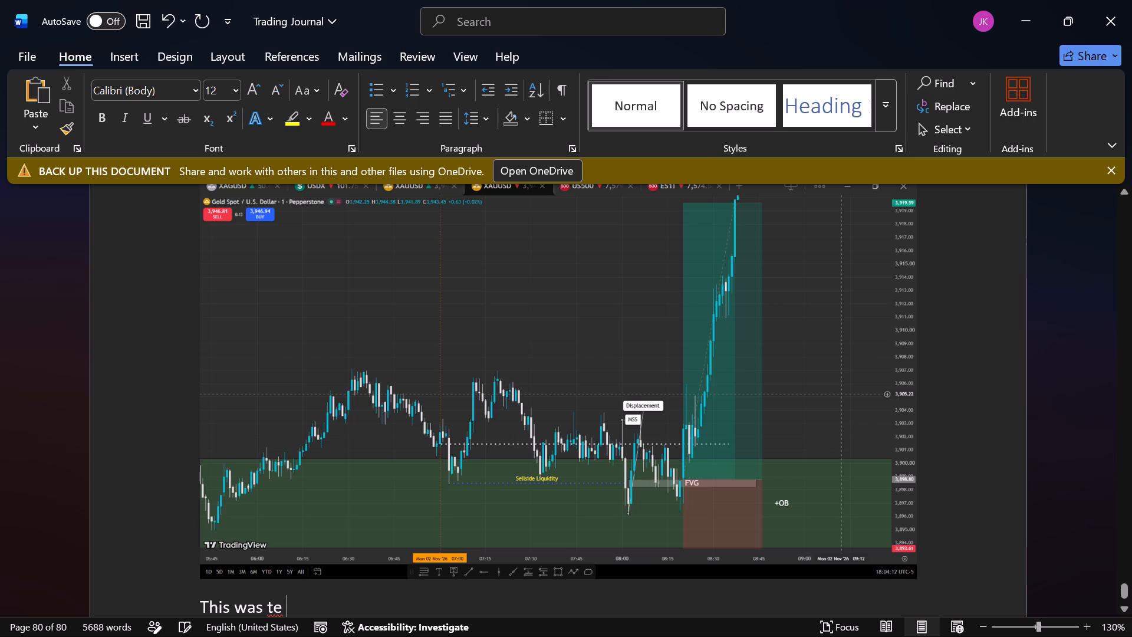
{"action": "key", "text": "BackSpace"}
{"action": "key", "text": "BackSpace"}
{"action": "type", "text": "he"}
{"action": "key", "text": "space"}
{"action": "type", "text": "ntry"}
{"action": "key", "text": "space"}
{"action": "key", "text": "b"}
{"action": "key", "text": "BackSpace"}
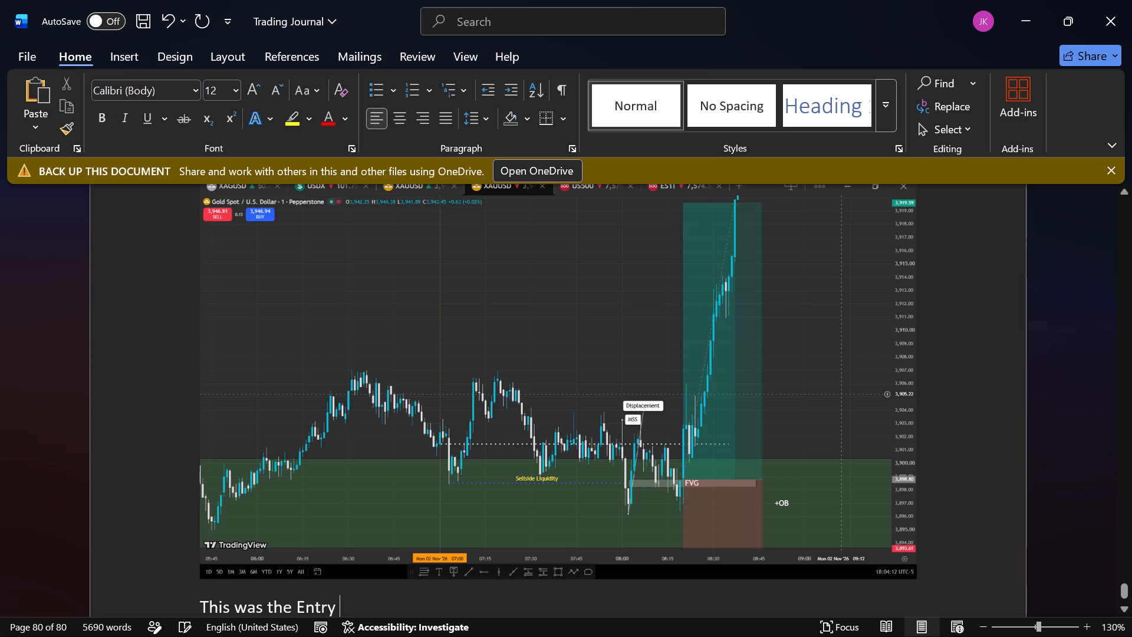
{"action": "key", "text": "o"}
{"action": "type", "text": "n a"}
{"action": "key", "text": "space"}
{"action": "type", "text": "minute"}
{"action": "key", "text": "space"}
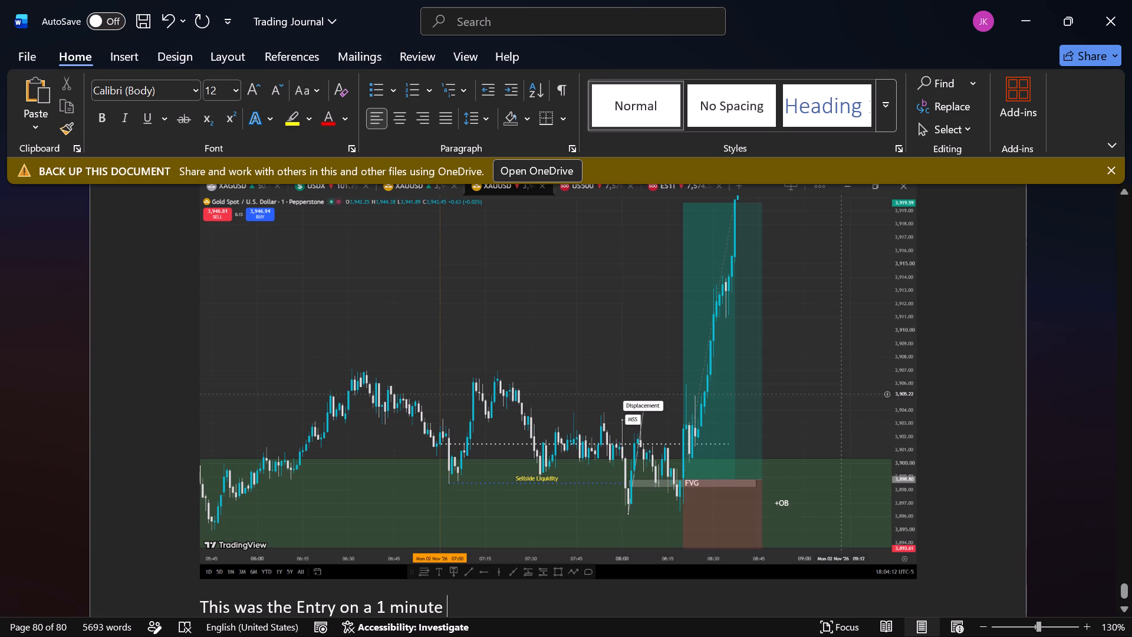
{"action": "type", "text": "time"}
{"action": "type", "text": "frame"}
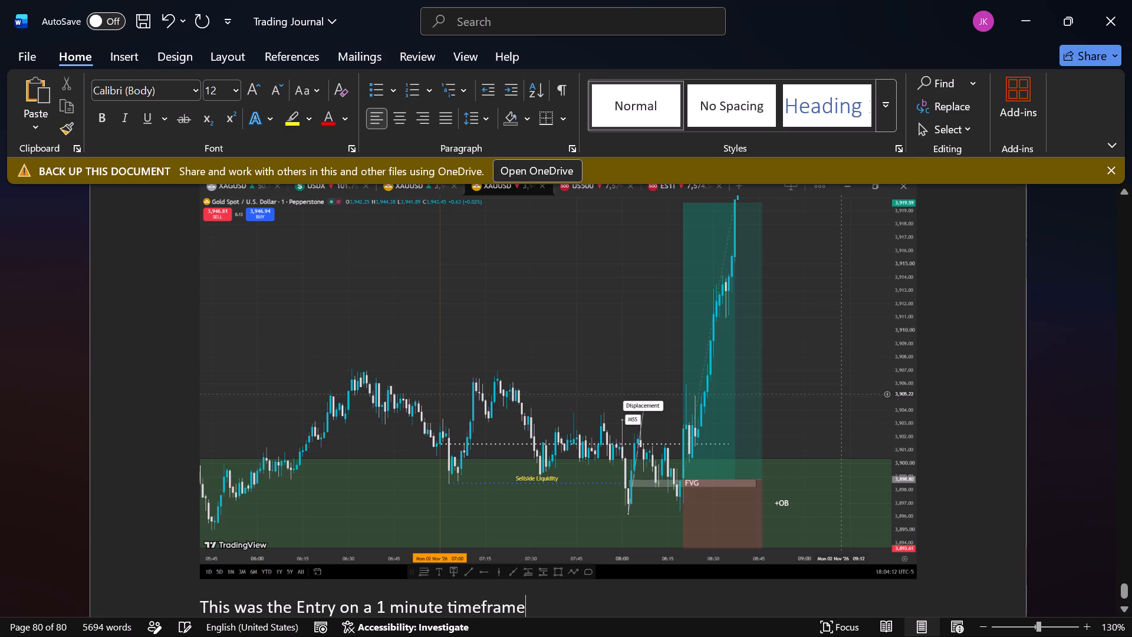
{"action": "key", "text": "Return"}
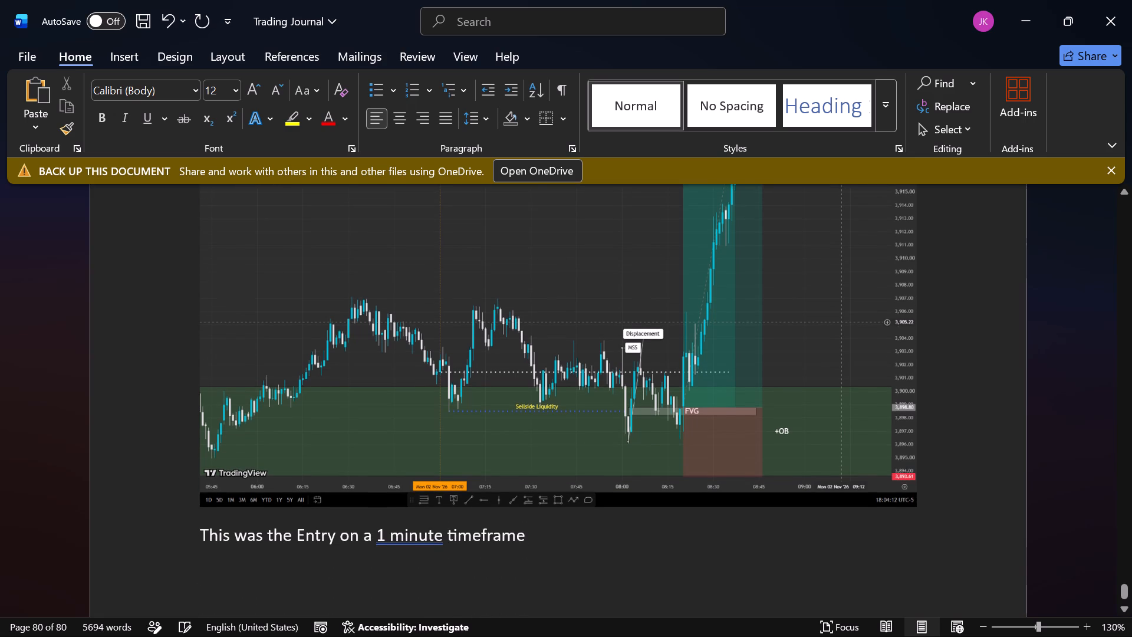
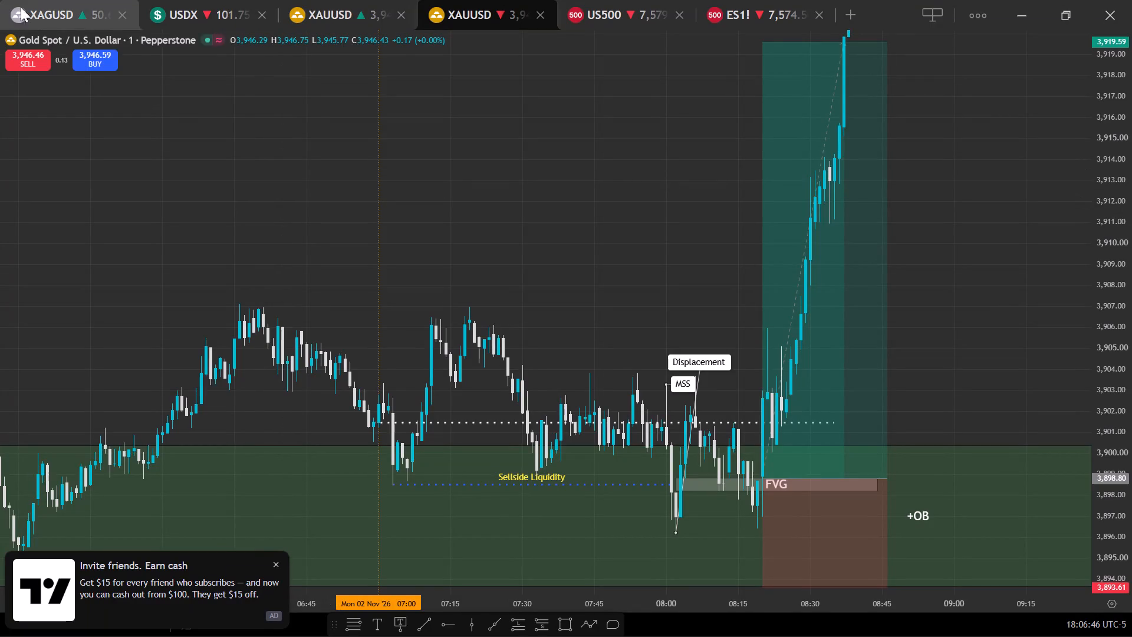
Switch the gold chart to the 5-minute interval.
{"action": "left_click", "coordinate": [124, 36]}
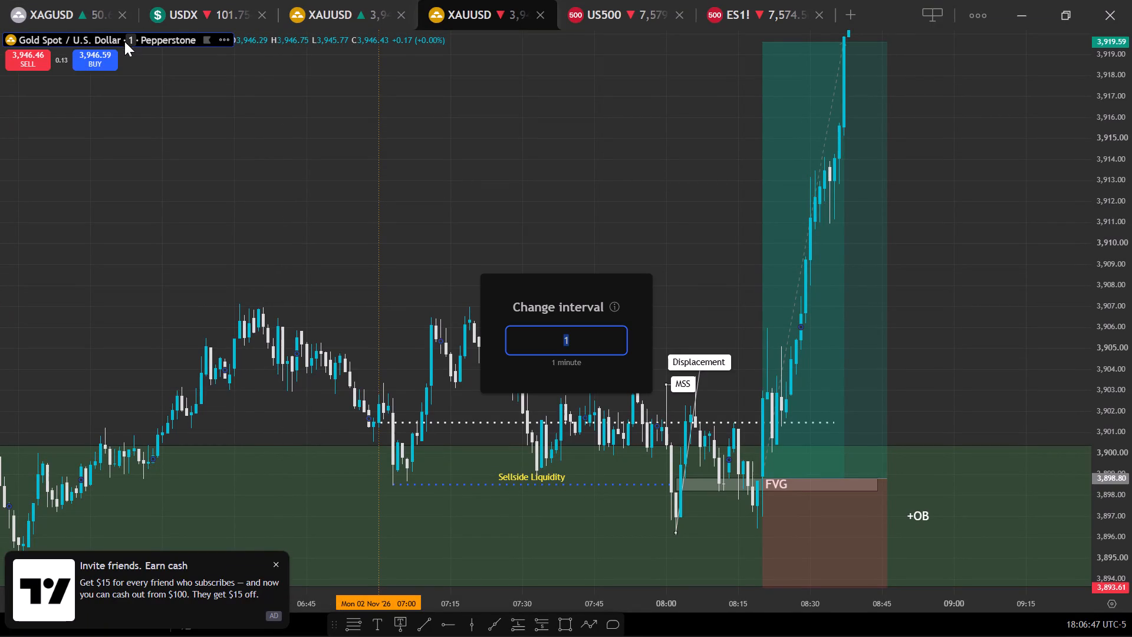
{"action": "key", "text": "BackSpace"}
{"action": "key", "text": "5"}
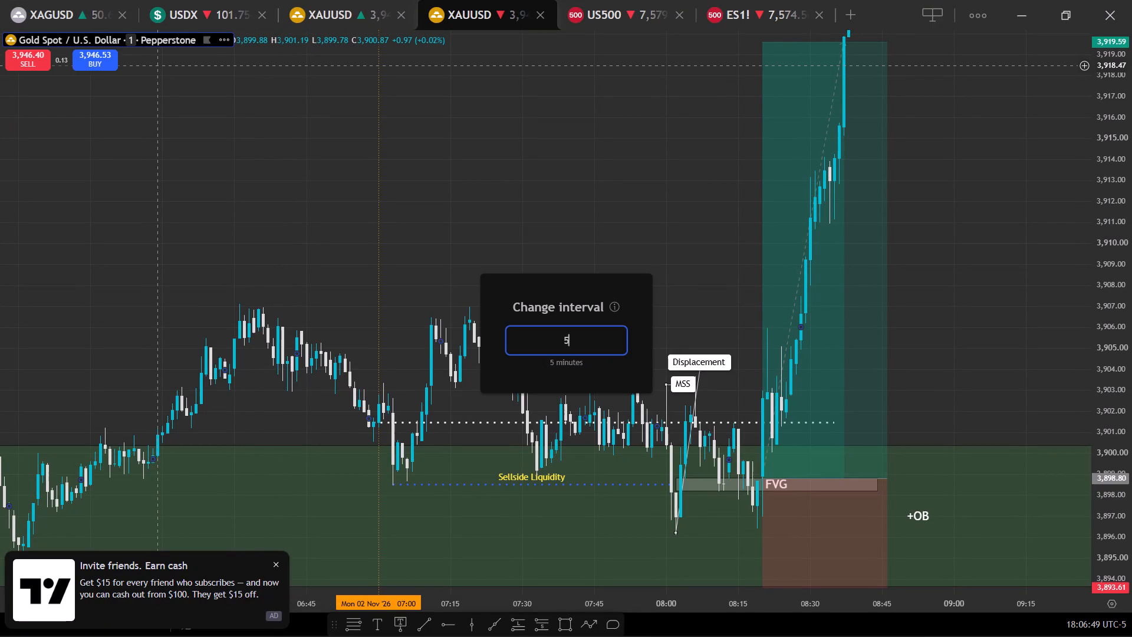
{"action": "key", "text": "Return"}
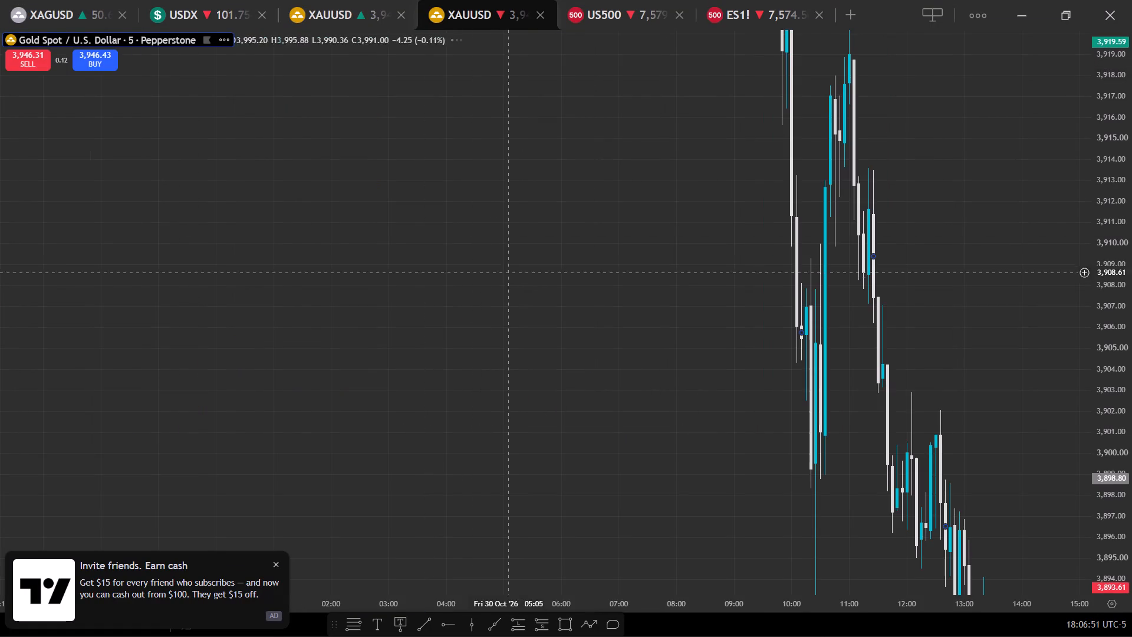
Delete the structure-shift markings near the 08:00 low: the Displacement callout, the dotted level line and the MSS label.
{"action": "left_click", "coordinate": [595, 566]}
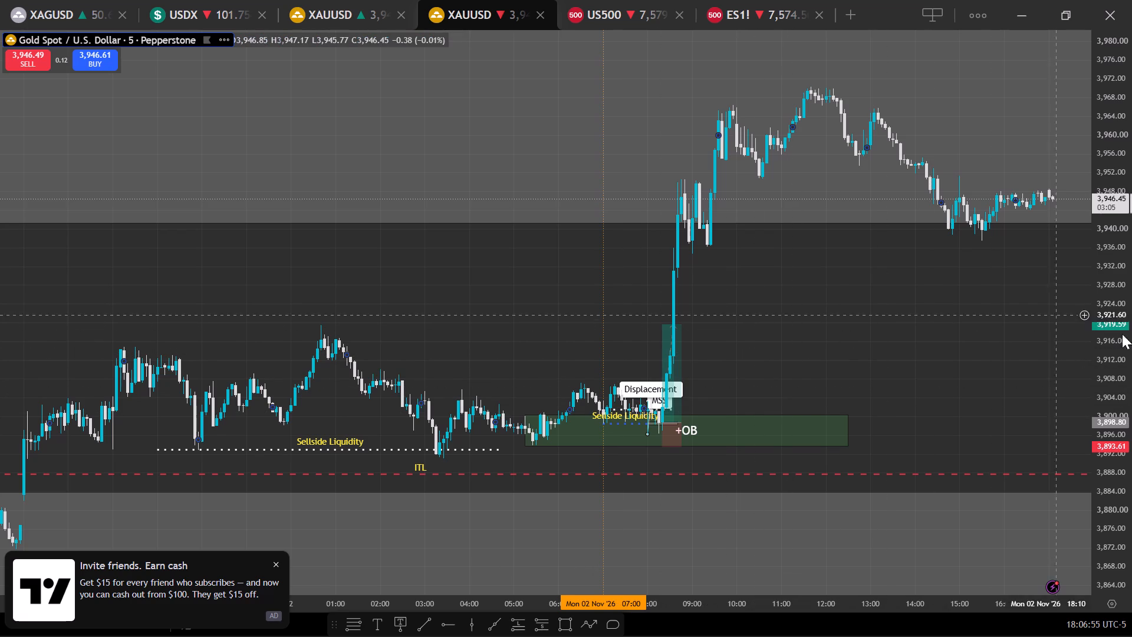
{"action": "scroll", "coordinate": [1101, 381], "scroll_direction": "down", "scroll_amount": 2}
{"action": "scroll", "coordinate": [1101, 381], "scroll_direction": "up", "scroll_amount": 17}
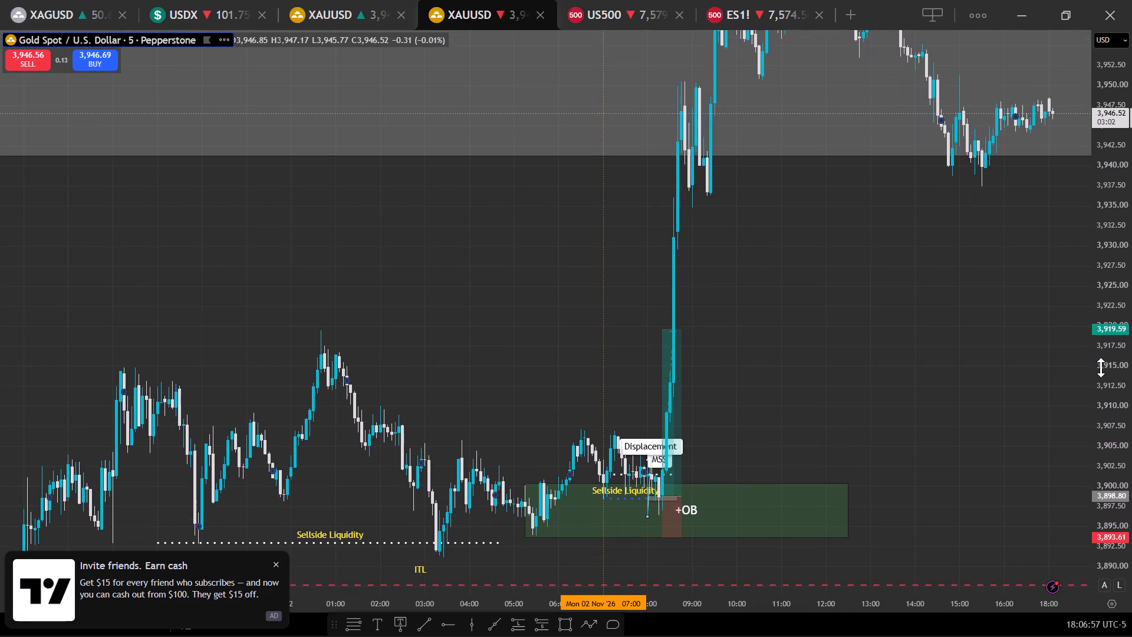
{"action": "scroll", "coordinate": [1101, 367], "scroll_direction": "up", "scroll_amount": 2}
{"action": "left_click_drag", "start_coordinate": [467, 321], "coordinate": [515, 189]}
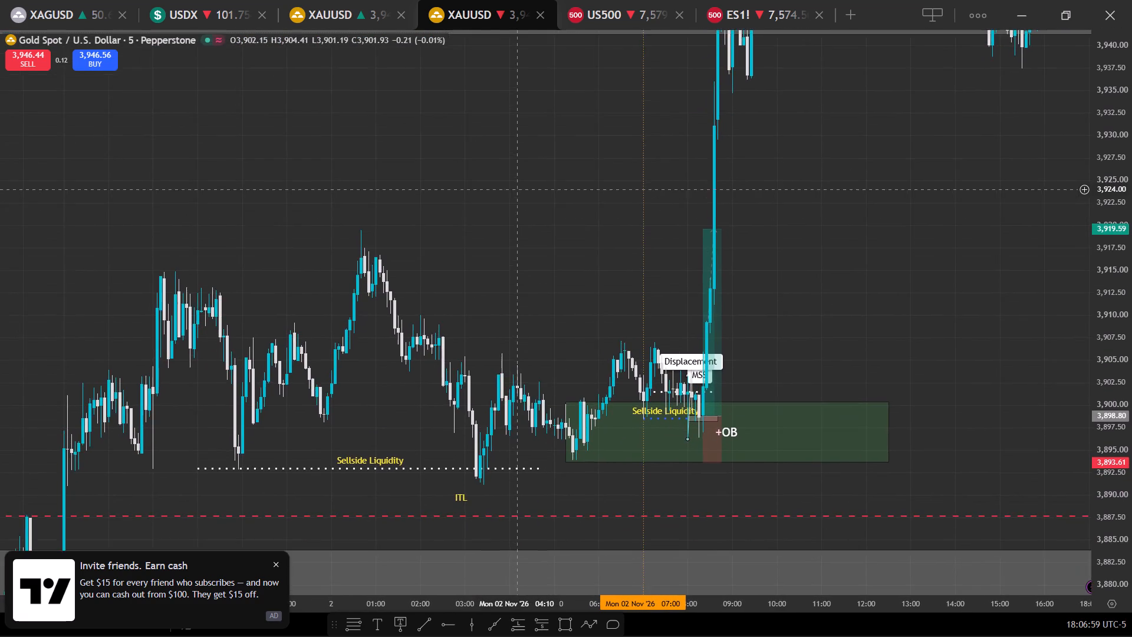
{"action": "left_click_drag", "start_coordinate": [515, 189], "coordinate": [527, 160]}
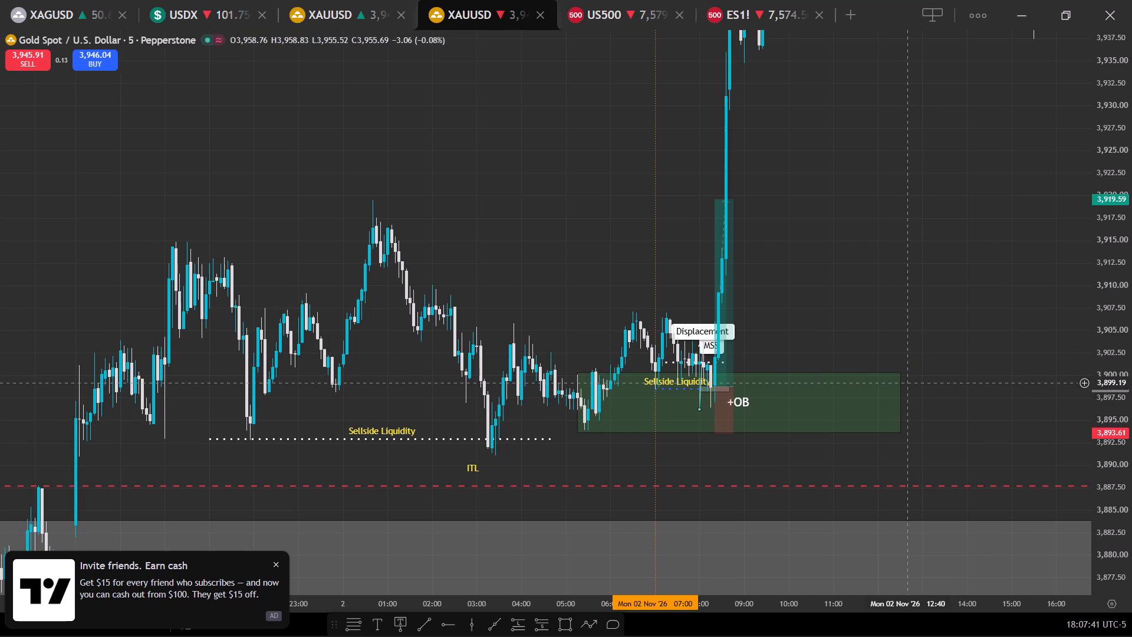
{"action": "left_click", "coordinate": [940, 326]}
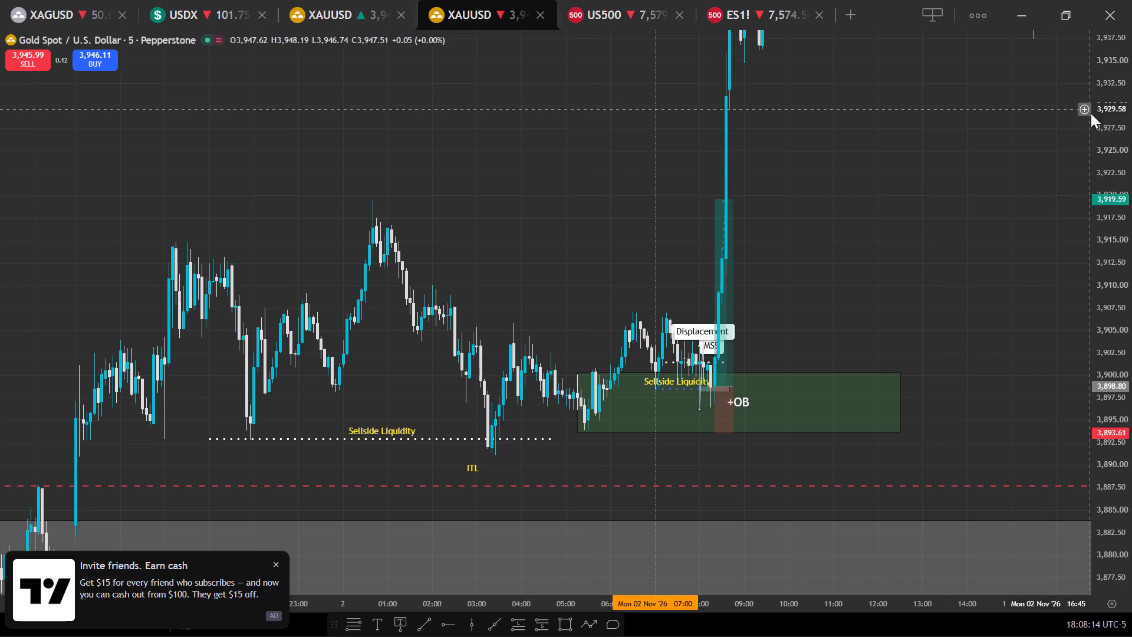
{"action": "scroll", "coordinate": [507, 155], "scroll_direction": "up", "scroll_amount": 3}
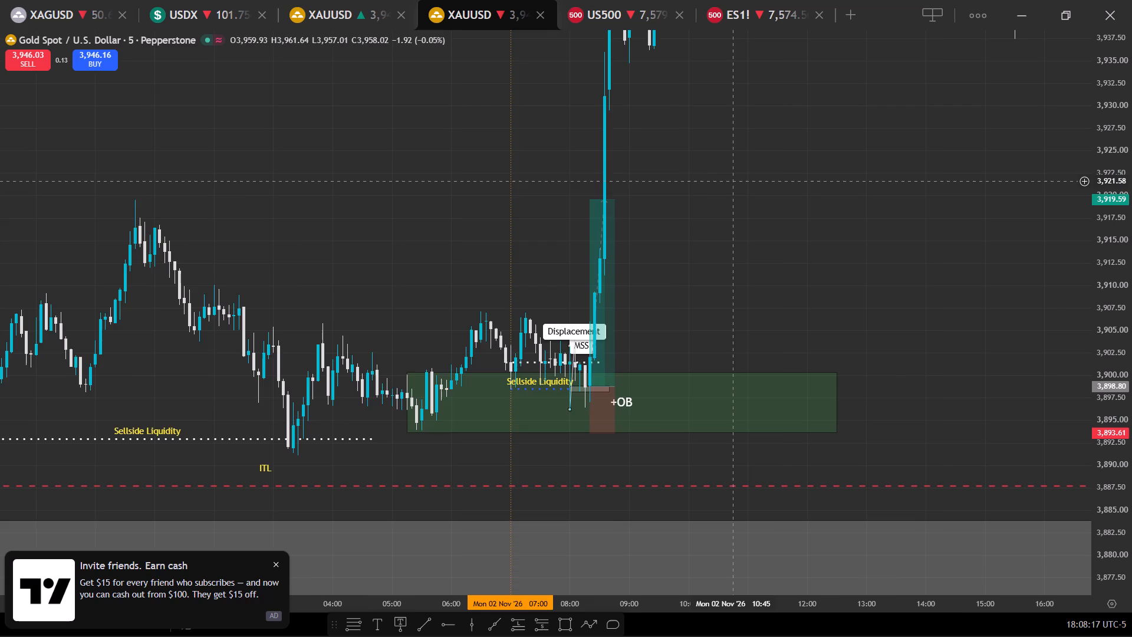
{"action": "scroll", "coordinate": [737, 182], "scroll_direction": "down", "scroll_amount": 2}
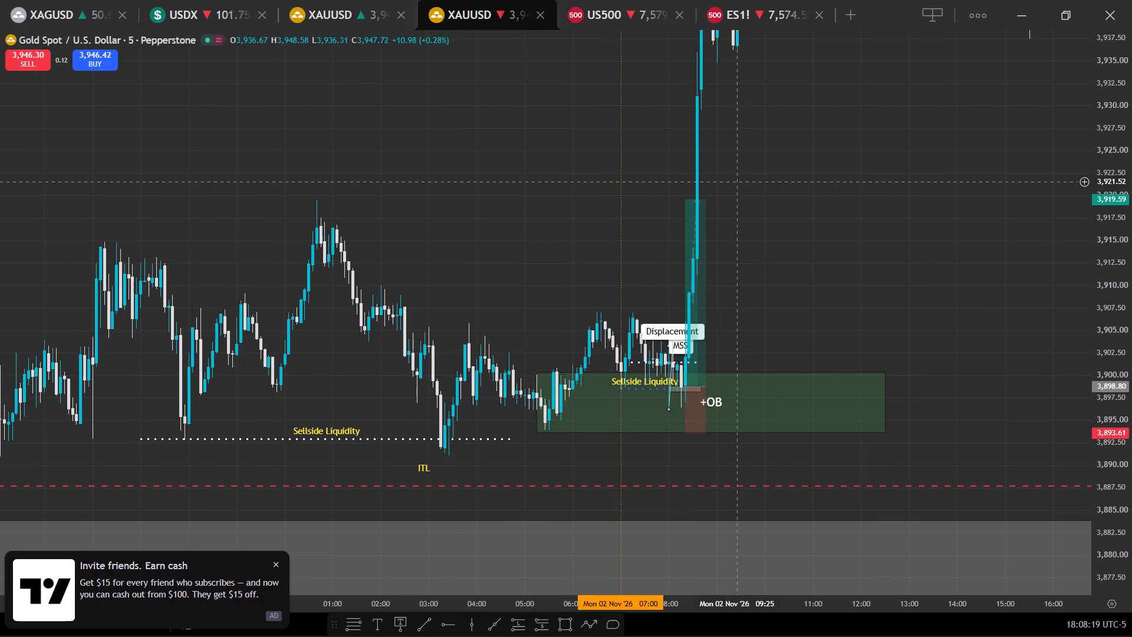
{"action": "left_click", "coordinate": [676, 336]}
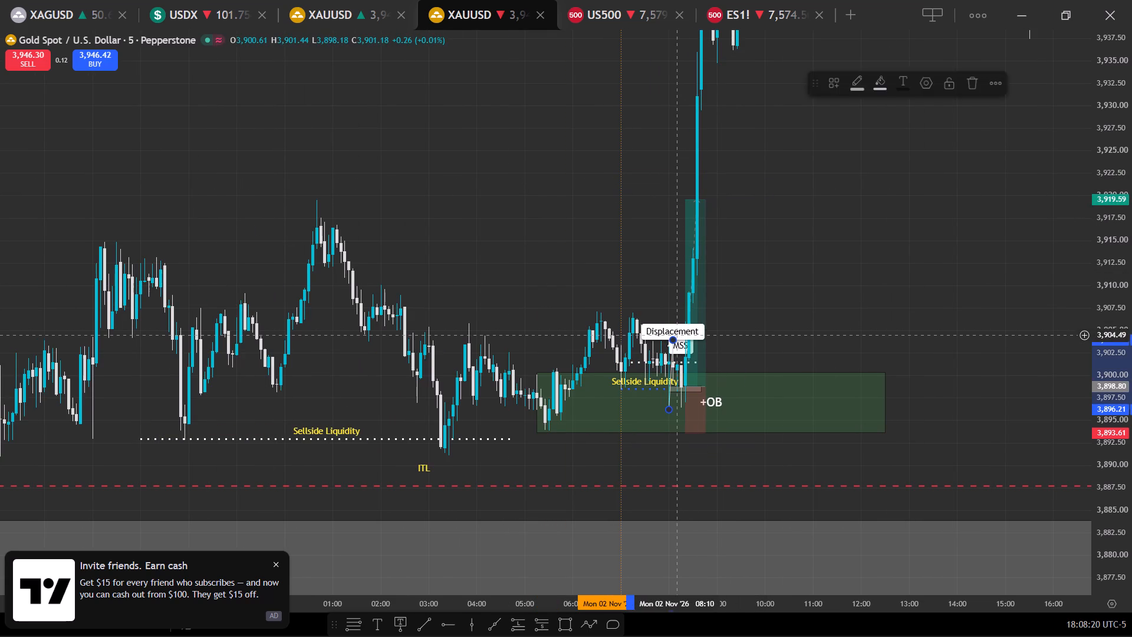
{"action": "left_click", "coordinate": [980, 77]}
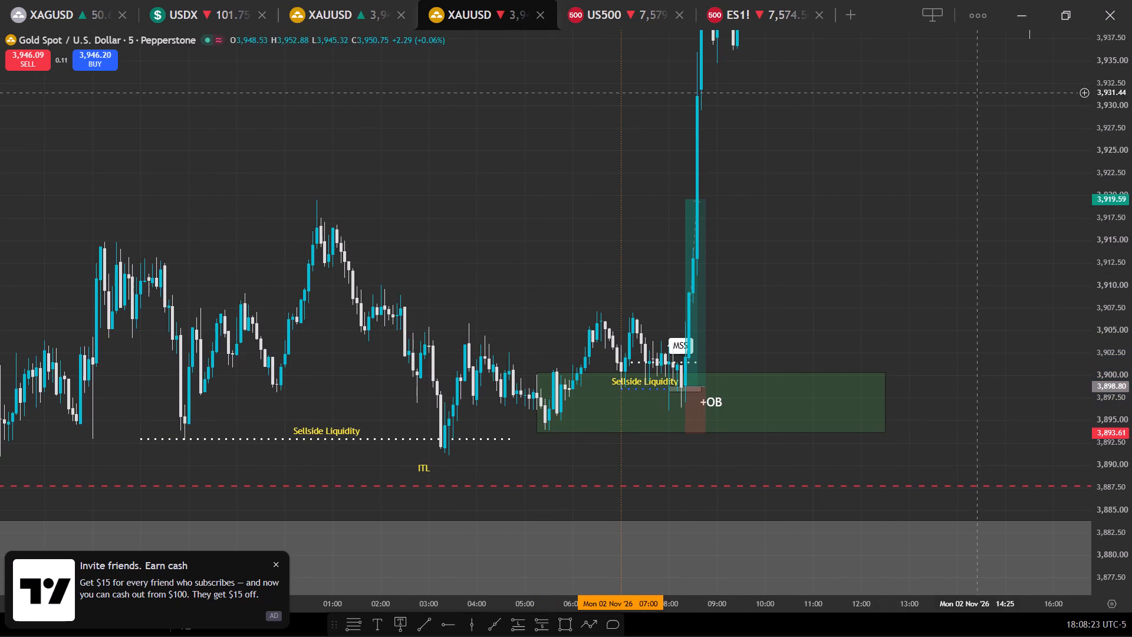
{"action": "left_click", "coordinate": [630, 362]}
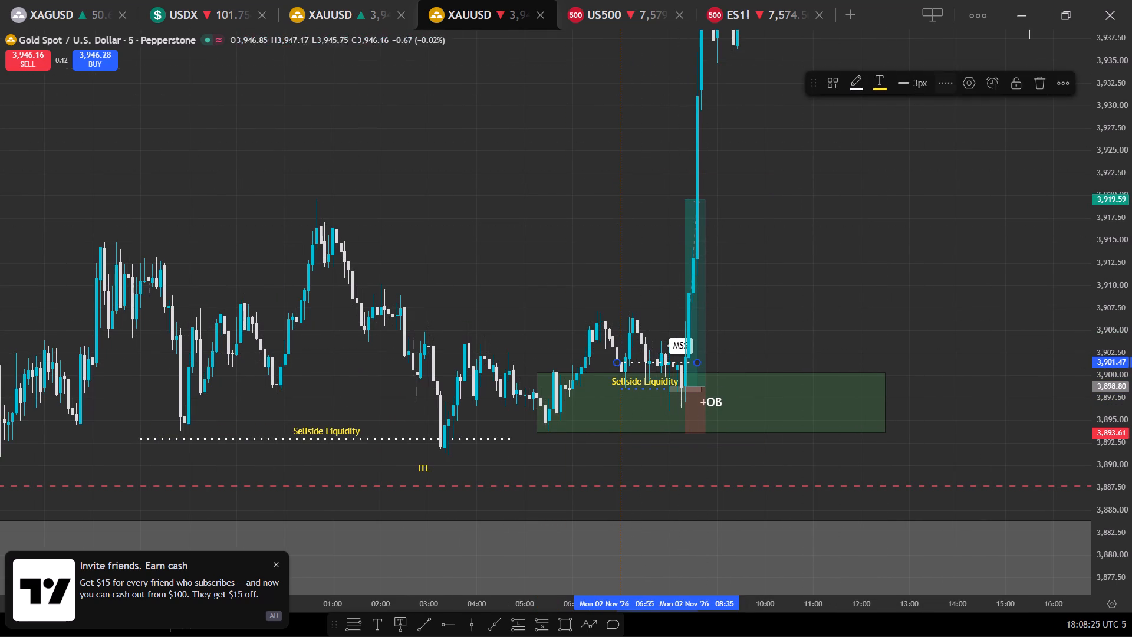
{"action": "left_click", "coordinate": [1038, 83]}
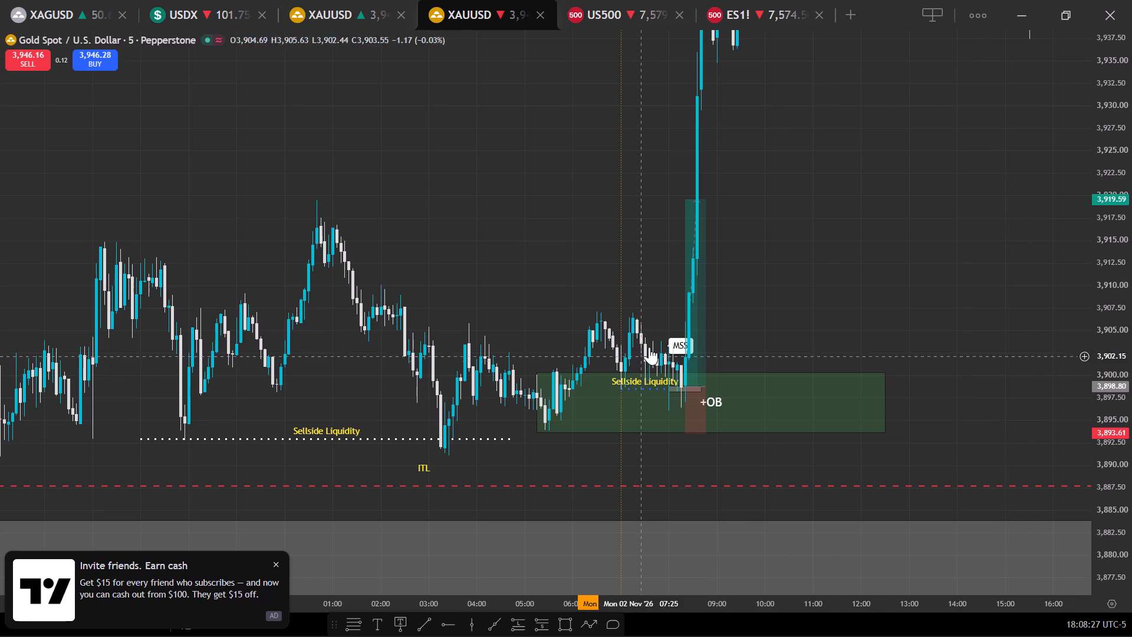
{"action": "left_click", "coordinate": [669, 345]}
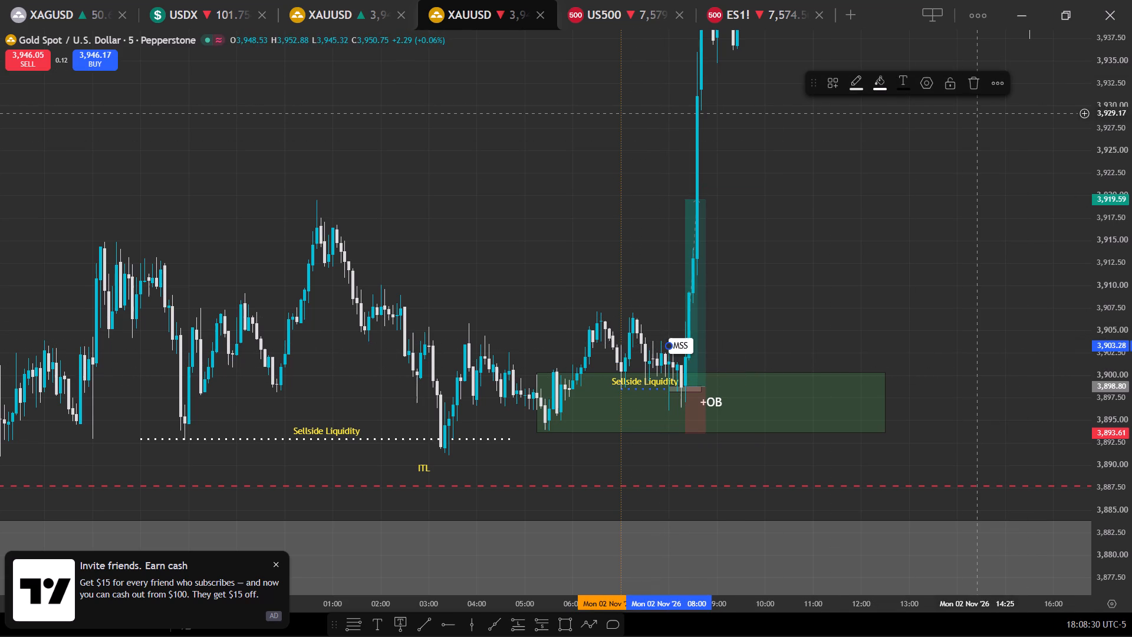
{"action": "left_click", "coordinate": [979, 91]}
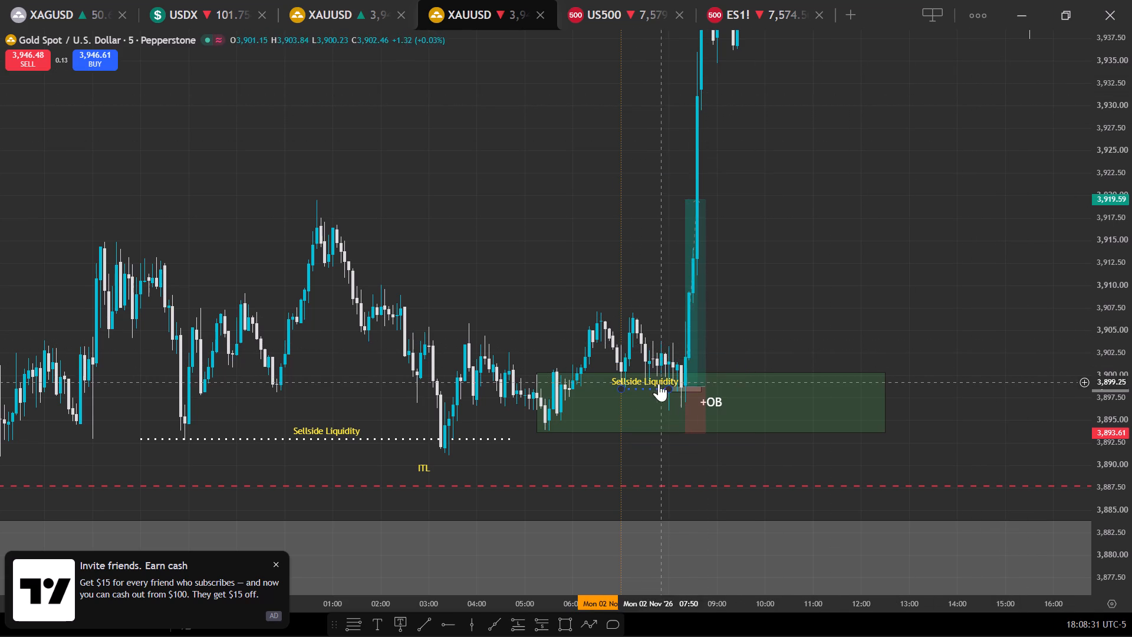
Delete the blue Sellside Liquidity line inside the order block and the small FVG box beside it.
{"action": "left_click", "coordinate": [659, 383]}
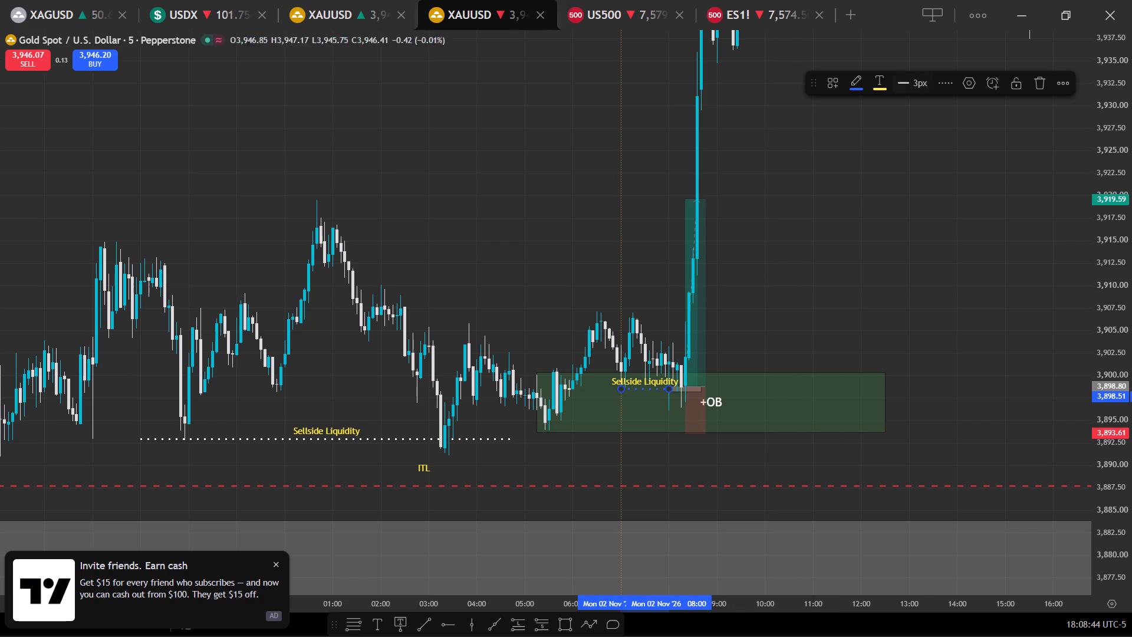
{"action": "left_click", "coordinate": [1045, 84]}
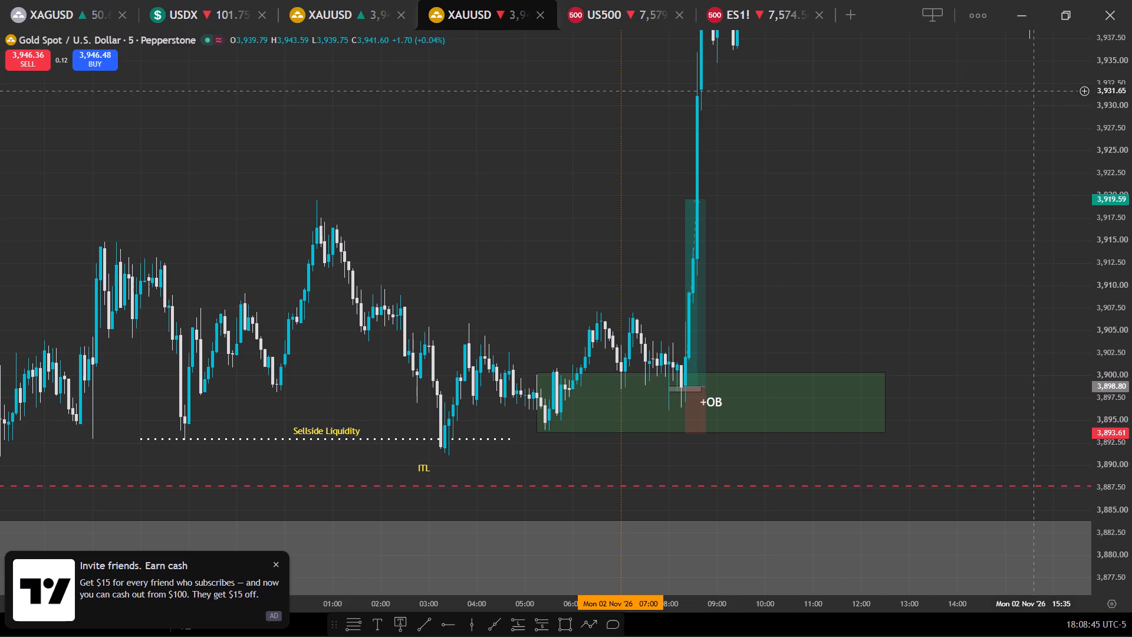
{"action": "left_click", "coordinate": [683, 381]}
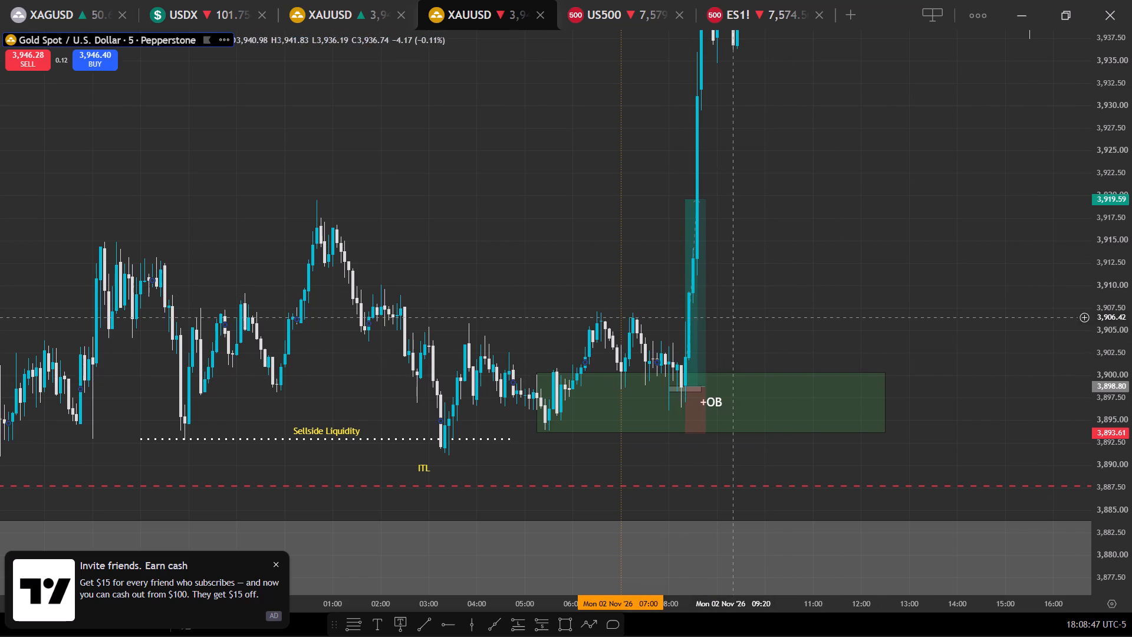
{"action": "left_click", "coordinate": [677, 385]}
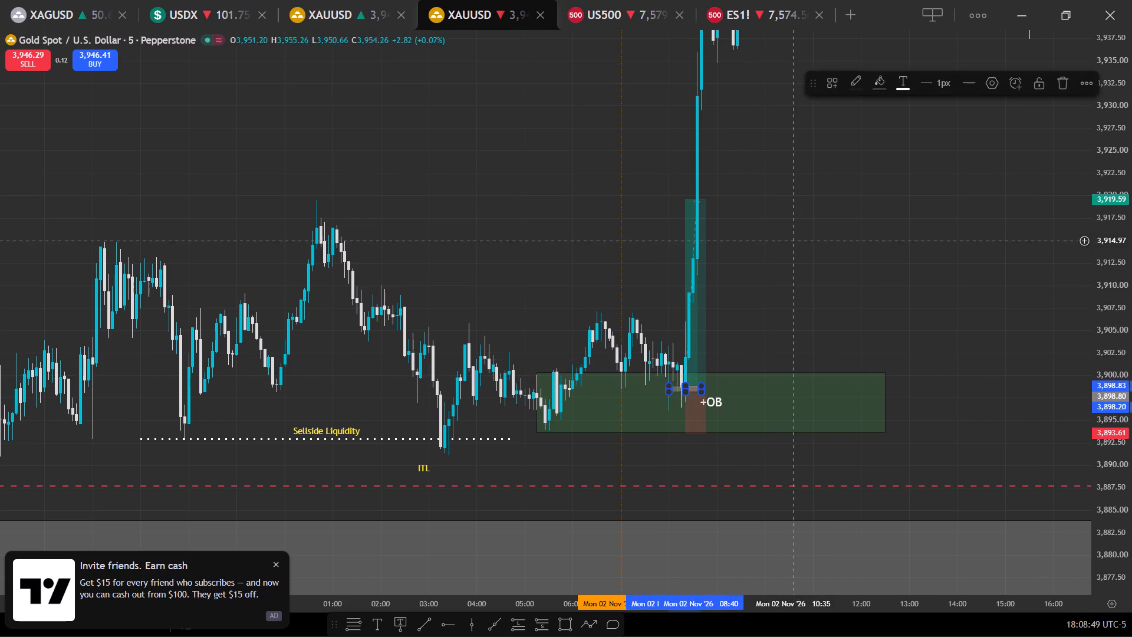
{"action": "left_click", "coordinate": [1060, 80]}
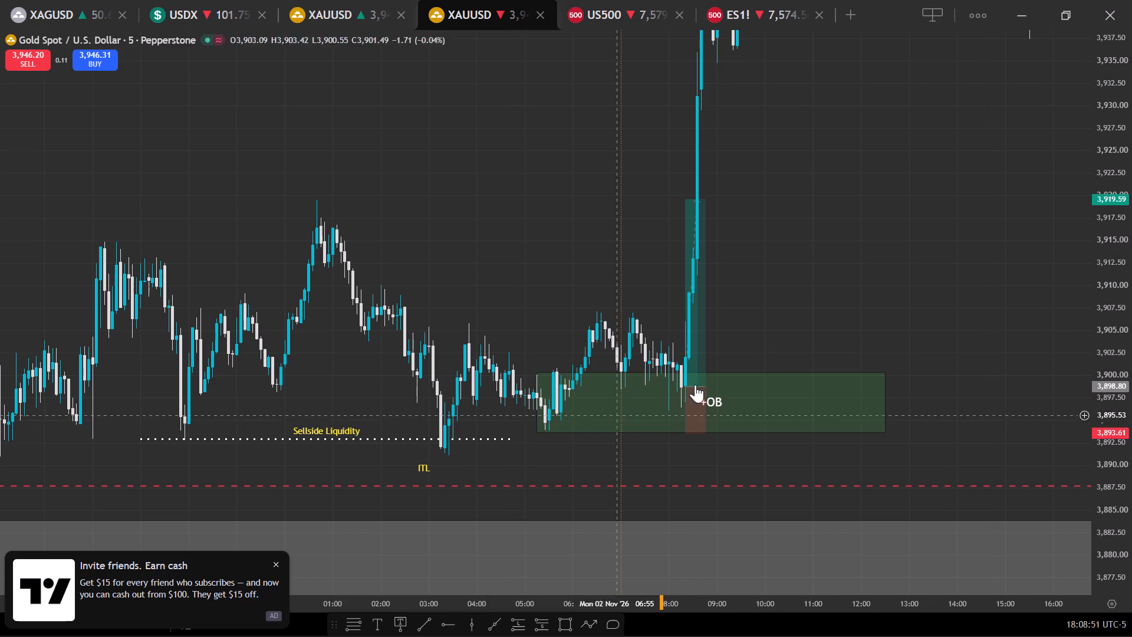
Delete the long position drawing and the green +OB order block rectangle from the chart.
{"action": "left_click", "coordinate": [700, 396]}
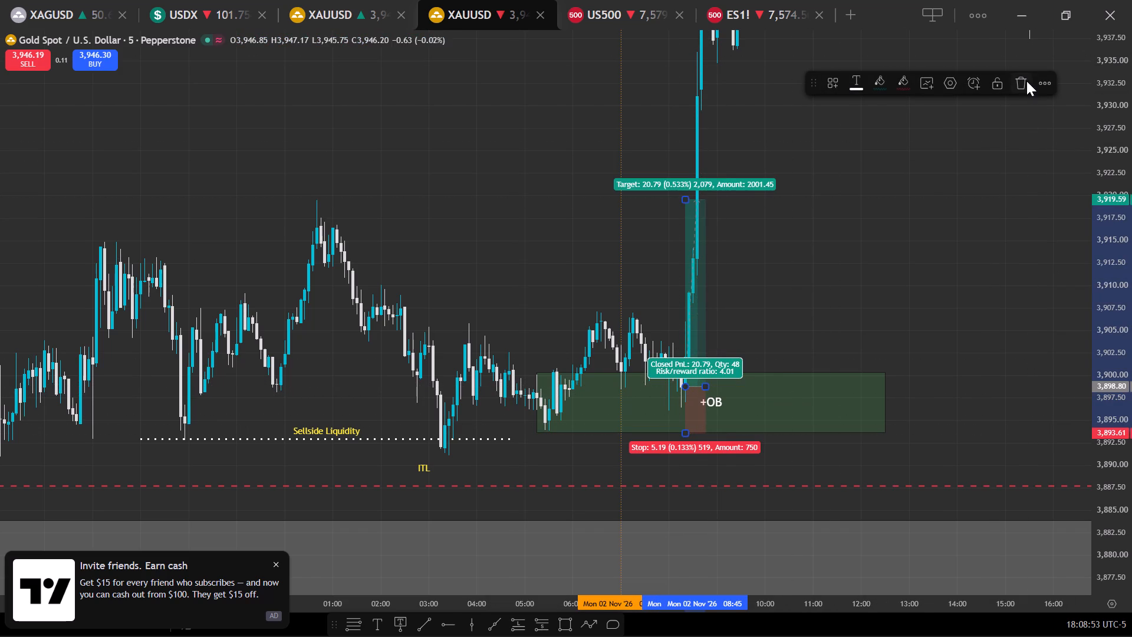
{"action": "left_click", "coordinate": [1025, 84]}
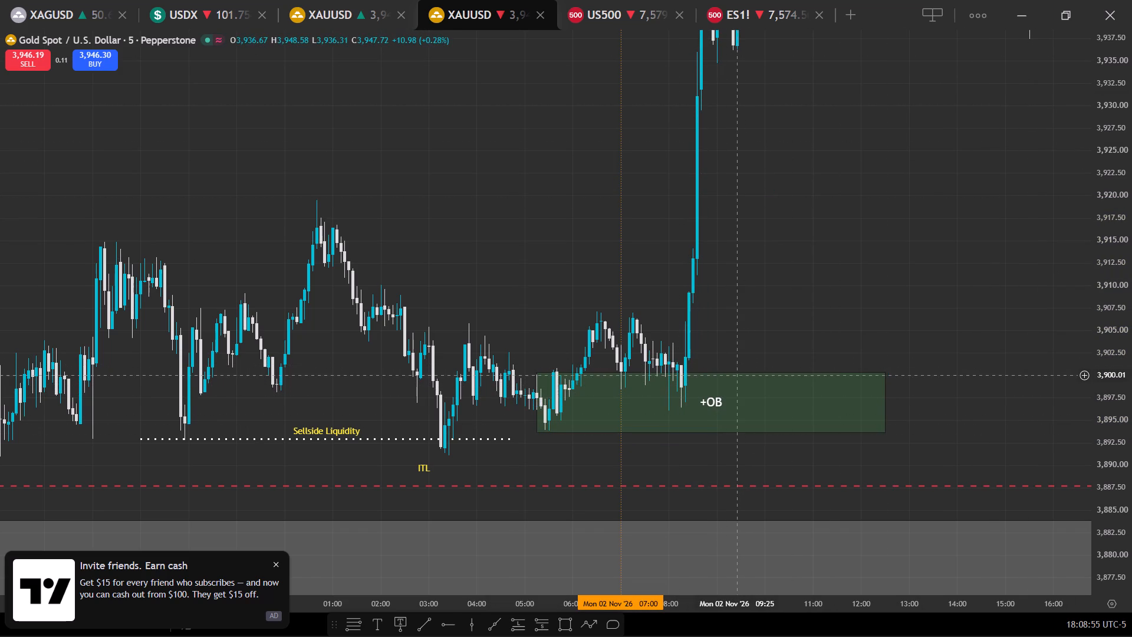
{"action": "left_click", "coordinate": [737, 375]}
{"action": "left_click", "coordinate": [805, 379]}
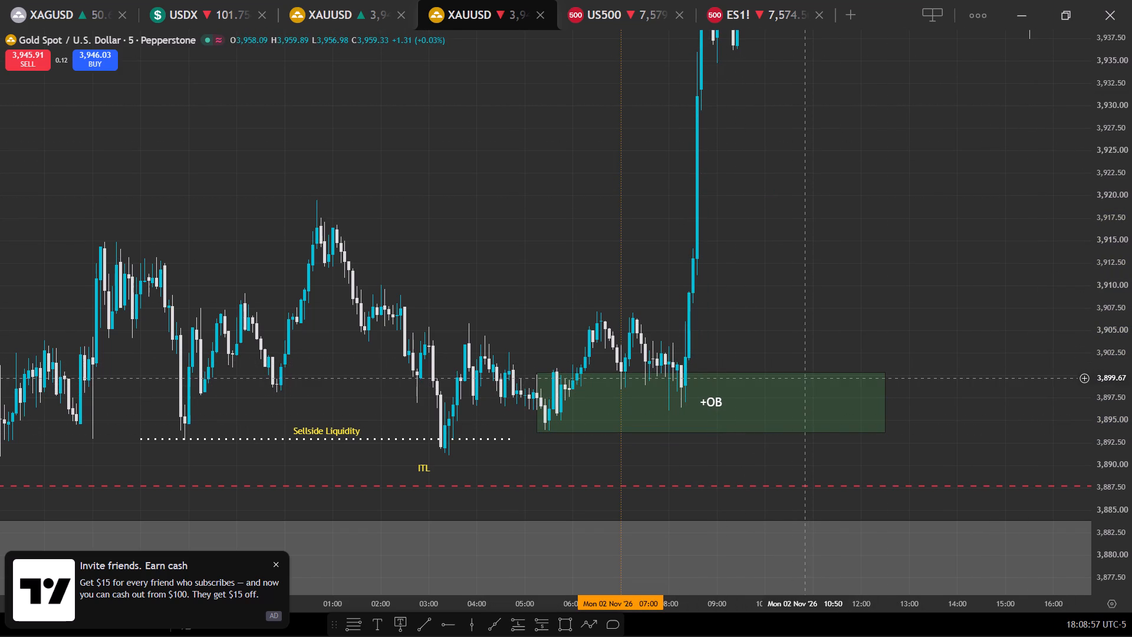
{"action": "left_click", "coordinate": [802, 373]}
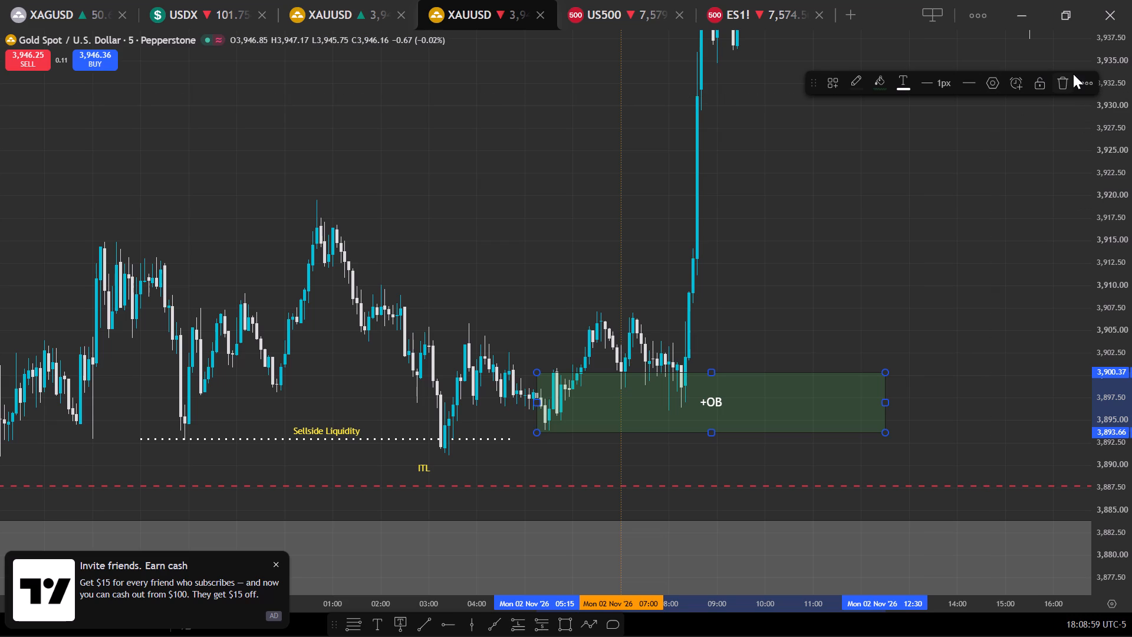
{"action": "left_click", "coordinate": [1066, 80]}
Examine the 5-minute price action around the remaining Sellside Liquidity line and the ITL and LTL lows, up to the 08:00 rally.
{"action": "scroll", "coordinate": [886, 211], "scroll_direction": "up", "scroll_amount": 2}
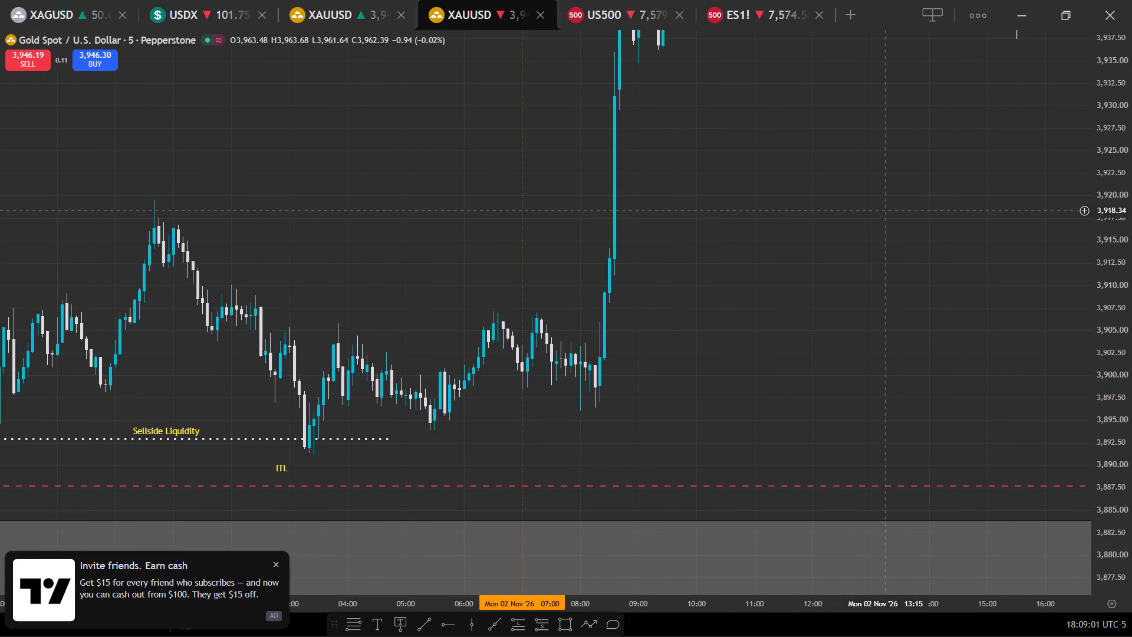
{"action": "scroll", "coordinate": [840, 213], "scroll_direction": "down", "scroll_amount": 4}
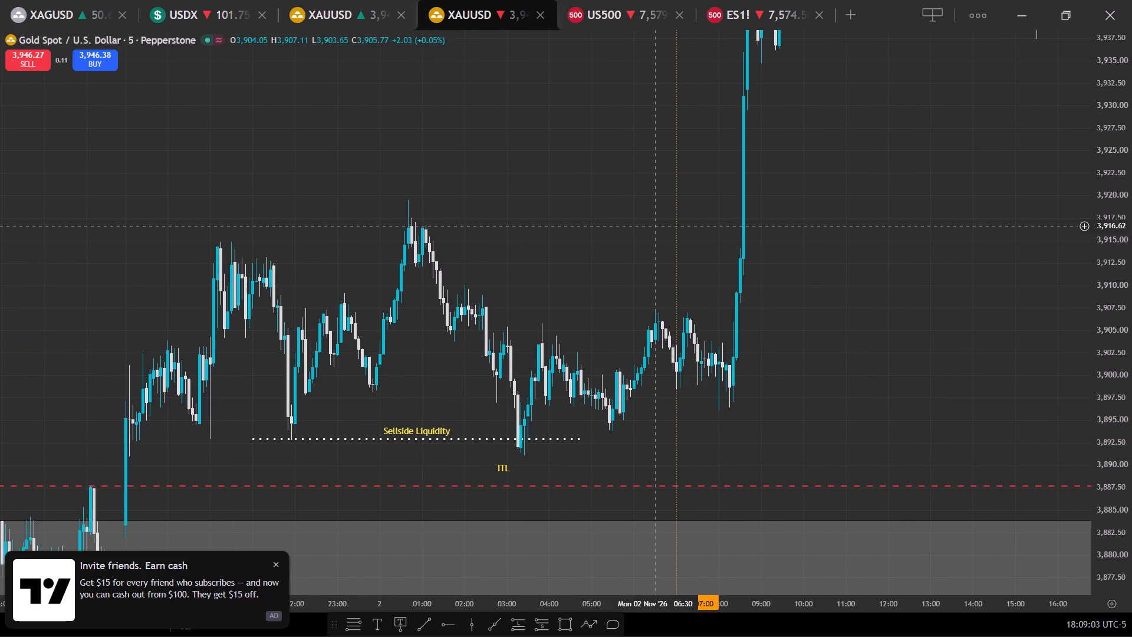
{"action": "left_click_drag", "start_coordinate": [653, 226], "coordinate": [775, 169]}
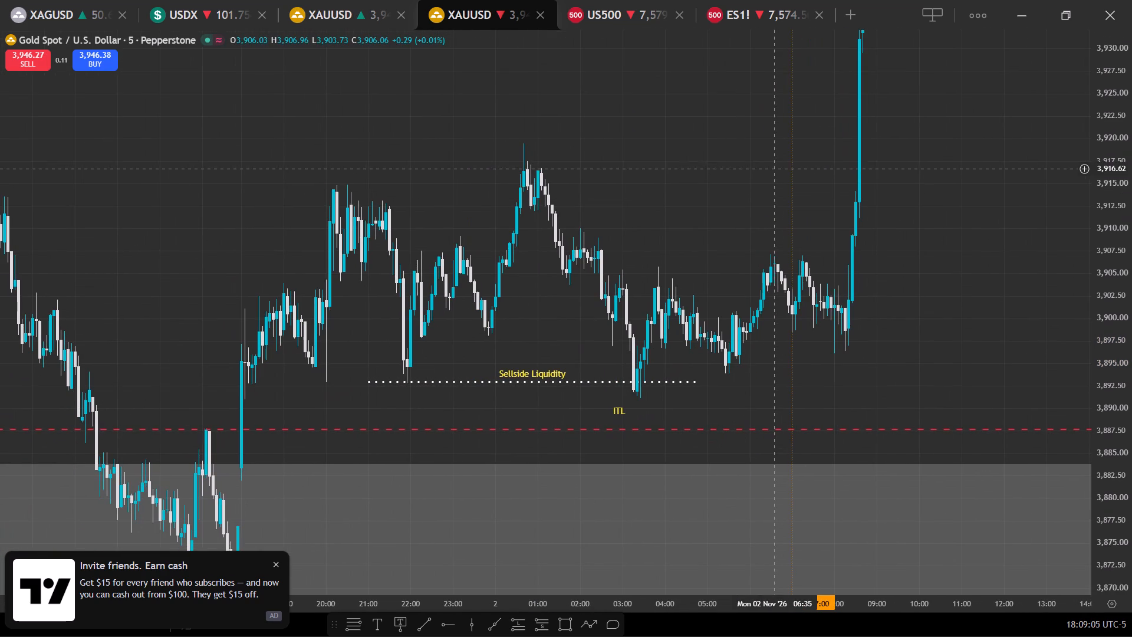
{"action": "left_click_drag", "start_coordinate": [728, 210], "coordinate": [817, 116]}
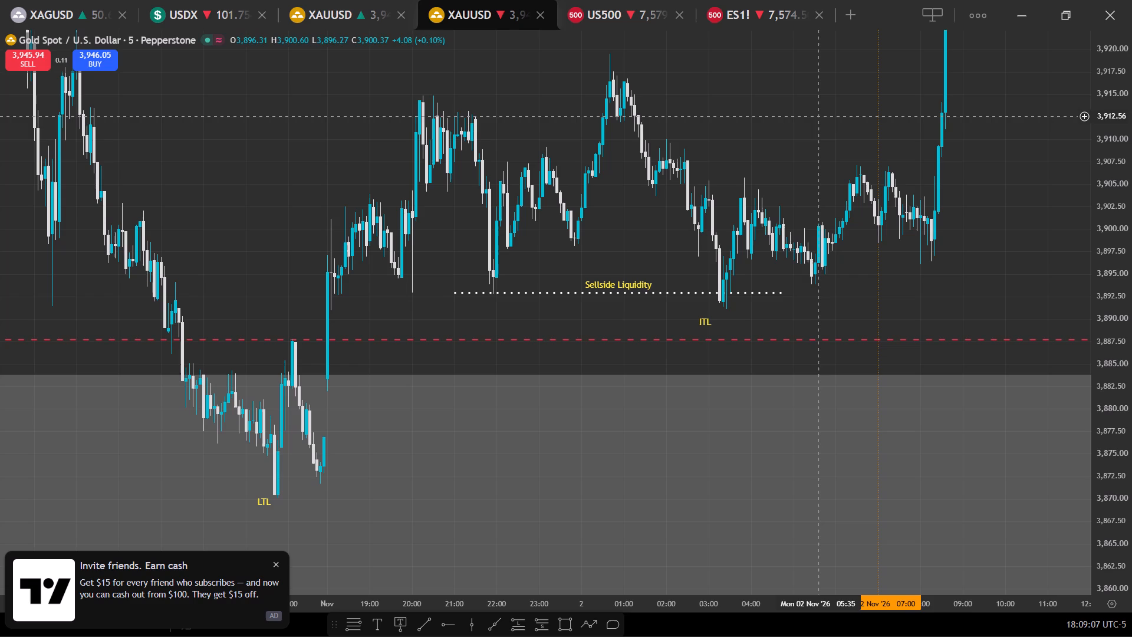
{"action": "left_click", "coordinate": [680, 292]}
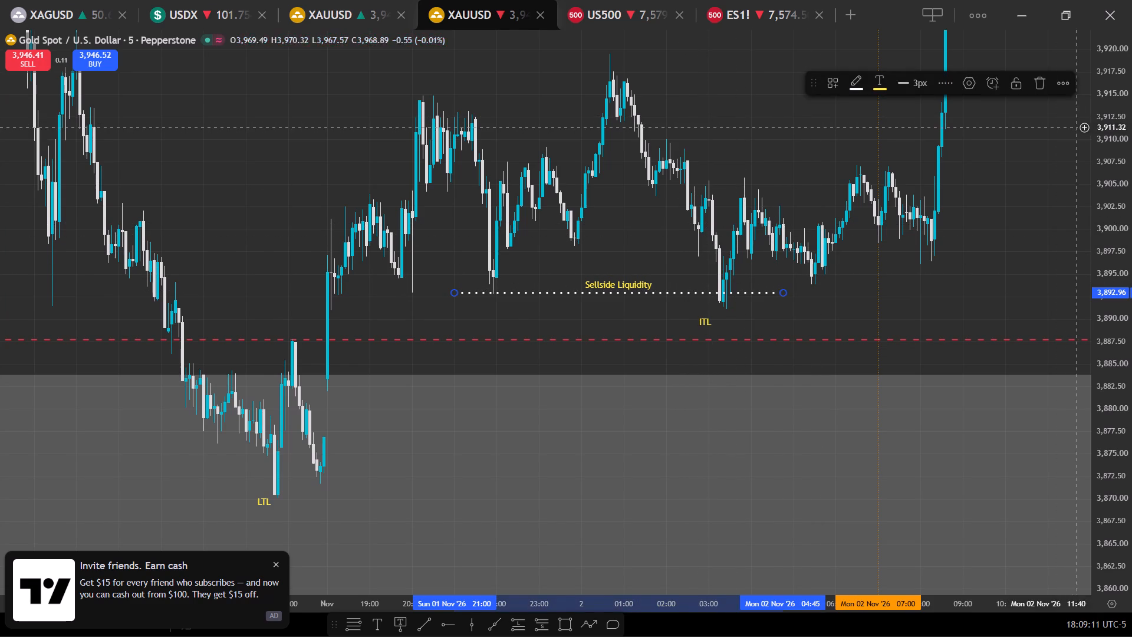
{"action": "scroll", "coordinate": [1064, 137], "scroll_direction": "down", "scroll_amount": 3}
{"action": "scroll", "coordinate": [1062, 139], "scroll_direction": "up", "scroll_amount": 1}
{"action": "scroll", "coordinate": [1062, 139], "scroll_direction": "down", "scroll_amount": 1}
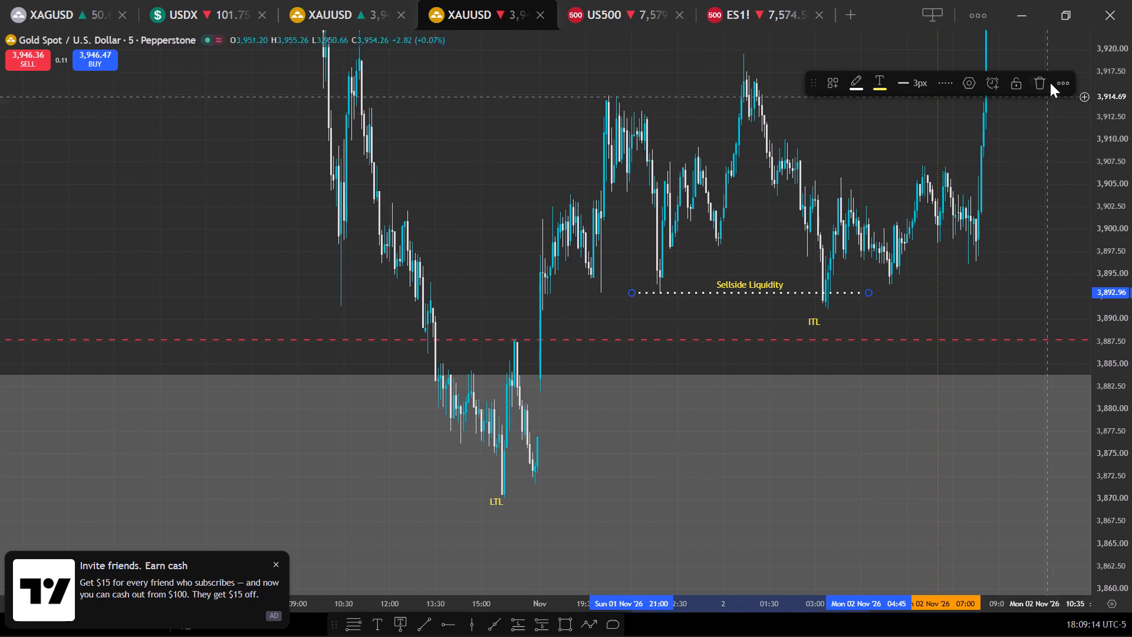
{"action": "left_click", "coordinate": [976, 186]}
{"action": "scroll", "coordinate": [891, 188], "scroll_direction": "up", "scroll_amount": 2}
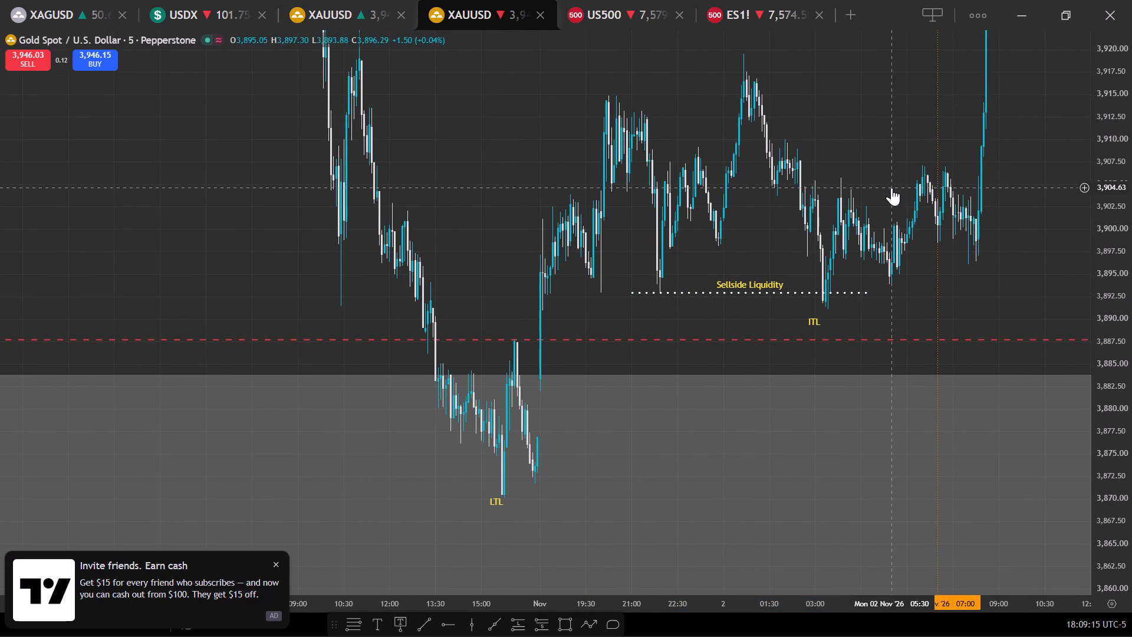
{"action": "scroll", "coordinate": [891, 188], "scroll_direction": "up", "scroll_amount": 5}
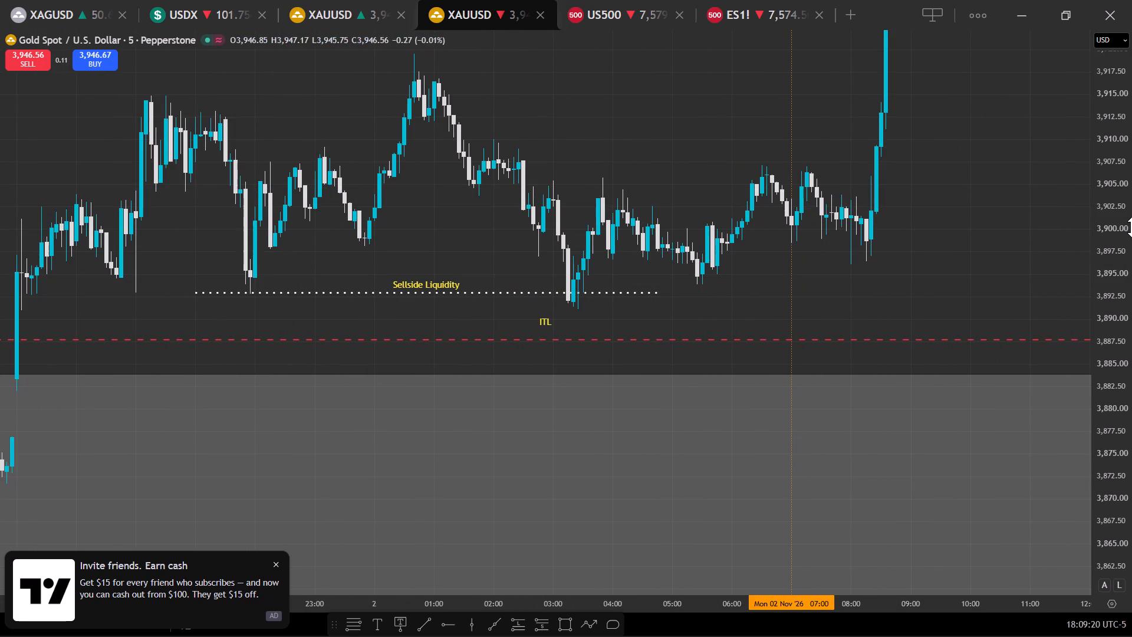
{"action": "scroll", "coordinate": [1131, 227], "scroll_direction": "up", "scroll_amount": 6}
{"action": "scroll", "coordinate": [1128, 225], "scroll_direction": "down", "scroll_amount": 1}
{"action": "scroll", "coordinate": [1128, 225], "scroll_direction": "up", "scroll_amount": 1}
{"action": "scroll", "coordinate": [610, 222], "scroll_direction": "down", "scroll_amount": 1}
{"action": "scroll", "coordinate": [610, 222], "scroll_direction": "up", "scroll_amount": 3}
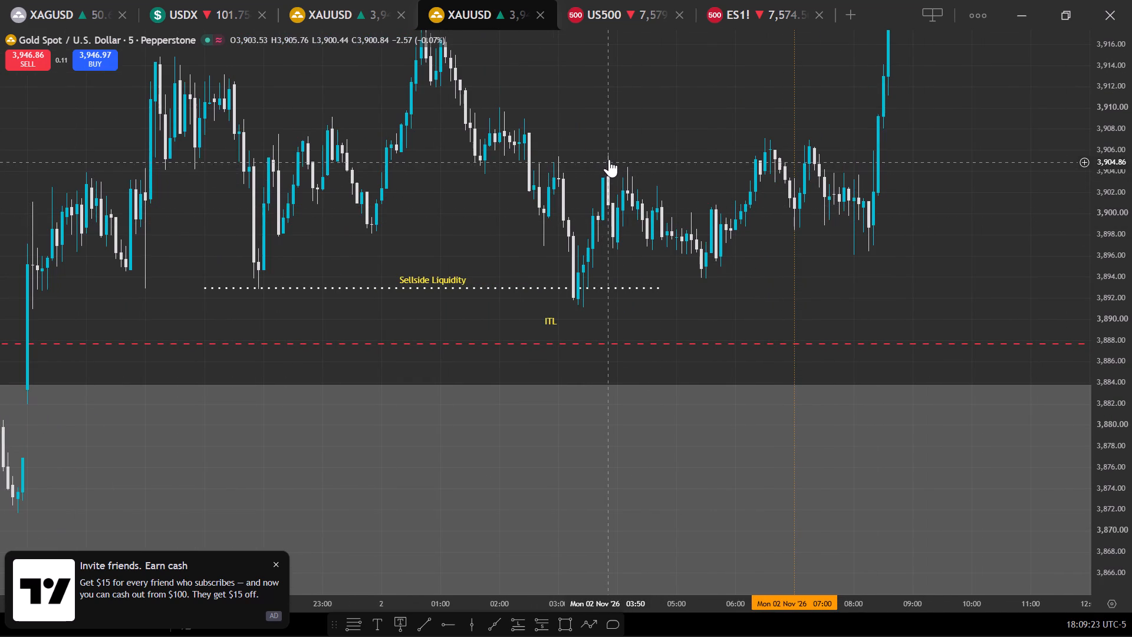
{"action": "scroll", "coordinate": [613, 157], "scroll_direction": "down", "scroll_amount": 1}
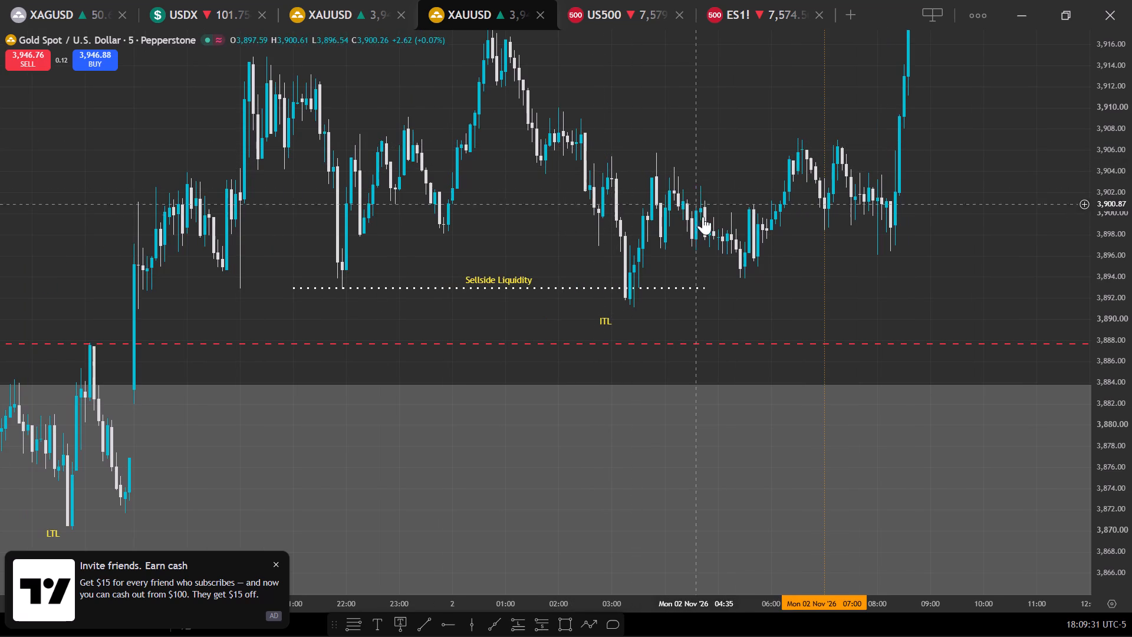
{"action": "scroll", "coordinate": [1131, 169], "scroll_direction": "up", "scroll_amount": 2}
{"action": "scroll", "coordinate": [1131, 169], "scroll_direction": "down", "scroll_amount": 1}
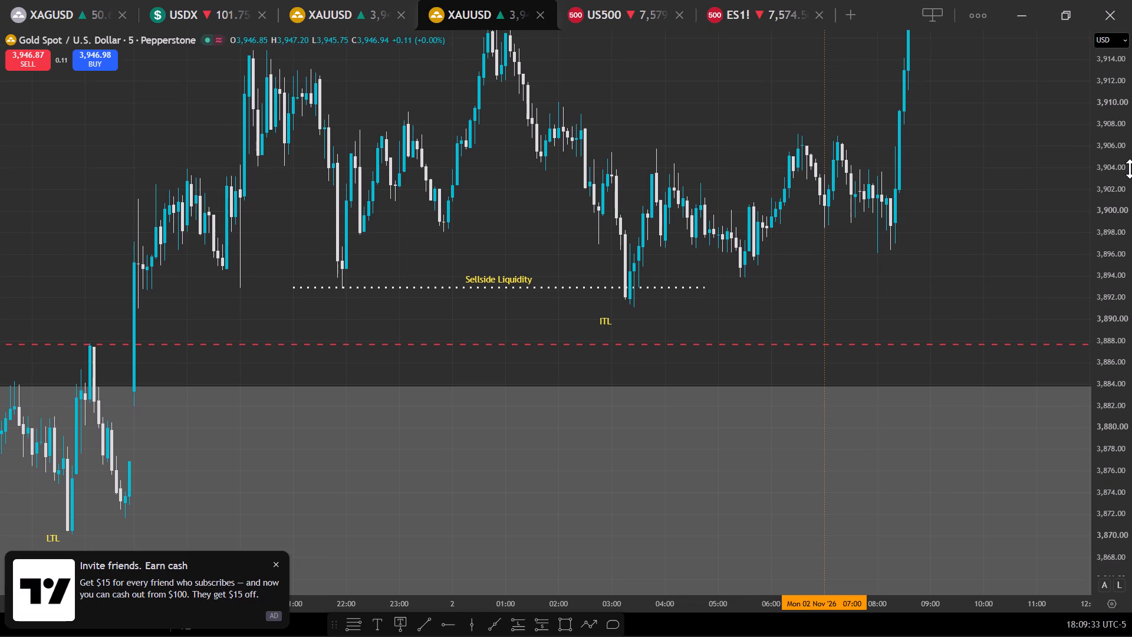
{"action": "scroll", "coordinate": [1130, 169], "scroll_direction": "up", "scroll_amount": 4}
{"action": "scroll", "coordinate": [1020, 222], "scroll_direction": "up", "scroll_amount": 1}
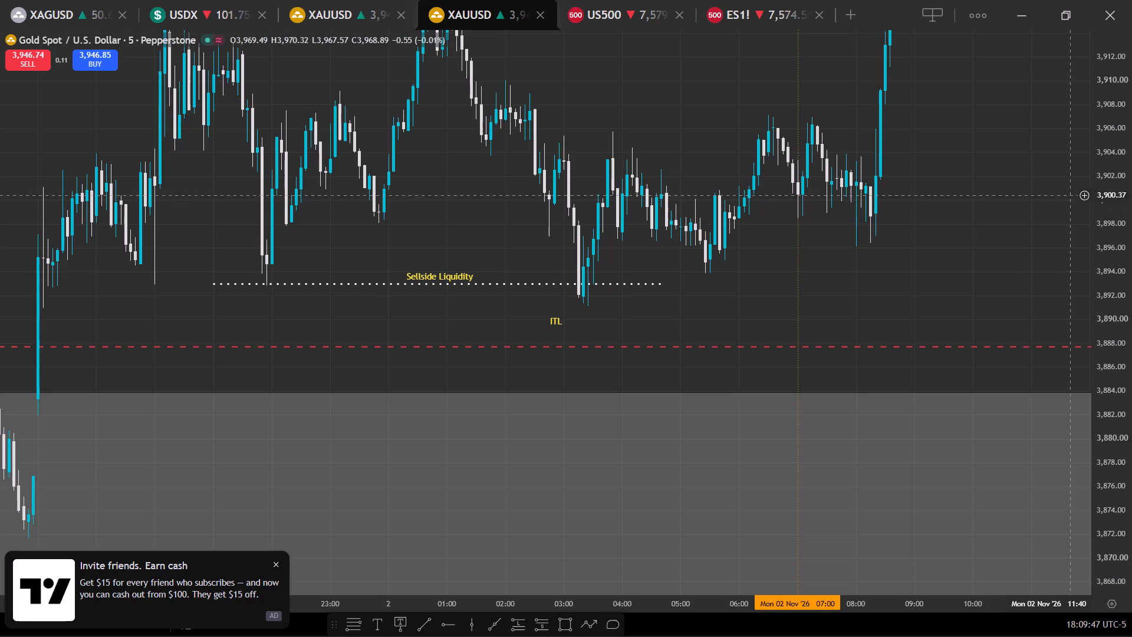
{"action": "left_click", "coordinate": [1122, 82]}
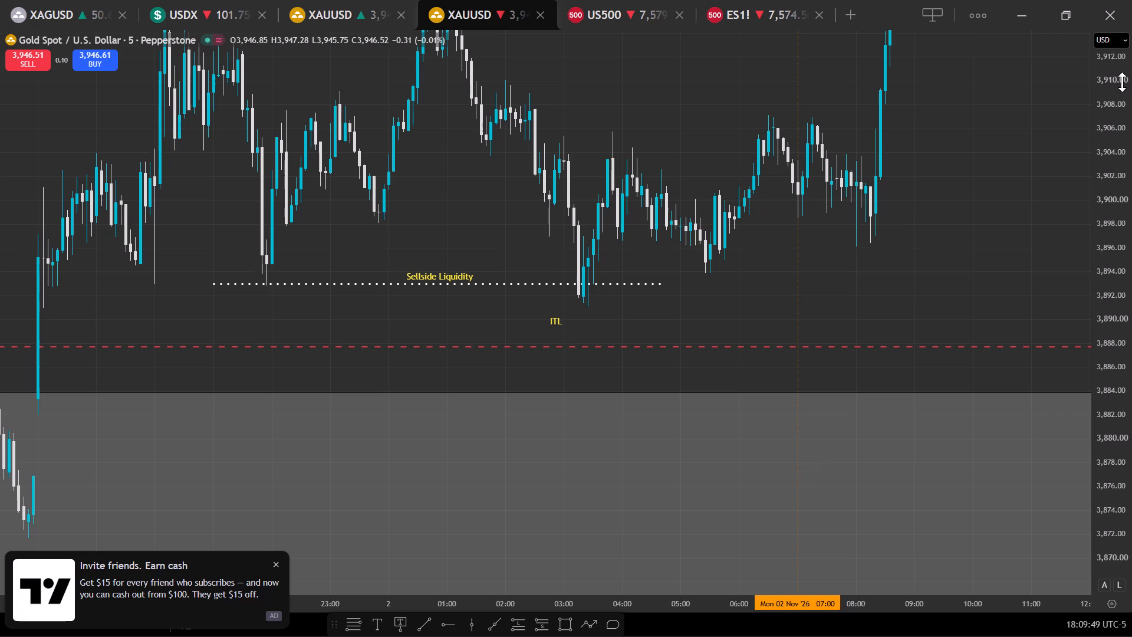
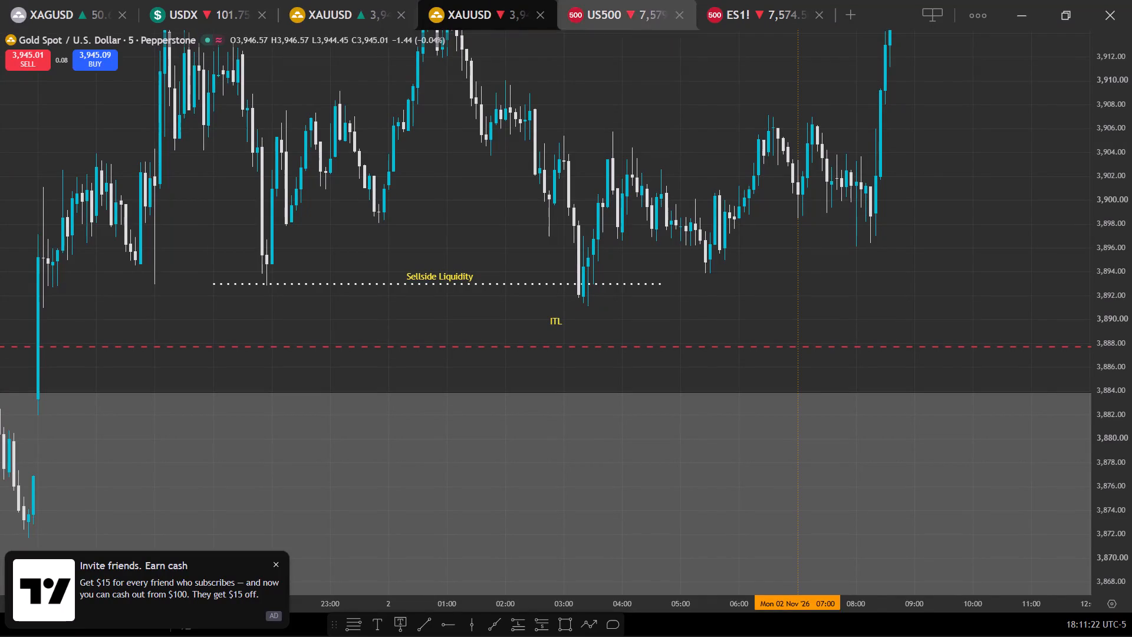
Examine the 5-minute price action around the Sellside Liquidity line and the ITL low, through the lows before the 08:00 rally.
{"action": "scroll", "coordinate": [1103, 234], "scroll_direction": "up", "scroll_amount": 5}
{"action": "scroll", "coordinate": [736, 268], "scroll_direction": "up", "scroll_amount": 2}
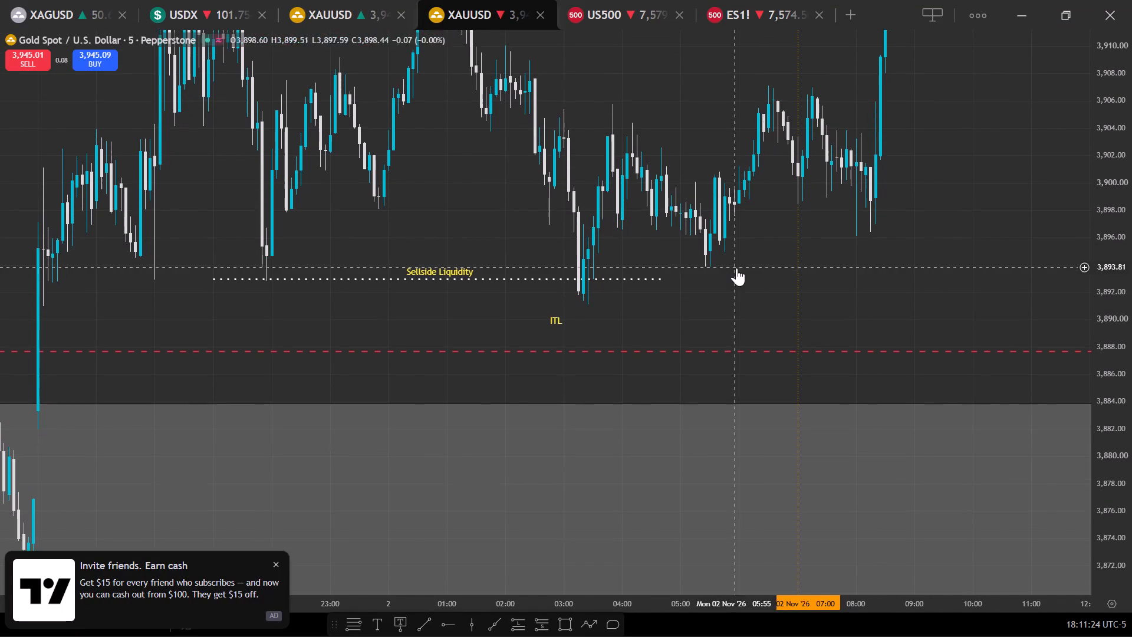
{"action": "left_click_drag", "start_coordinate": [594, 314], "coordinate": [676, 372]}
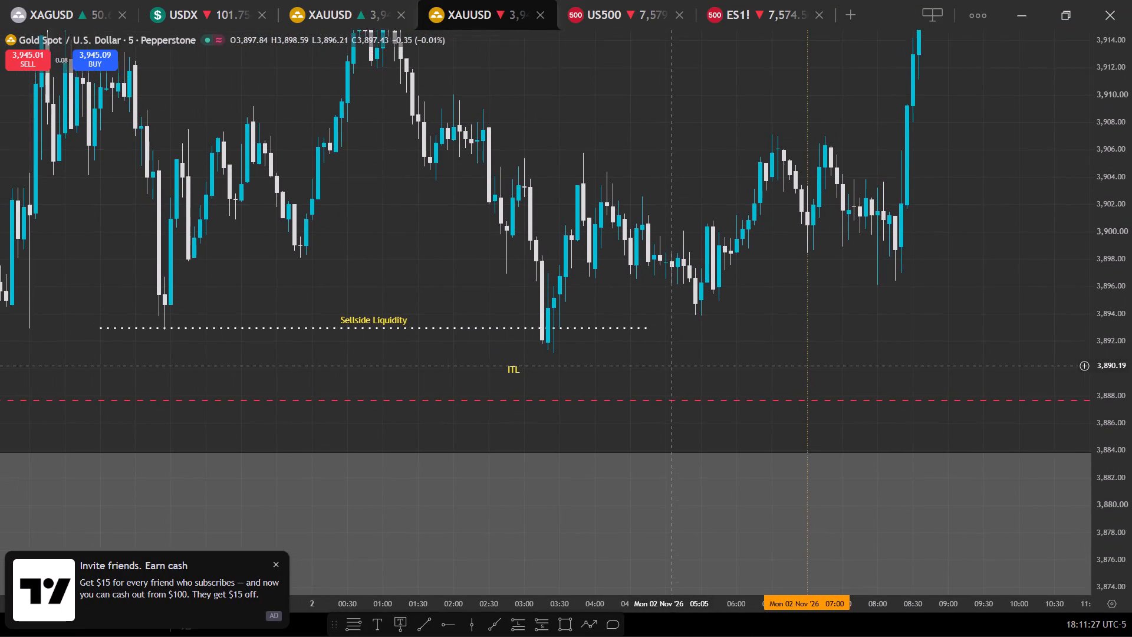
{"action": "left_click_drag", "start_coordinate": [676, 372], "coordinate": [696, 399]}
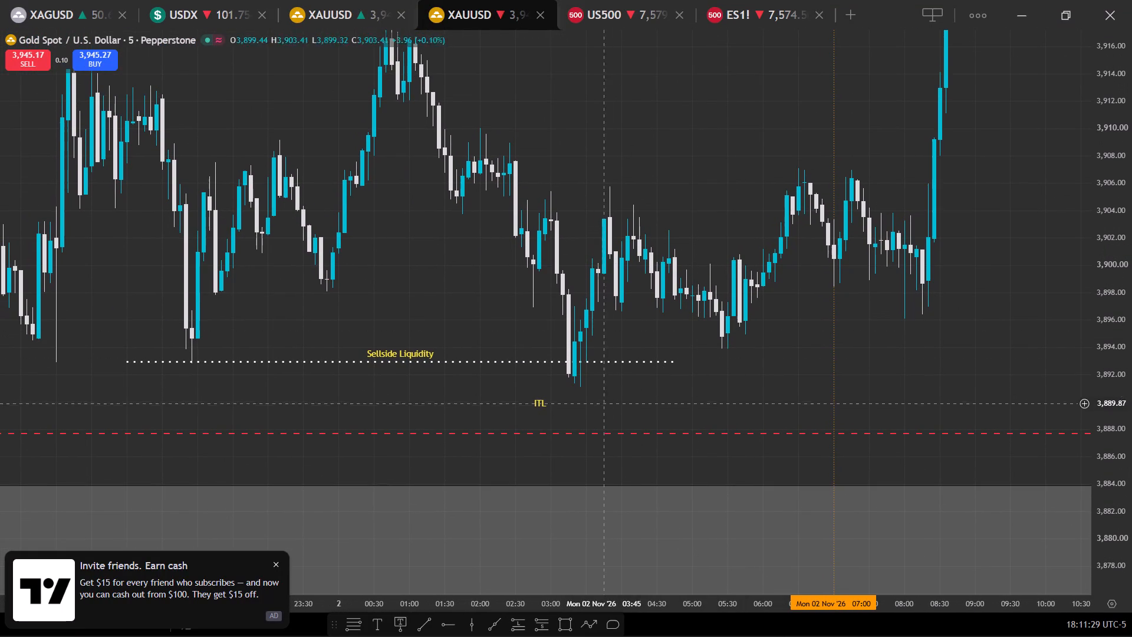
{"action": "scroll", "coordinate": [1130, 273], "scroll_direction": "up", "scroll_amount": 6}
{"action": "scroll", "coordinate": [852, 318], "scroll_direction": "down", "scroll_amount": 2}
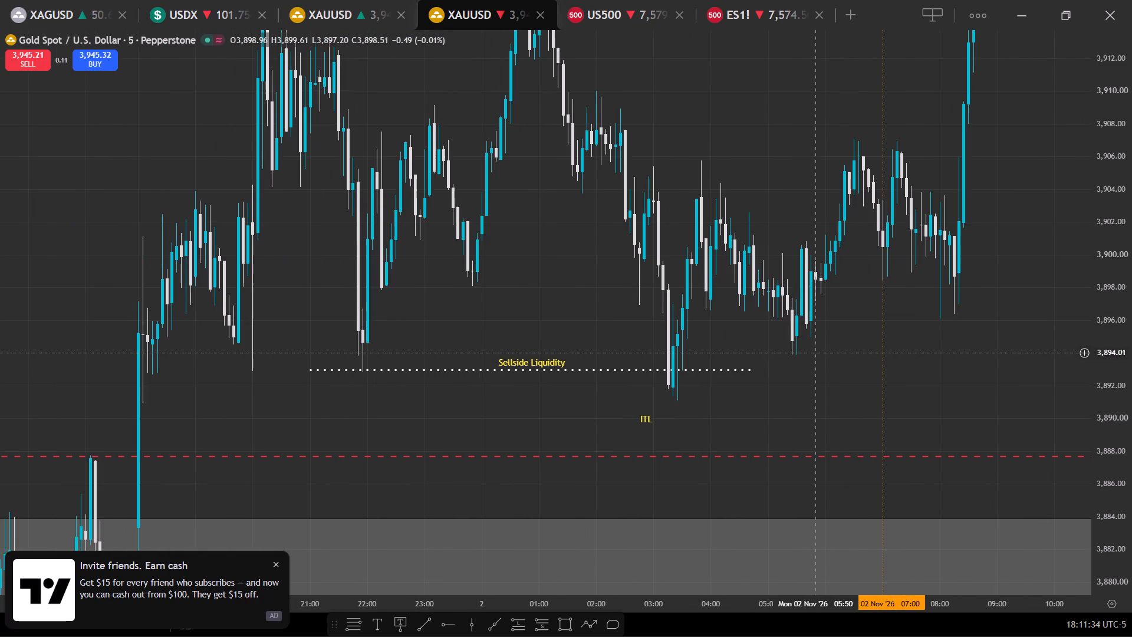
{"action": "left_click", "coordinate": [758, 382]}
{"action": "left_click", "coordinate": [762, 382]}
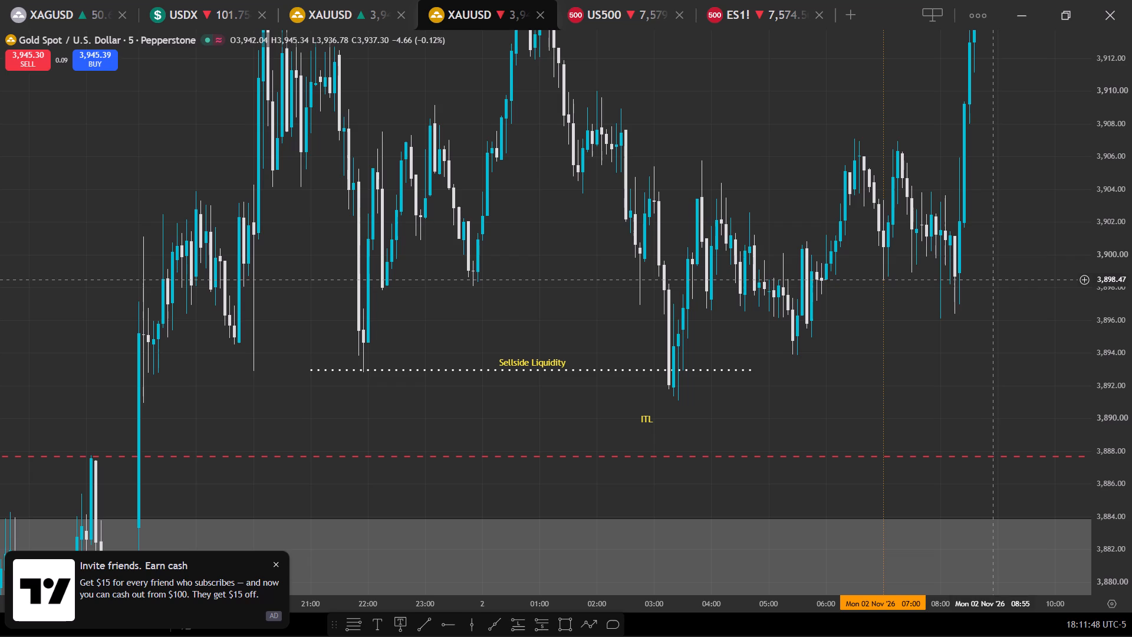
{"action": "scroll", "coordinate": [780, 380], "scroll_direction": "up", "scroll_amount": 1}
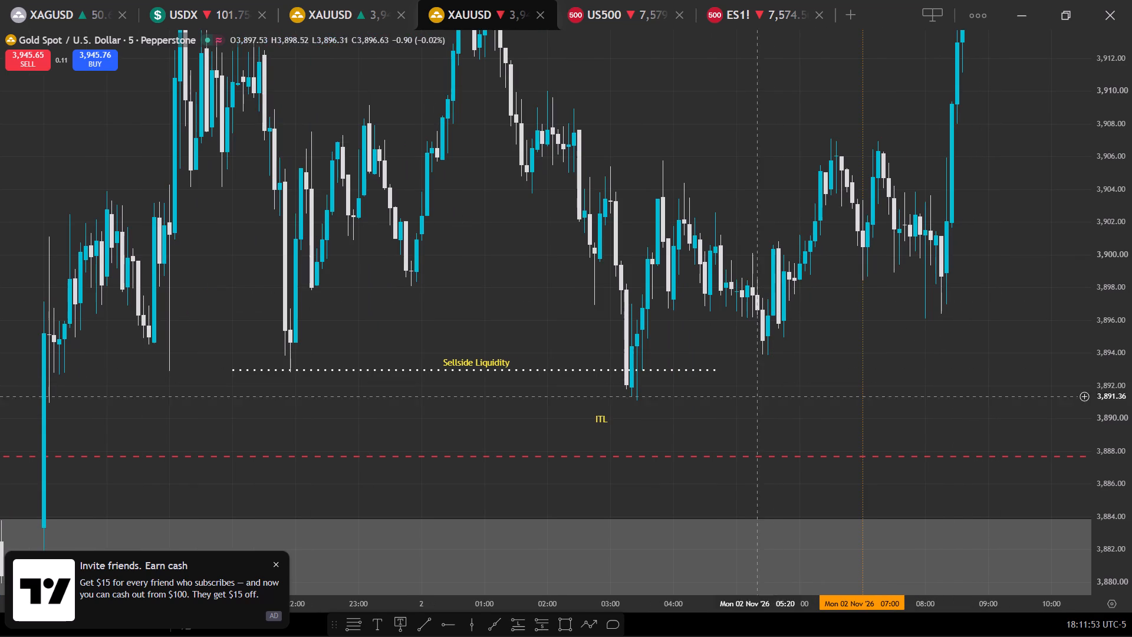
Delete the dotted Sellside Liquidity line and the ITL text label from the 5-minute chart.
{"action": "left_click", "coordinate": [692, 371]}
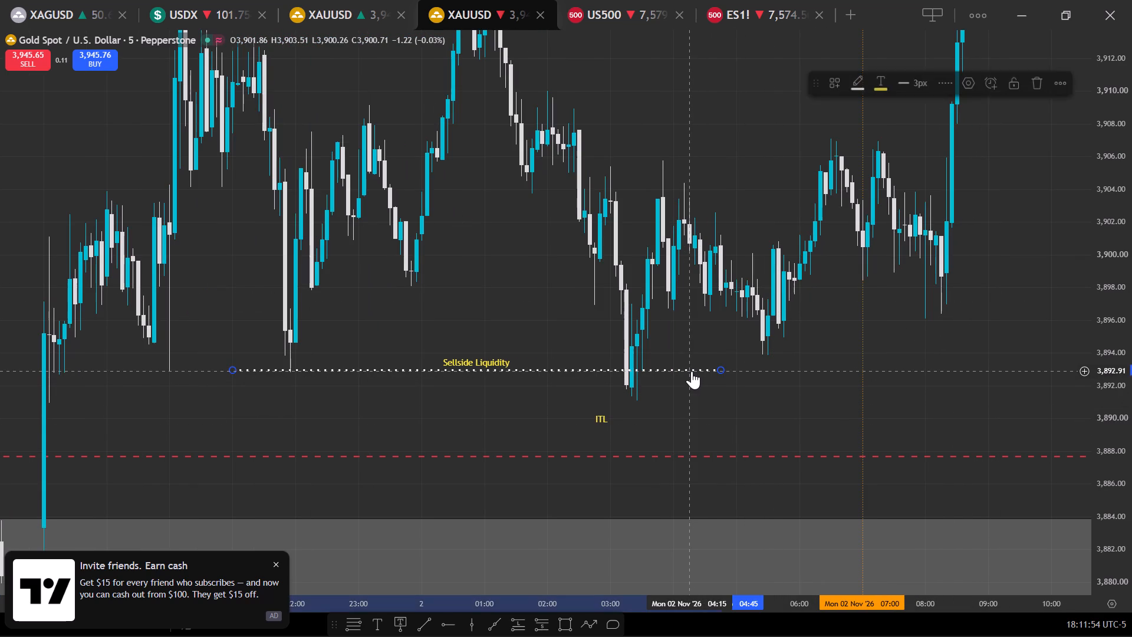
{"action": "double_click", "coordinate": [1048, 84]}
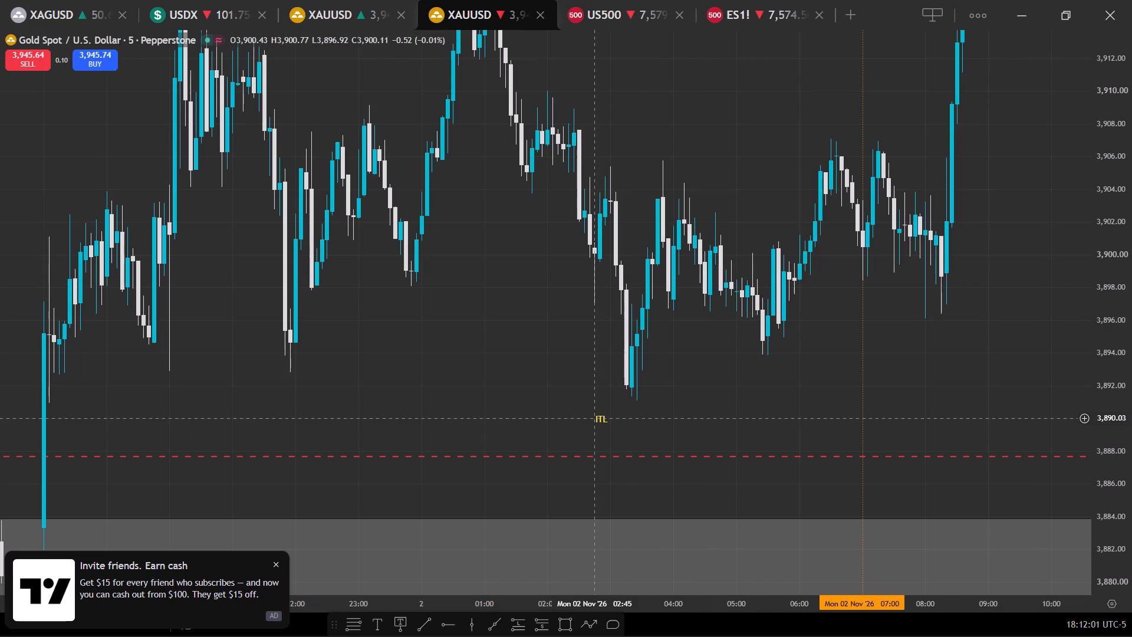
{"action": "left_click", "coordinate": [594, 418]}
{"action": "left_click", "coordinate": [607, 422]}
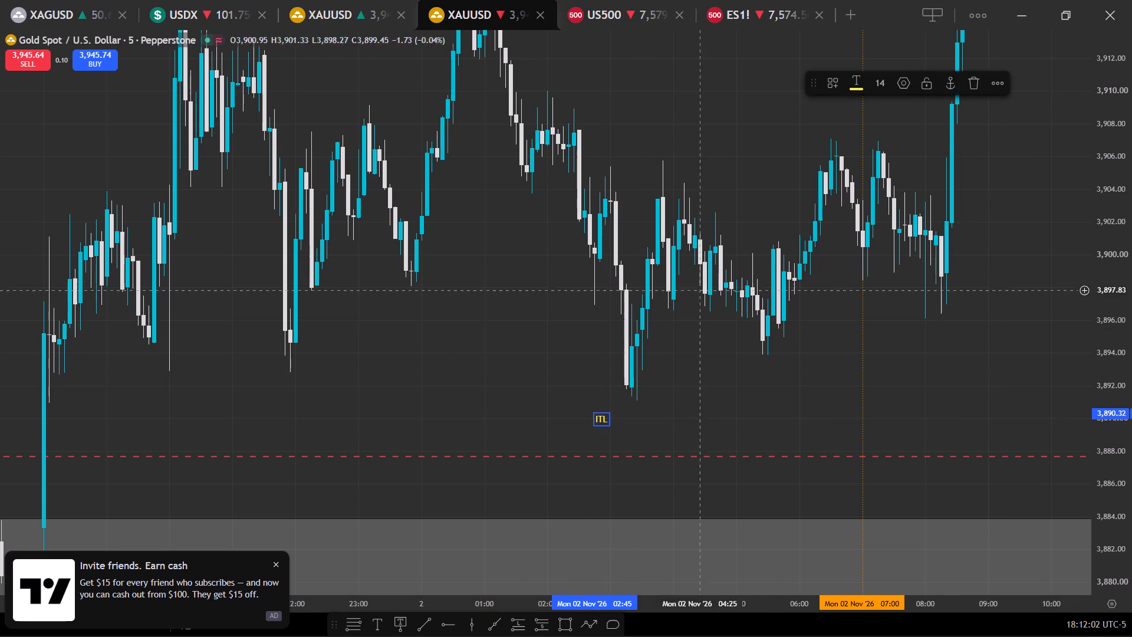
{"action": "left_click", "coordinate": [968, 88]}
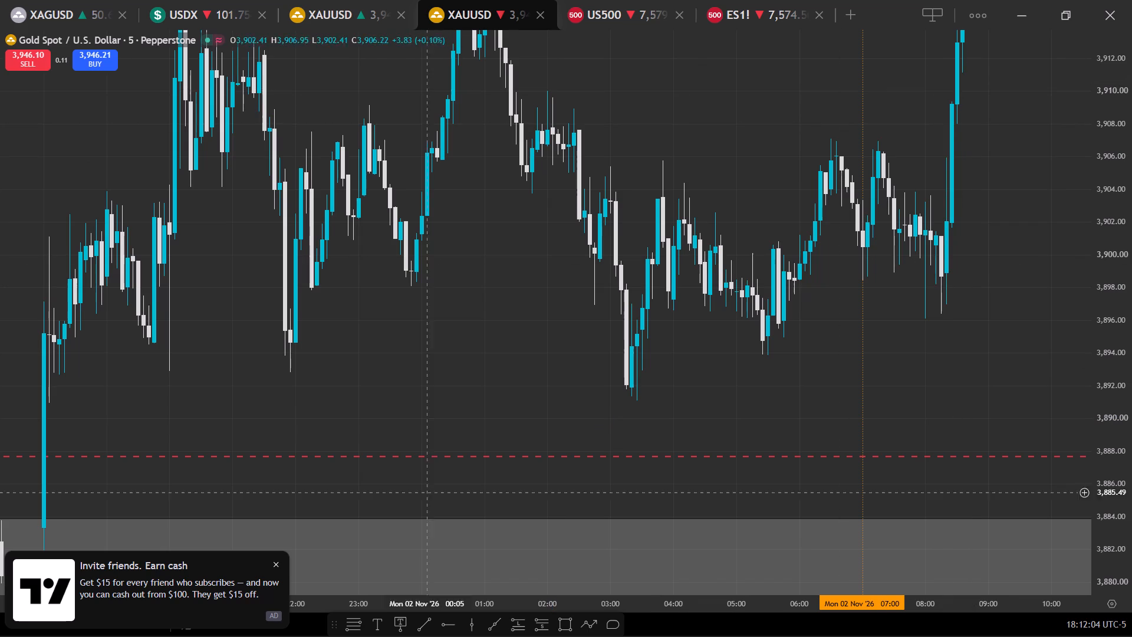
Examine the cleared 5-minute chart from the 30 October decline through the 2 November 03:25 low to the 08:00 rally.
{"action": "scroll", "coordinate": [289, 448], "scroll_direction": "up", "scroll_amount": 1}
{"action": "scroll", "coordinate": [289, 448], "scroll_direction": "down", "scroll_amount": 5}
{"action": "scroll", "coordinate": [289, 448], "scroll_direction": "up", "scroll_amount": 1}
{"action": "left_click_drag", "start_coordinate": [616, 366], "coordinate": [884, 152]}
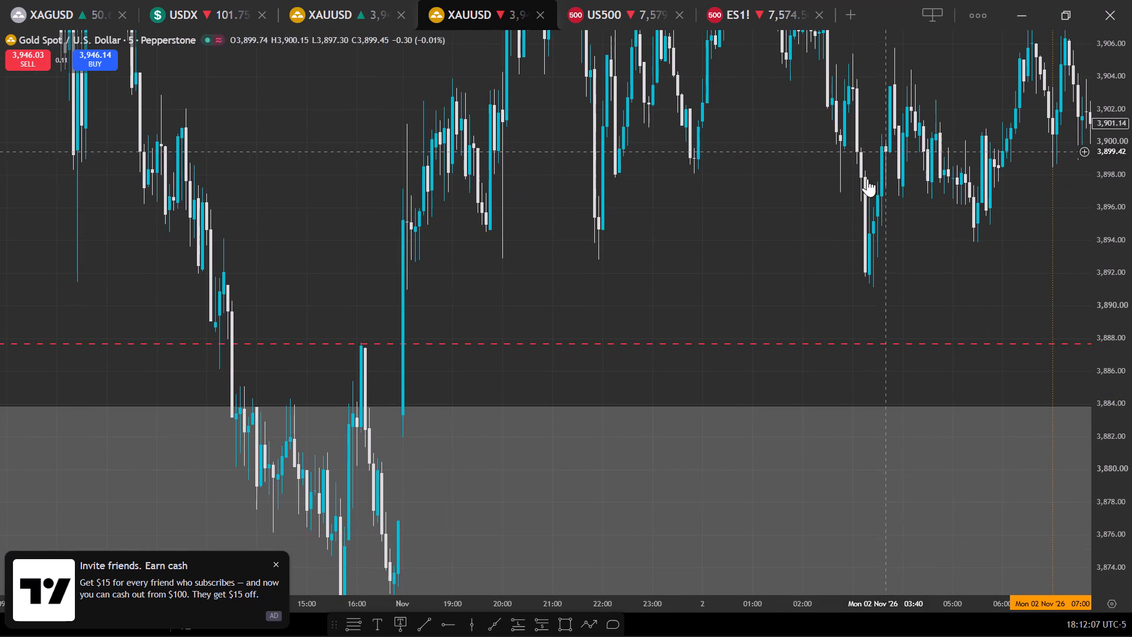
{"action": "left_click_drag", "start_coordinate": [715, 206], "coordinate": [699, 292]}
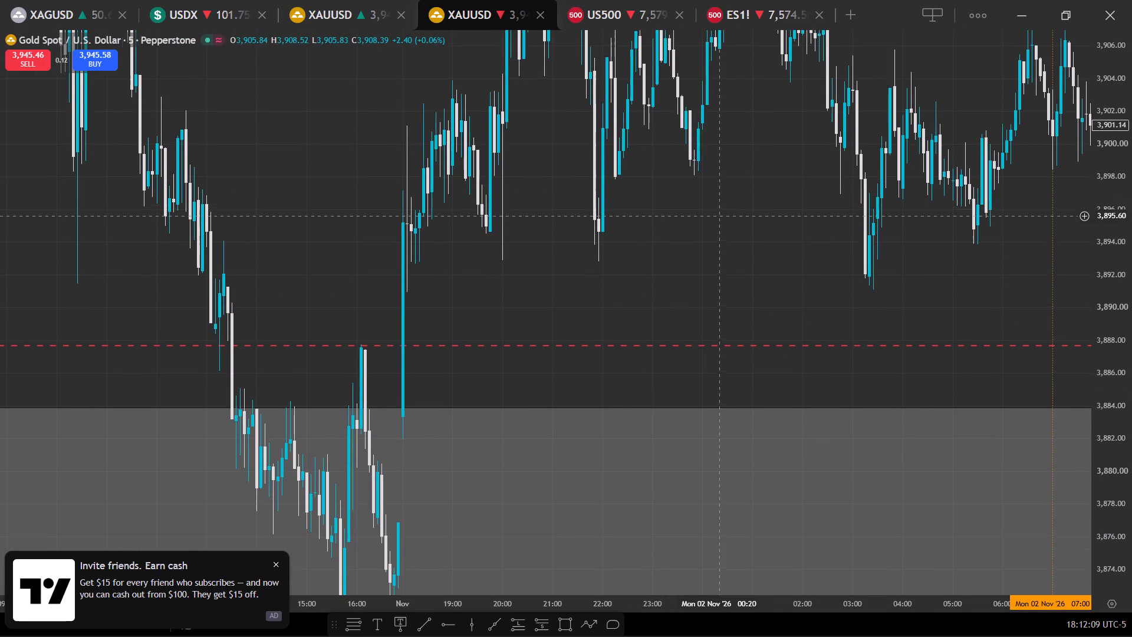
{"action": "left_click_drag", "start_coordinate": [699, 292], "coordinate": [505, 441]}
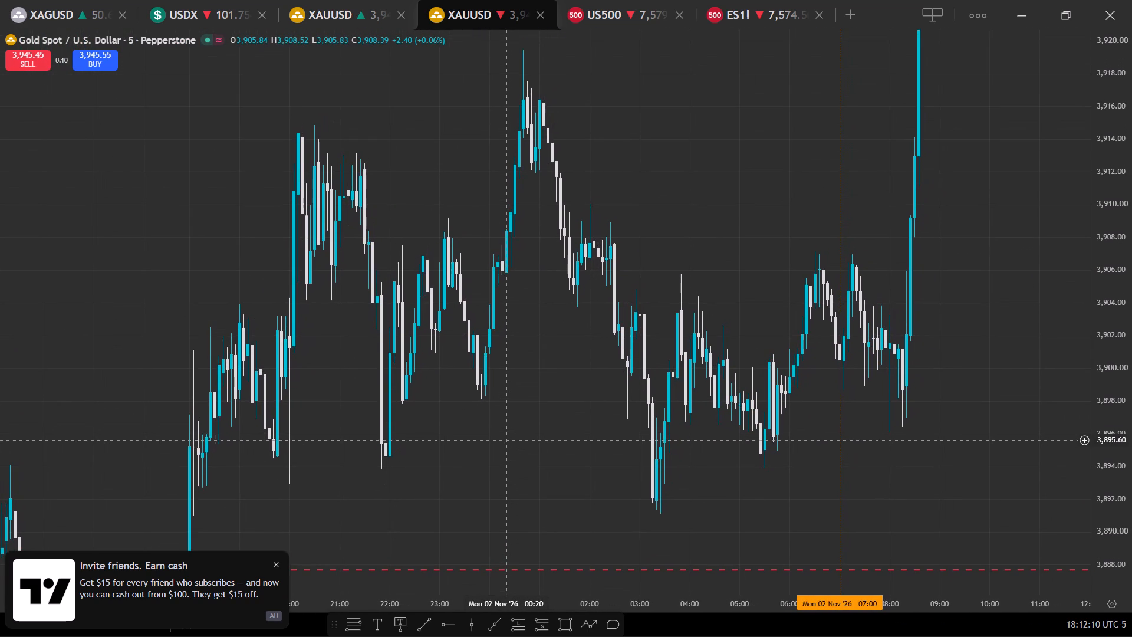
{"action": "left_click_drag", "start_coordinate": [505, 441], "coordinate": [512, 441]}
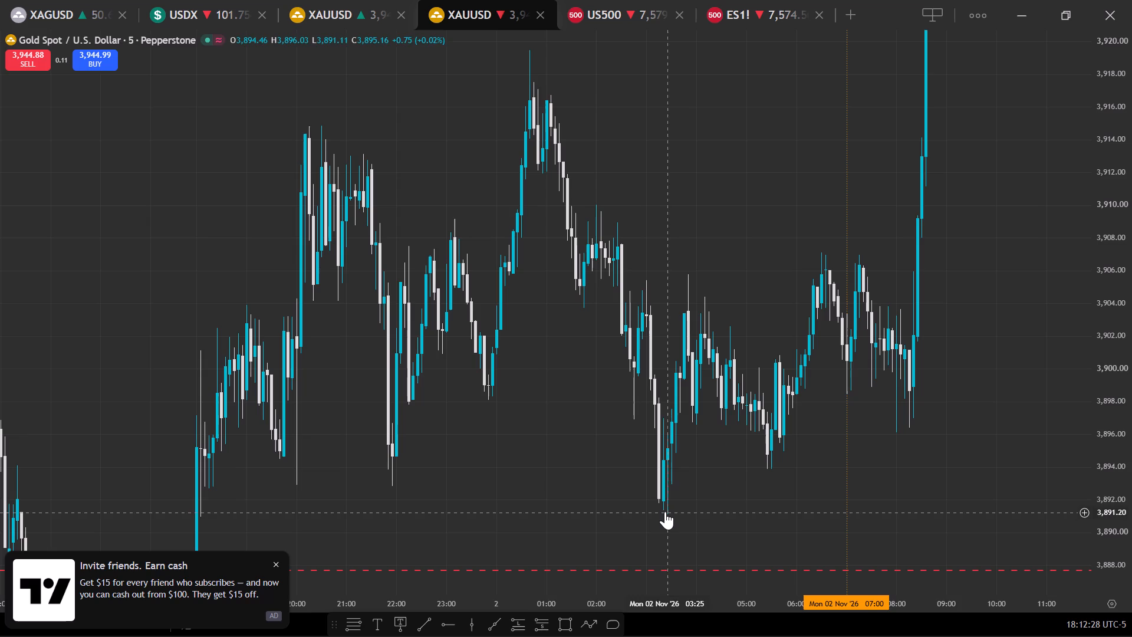
{"action": "scroll", "coordinate": [600, 465], "scroll_direction": "down", "scroll_amount": 2}
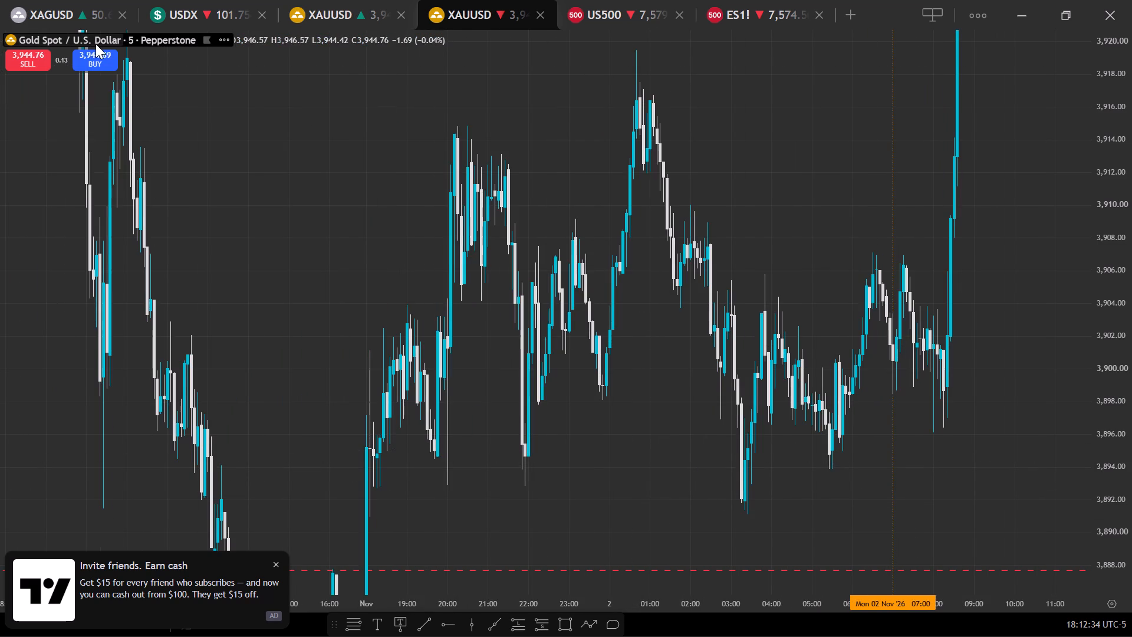
Change the XAUUSD chart interval to 15 minutes and reset the chart view to the latest candles.
{"action": "left_click", "coordinate": [126, 38]}
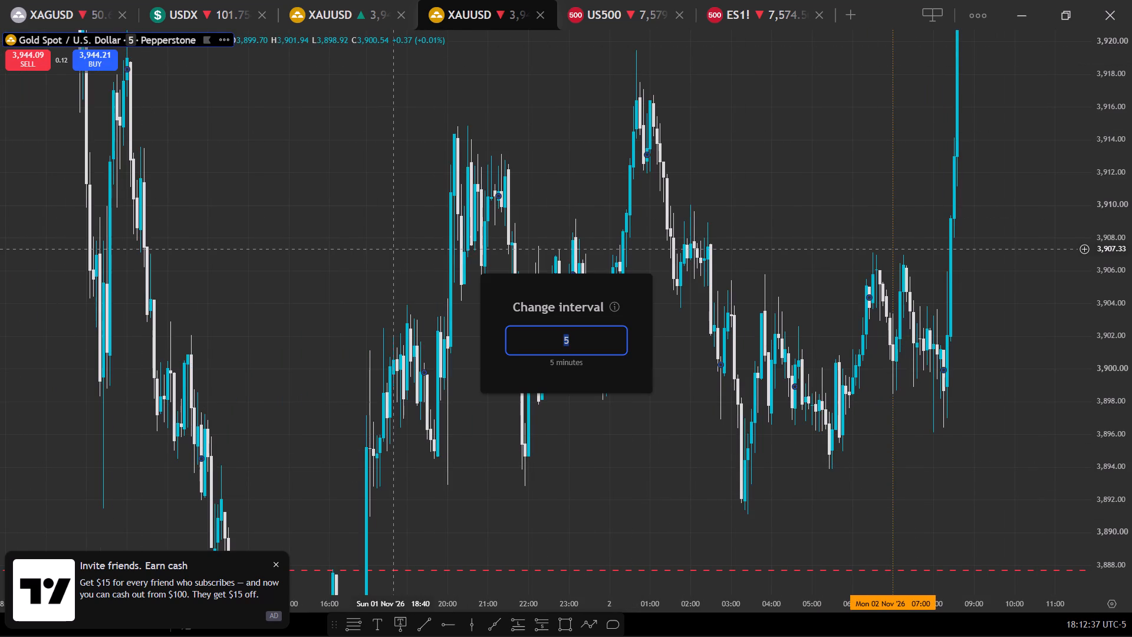
{"action": "key", "text": "BackSpace"}
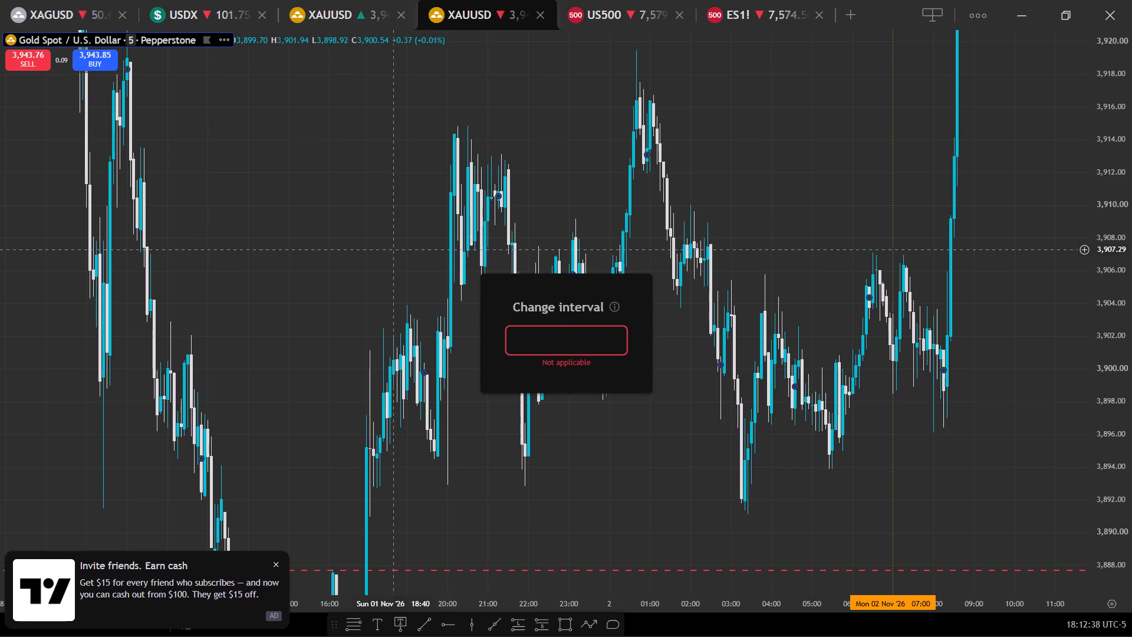
{"action": "key", "text": "1"}
{"action": "key", "text": "5"}
{"action": "key", "text": "Return"}
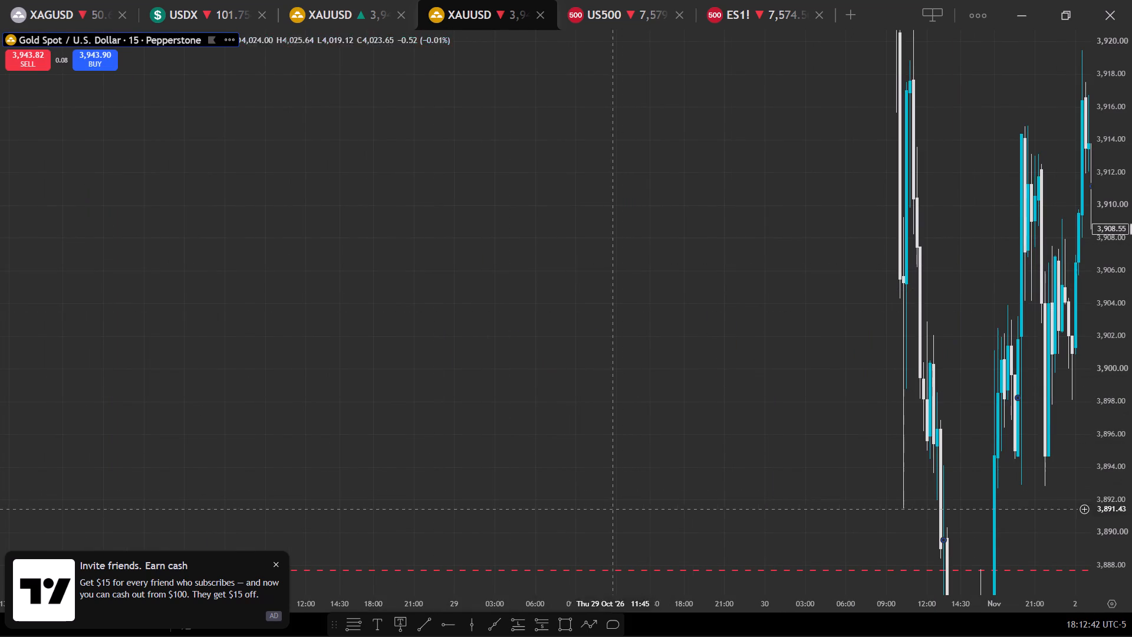
{"action": "left_click", "coordinate": [594, 568]}
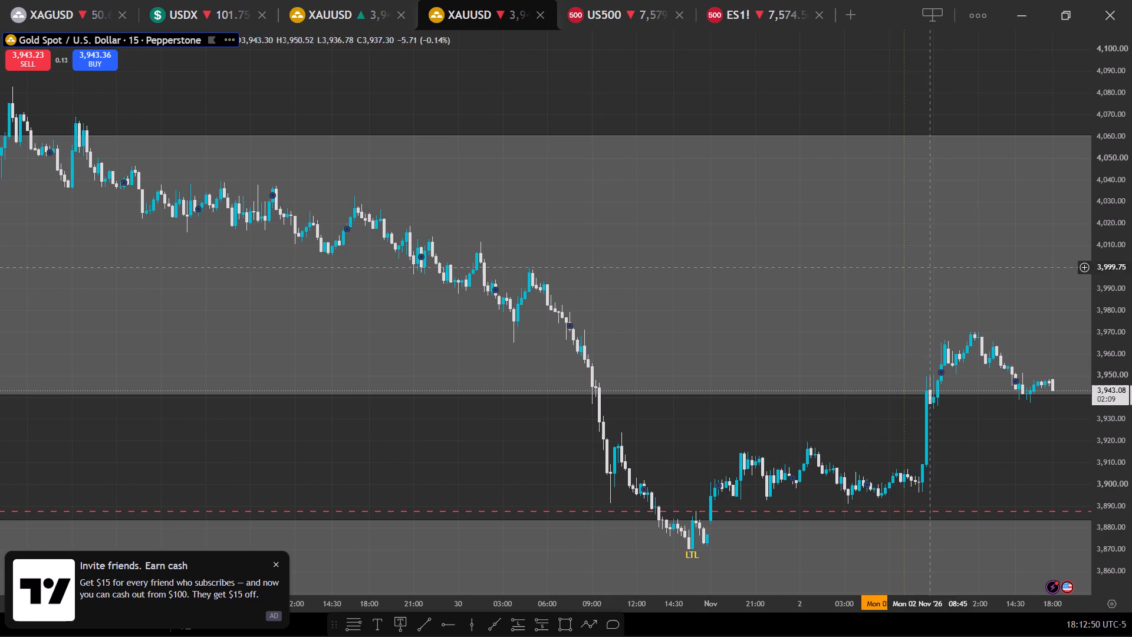
Examine the 15-minute price action from the late-October swings through the sell-off to the 2 November rally.
{"action": "scroll", "coordinate": [1124, 262], "scroll_direction": "up", "scroll_amount": 7}
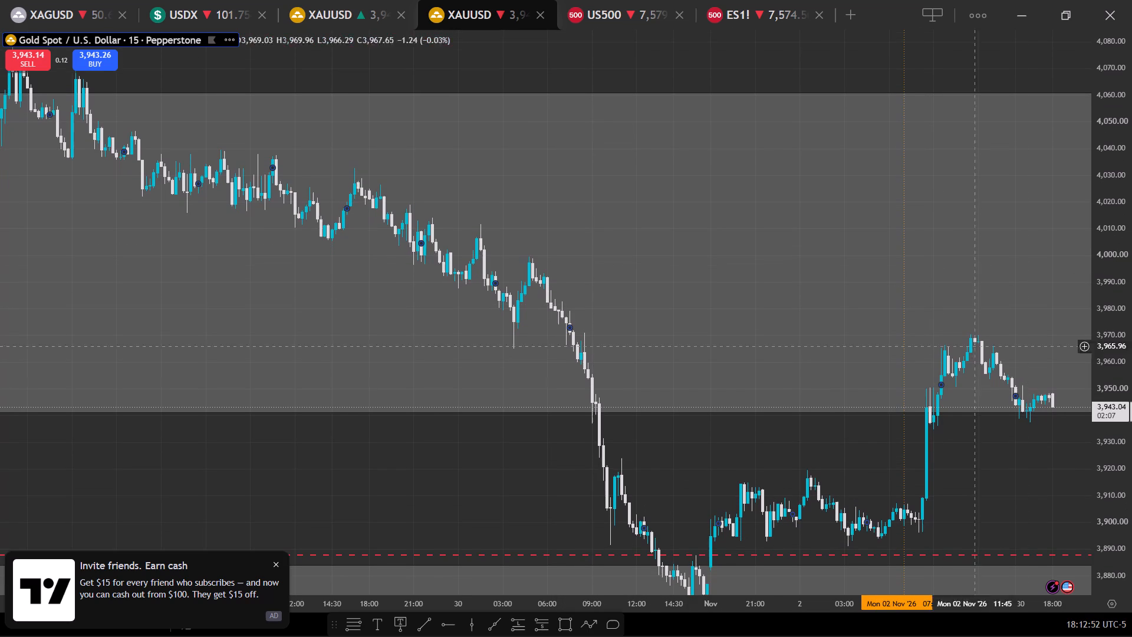
{"action": "scroll", "coordinate": [804, 473], "scroll_direction": "up", "scroll_amount": 2}
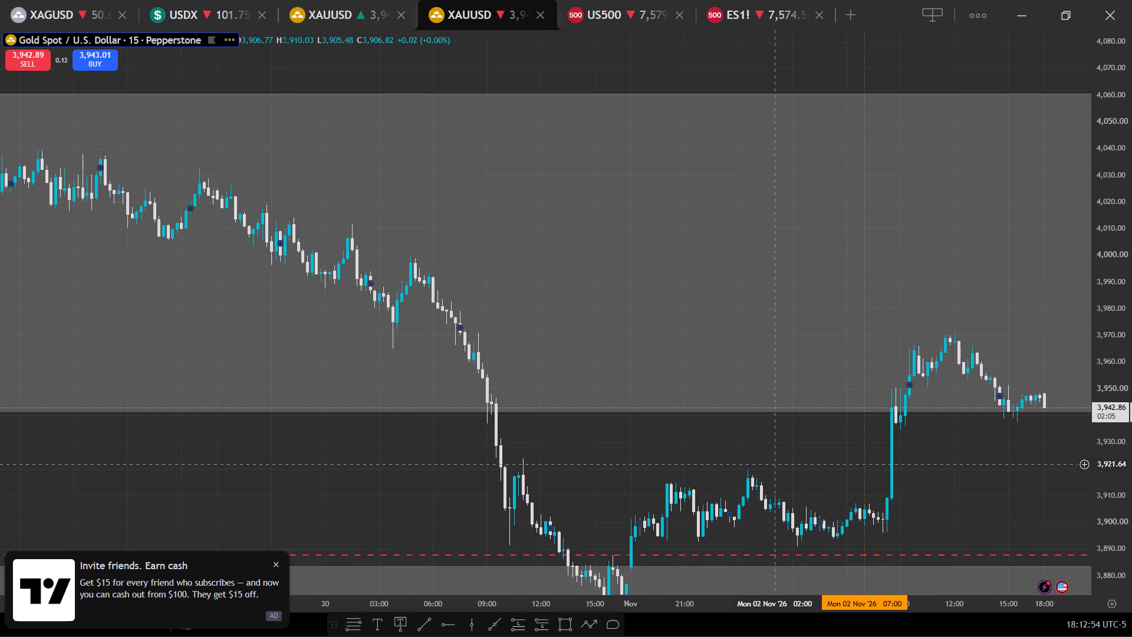
{"action": "scroll", "coordinate": [775, 465], "scroll_direction": "down", "scroll_amount": 2}
{"action": "left_click", "coordinate": [582, 469]}
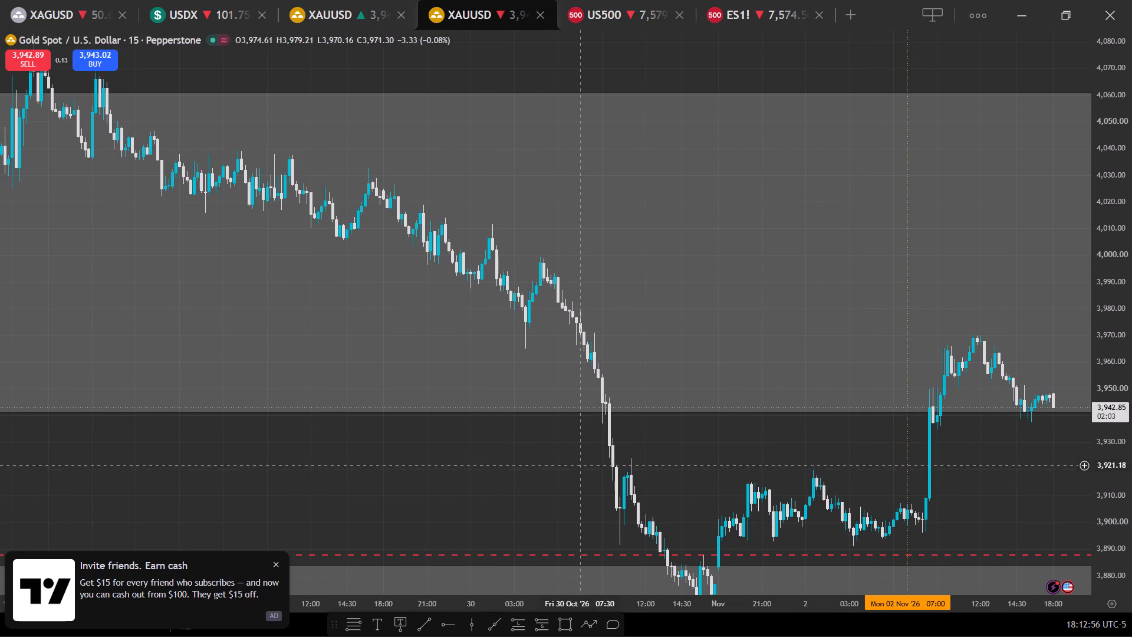
{"action": "scroll", "coordinate": [1105, 234], "scroll_direction": "up", "scroll_amount": 4}
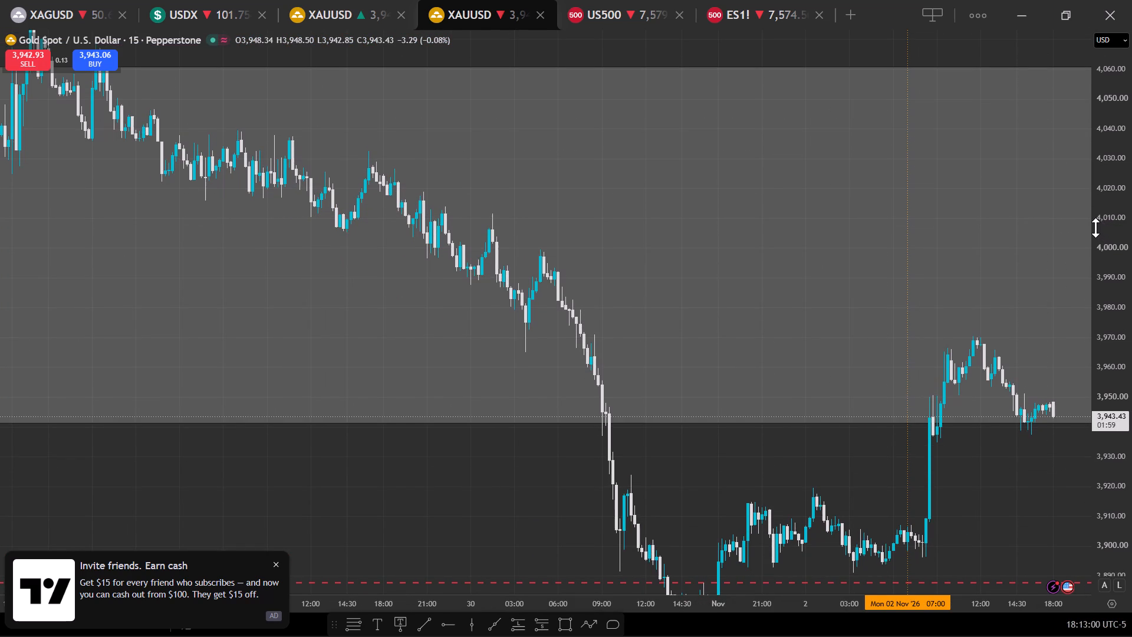
{"action": "scroll", "coordinate": [1092, 226], "scroll_direction": "down", "scroll_amount": 2}
{"action": "scroll", "coordinate": [1092, 226], "scroll_direction": "up", "scroll_amount": 8}
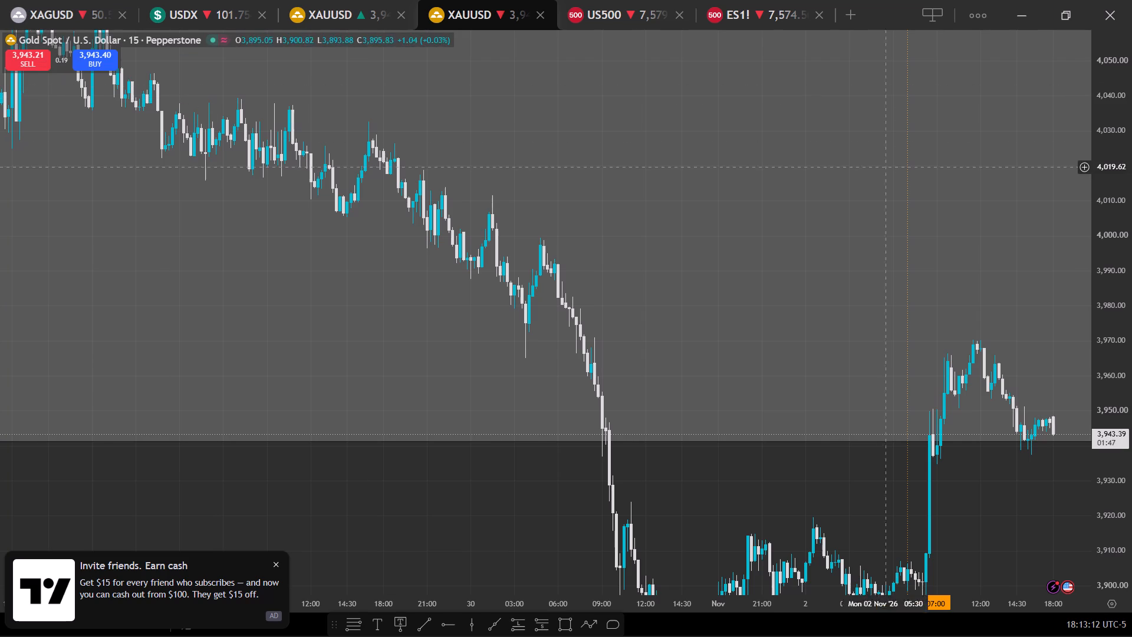
{"action": "scroll", "coordinate": [1131, 206], "scroll_direction": "up", "scroll_amount": 6}
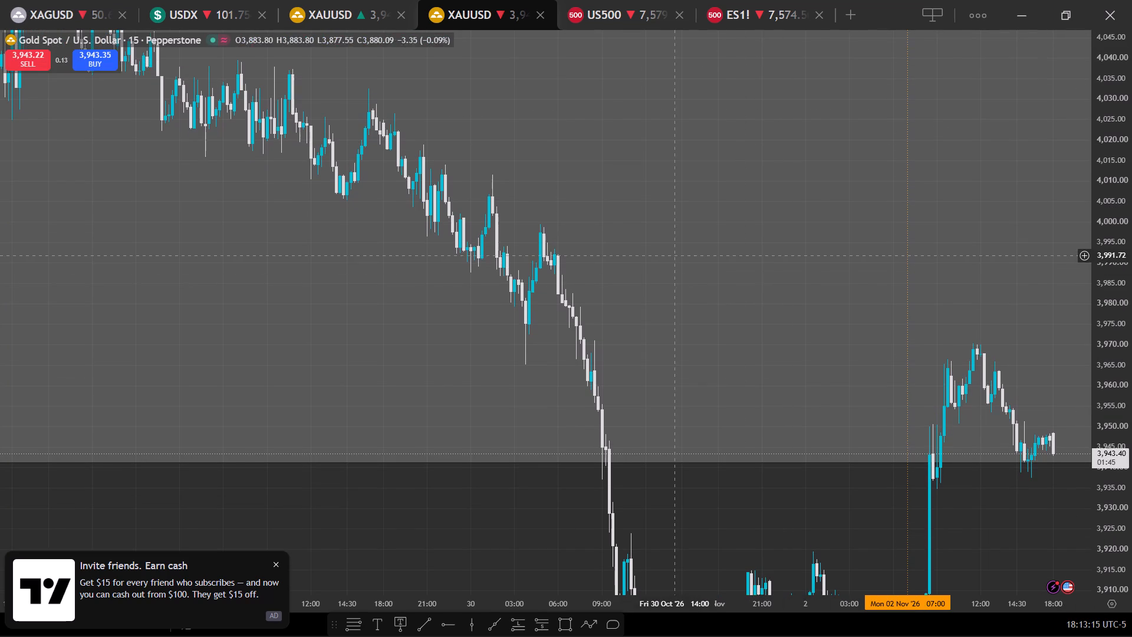
{"action": "scroll", "coordinate": [675, 256], "scroll_direction": "down", "scroll_amount": 4}
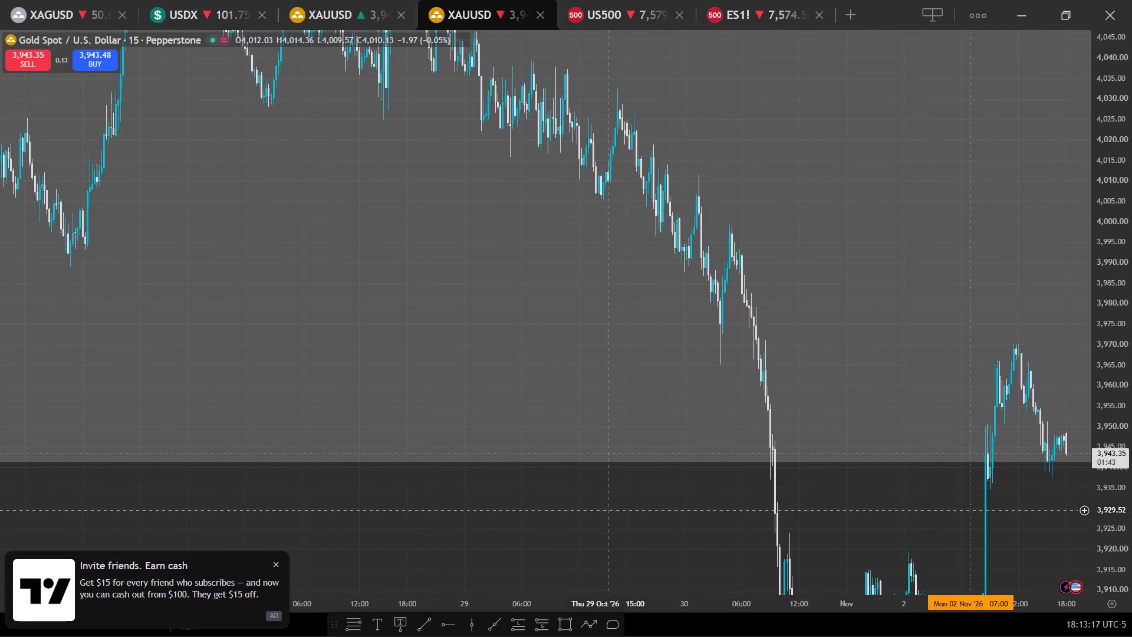
{"action": "scroll", "coordinate": [1131, 78], "scroll_direction": "down", "scroll_amount": 7}
{"action": "scroll", "coordinate": [1131, 96], "scroll_direction": "up", "scroll_amount": 1}
{"action": "scroll", "coordinate": [1131, 96], "scroll_direction": "down", "scroll_amount": 3}
{"action": "scroll", "coordinate": [1131, 96], "scroll_direction": "up", "scroll_amount": 1}
{"action": "scroll", "coordinate": [1131, 96], "scroll_direction": "down", "scroll_amount": 9}
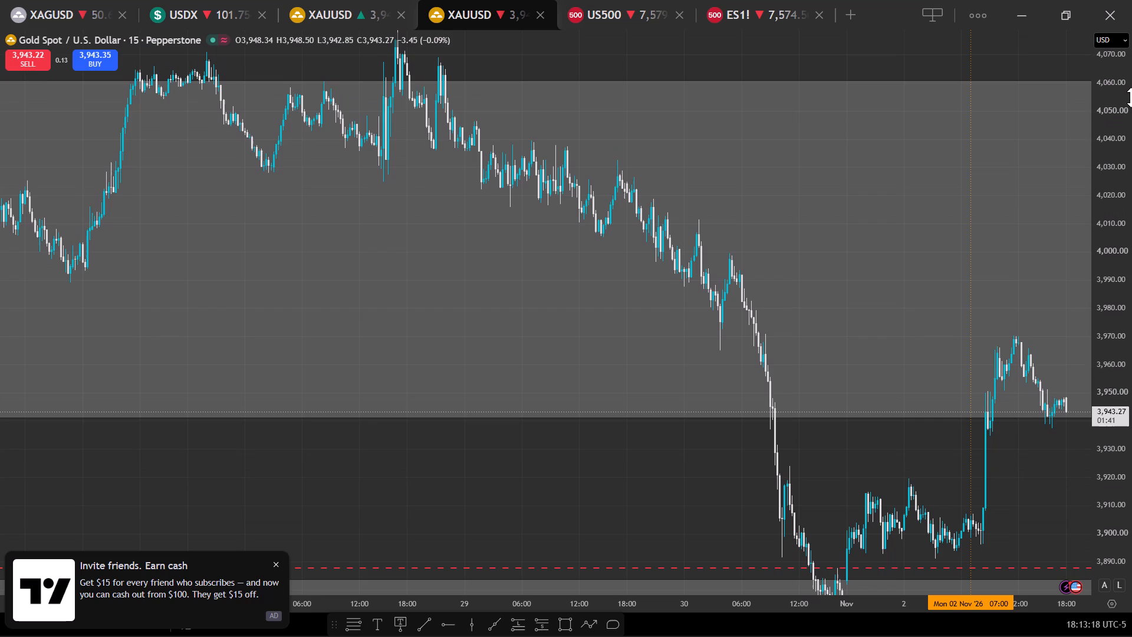
{"action": "scroll", "coordinate": [1131, 97], "scroll_direction": "down", "scroll_amount": 3}
{"action": "scroll", "coordinate": [435, 272], "scroll_direction": "down", "scroll_amount": 3}
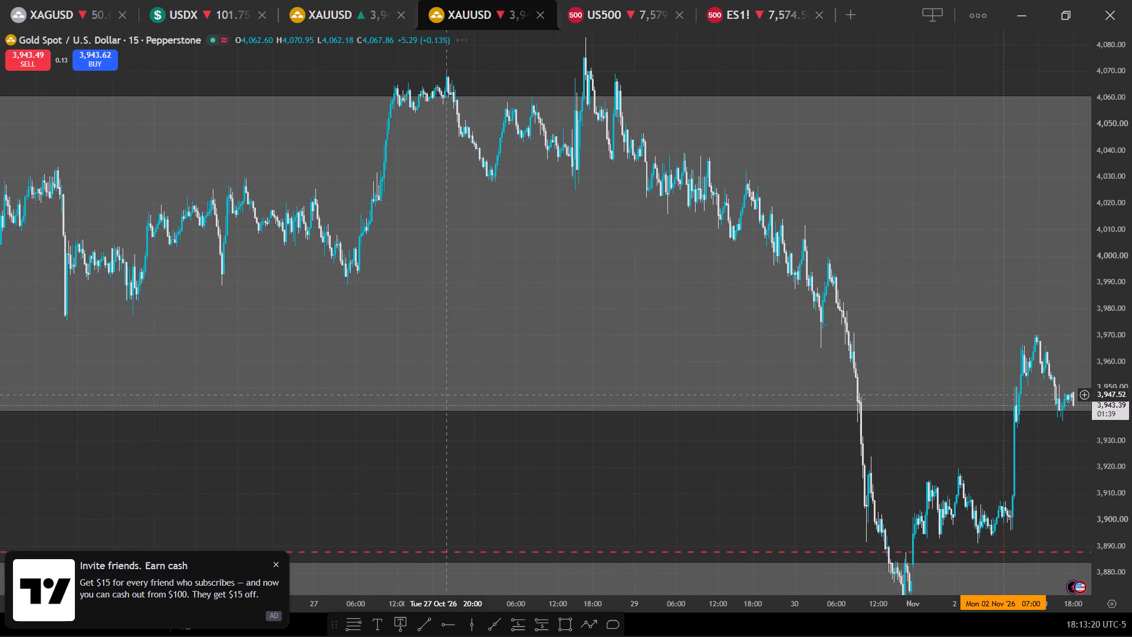
Examine the 15-minute gold chart from the 30 October sell-off and LTL low through the 2 November rally and pullback.
{"action": "left_click_drag", "start_coordinate": [463, 458], "coordinate": [327, 294]}
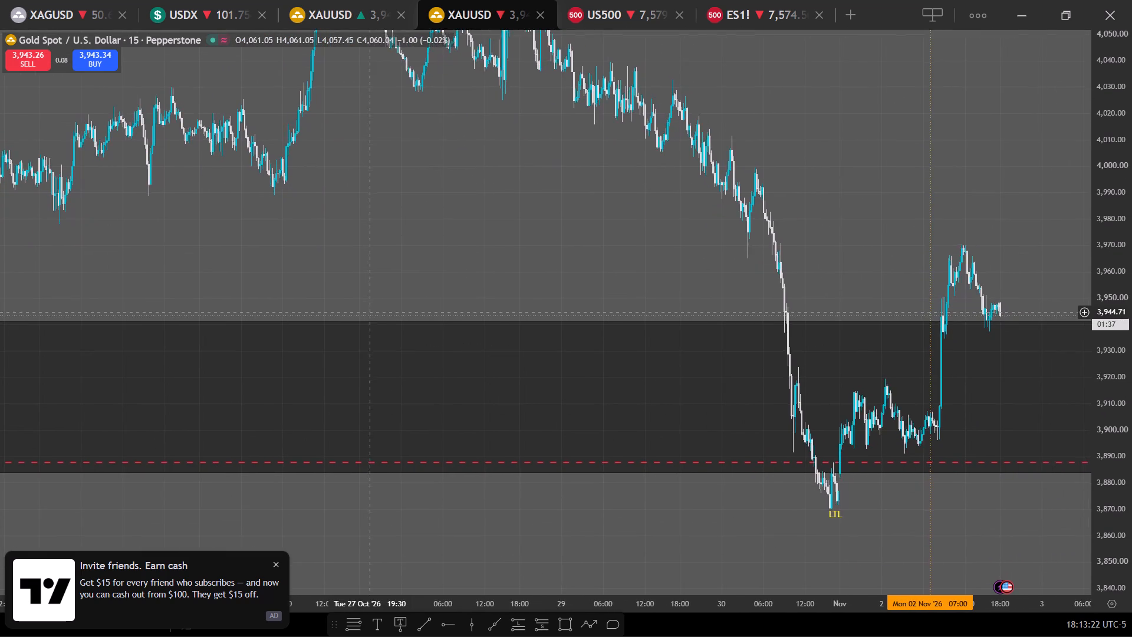
{"action": "left_click_drag", "start_coordinate": [327, 294], "coordinate": [141, 284]}
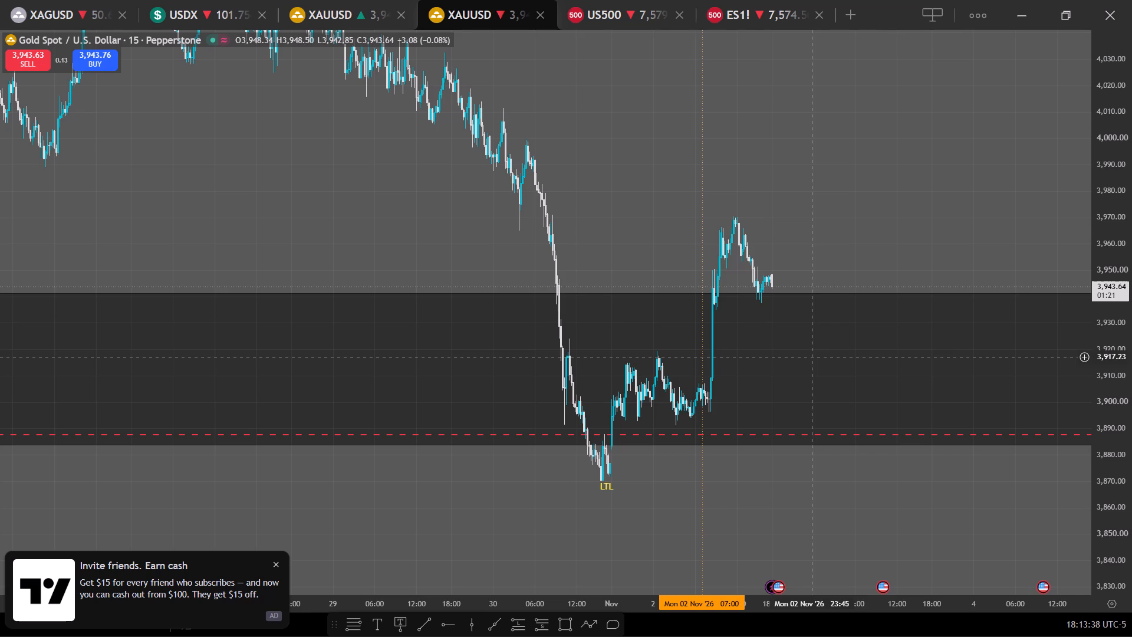
{"action": "scroll", "coordinate": [1131, 230], "scroll_direction": "up", "scroll_amount": 3}
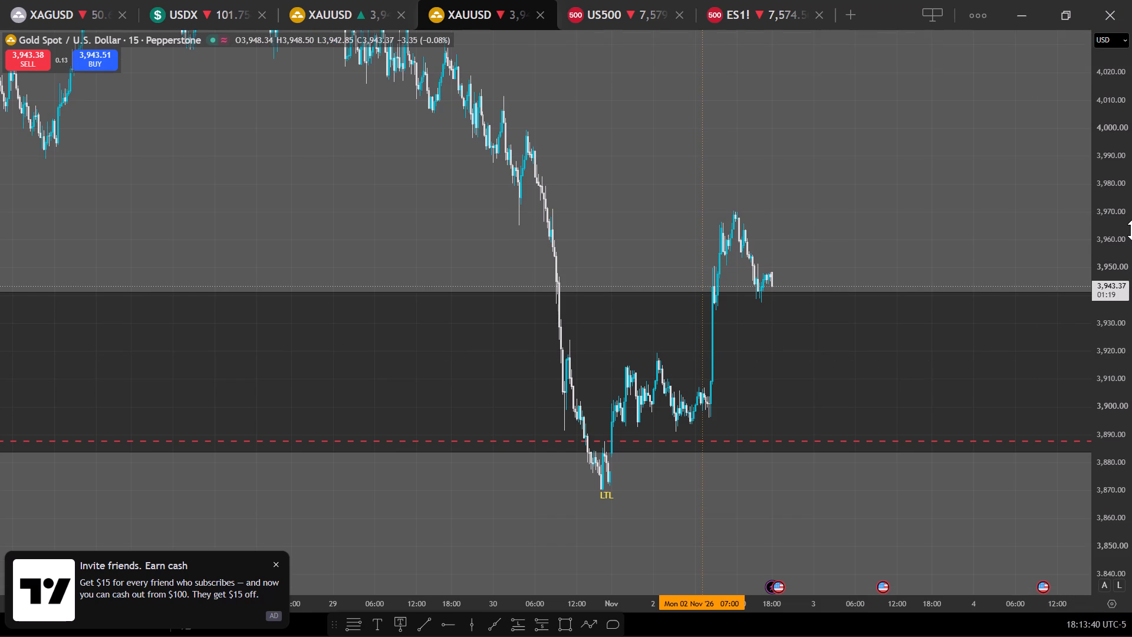
{"action": "scroll", "coordinate": [1131, 230], "scroll_direction": "up", "scroll_amount": 1}
{"action": "scroll", "coordinate": [965, 327], "scroll_direction": "up", "scroll_amount": 4}
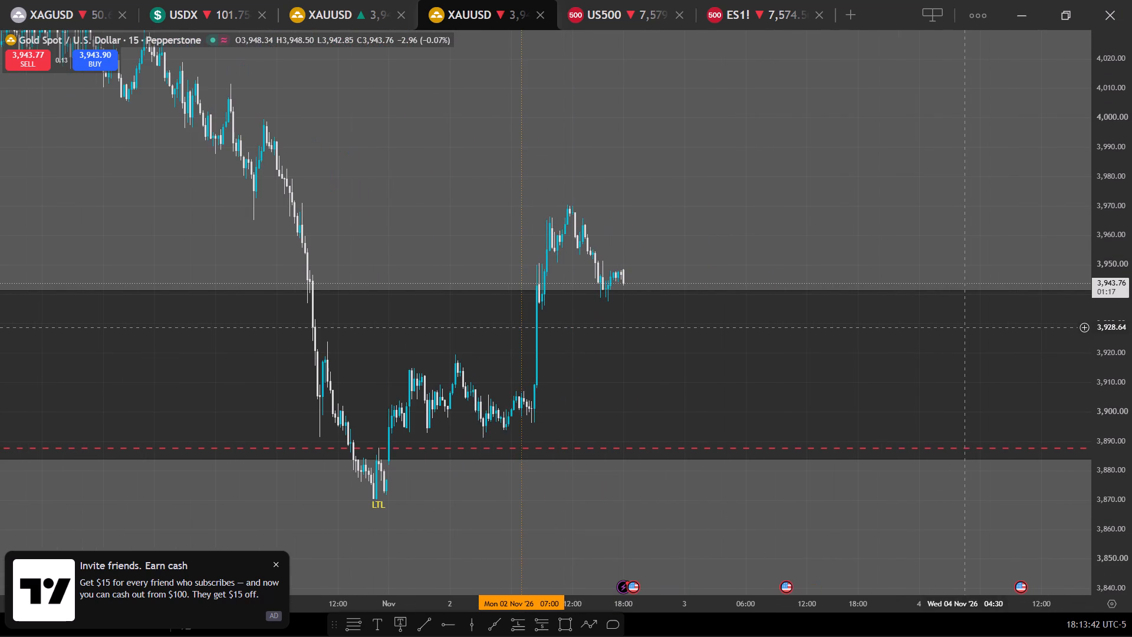
{"action": "scroll", "coordinate": [965, 327], "scroll_direction": "up", "scroll_amount": 3}
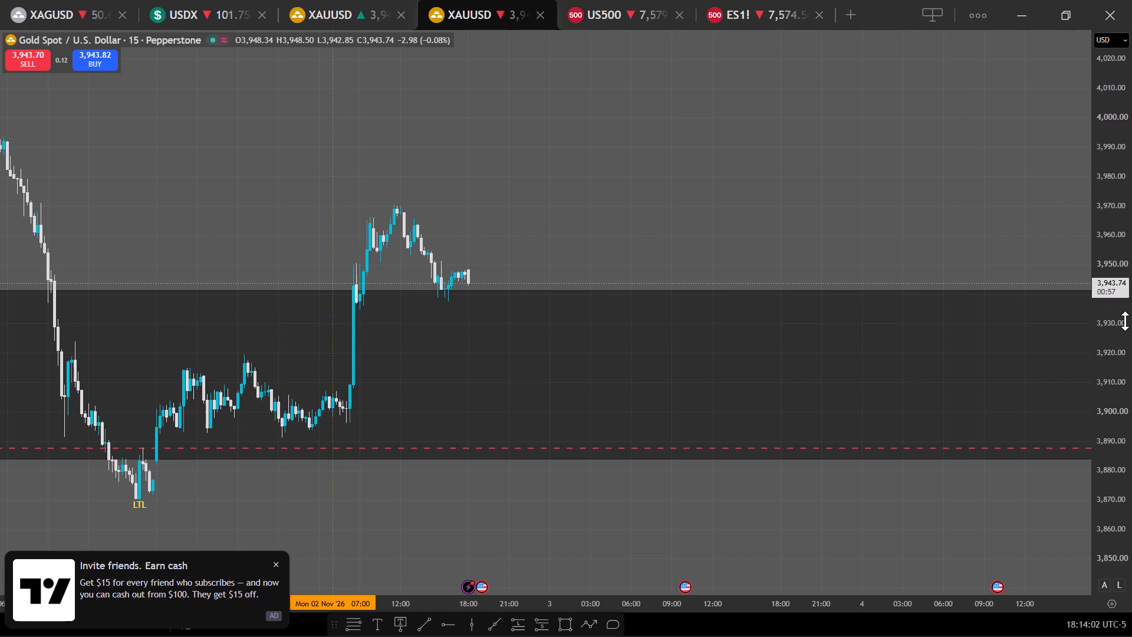
{"action": "scroll", "coordinate": [1125, 321], "scroll_direction": "up", "scroll_amount": 7}
{"action": "scroll", "coordinate": [1126, 321], "scroll_direction": "down", "scroll_amount": 1}
{"action": "scroll", "coordinate": [1126, 321], "scroll_direction": "up", "scroll_amount": 1}
{"action": "scroll", "coordinate": [788, 362], "scroll_direction": "down", "scroll_amount": 3}
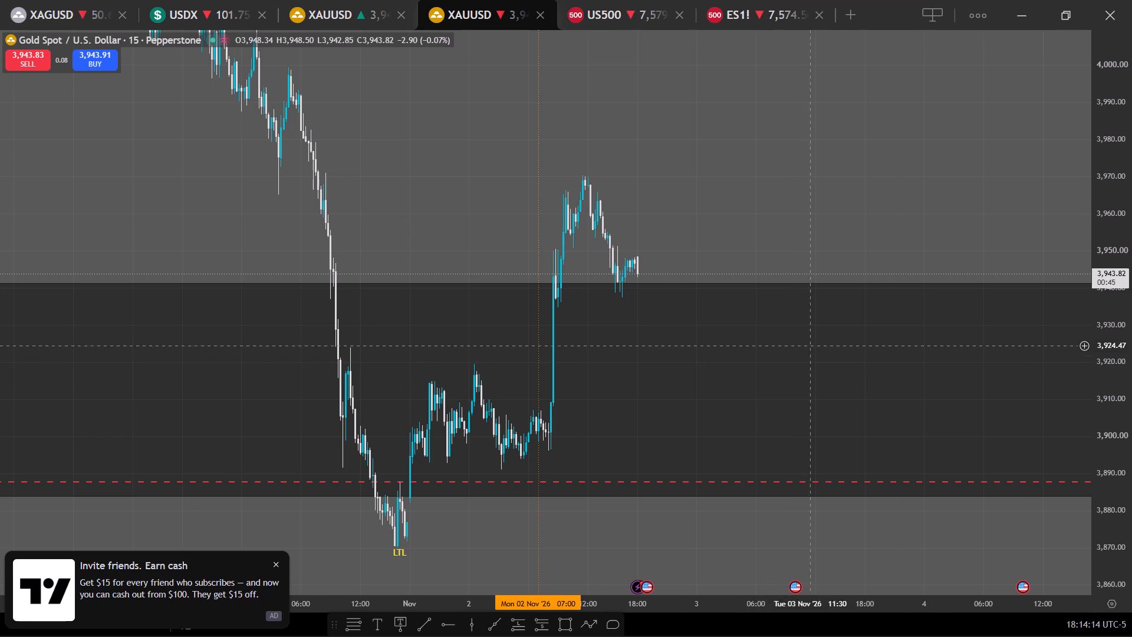
{"action": "scroll", "coordinate": [1029, 337], "scroll_direction": "down", "scroll_amount": 1}
{"action": "scroll", "coordinate": [1131, 345], "scroll_direction": "up", "scroll_amount": 3}
{"action": "scroll", "coordinate": [1131, 345], "scroll_direction": "down", "scroll_amount": 2}
{"action": "scroll", "coordinate": [962, 376], "scroll_direction": "down", "scroll_amount": 3}
{"action": "scroll", "coordinate": [916, 376], "scroll_direction": "up", "scroll_amount": 1}
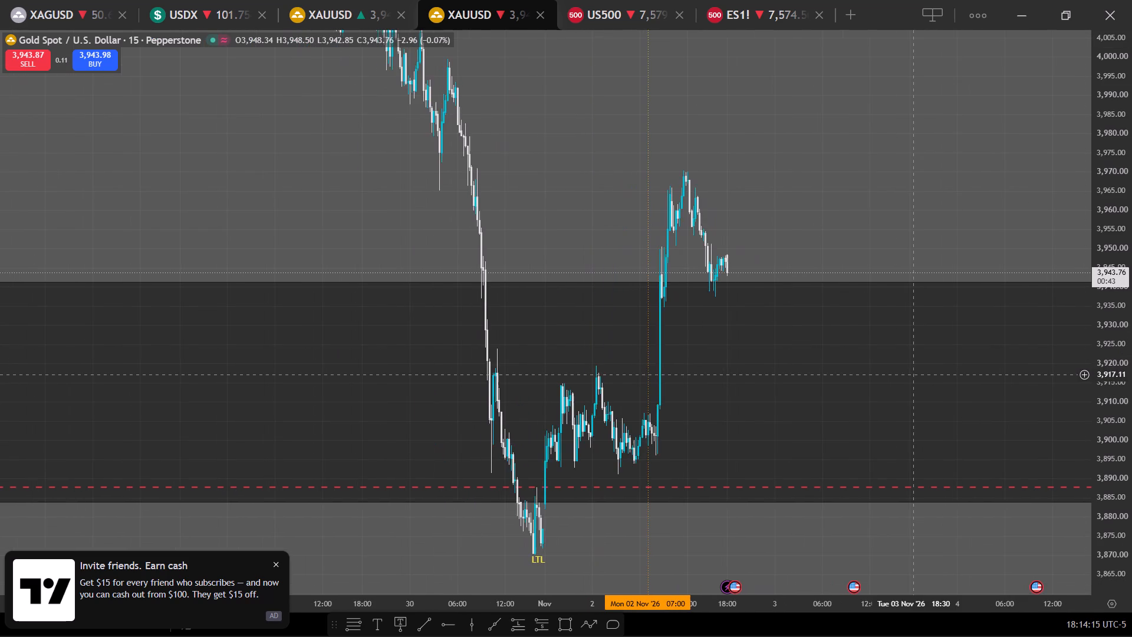
Draw a horizontal ray at 3,890.92 along the early 2 November swing low, starting at 01:30.
{"action": "scroll", "coordinate": [914, 372], "scroll_direction": "up", "scroll_amount": 4}
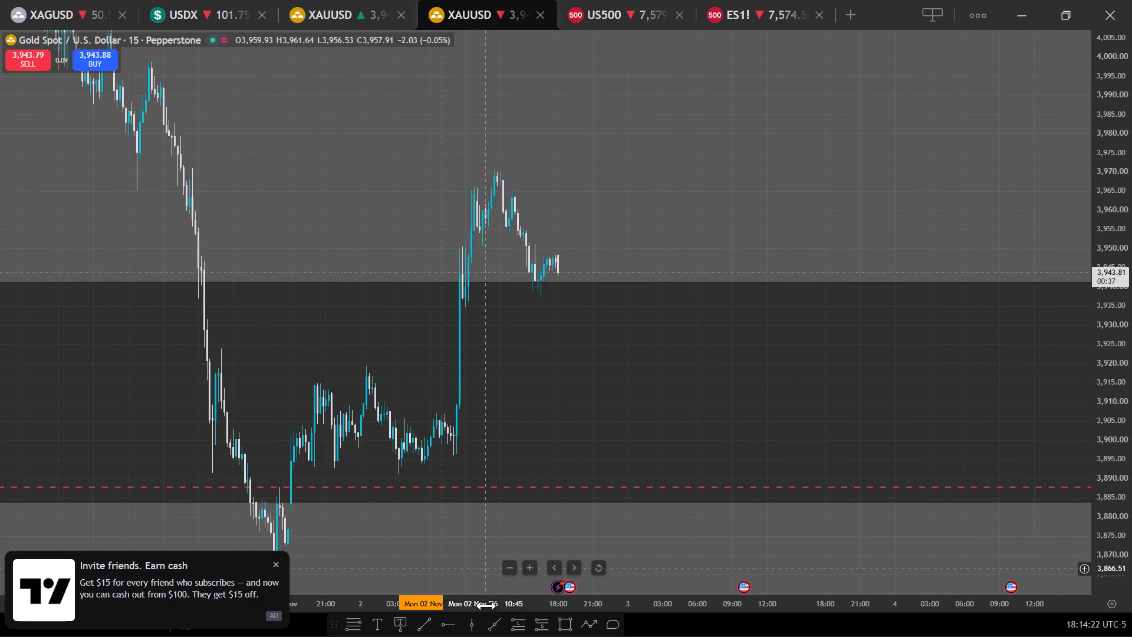
{"action": "left_click", "coordinate": [450, 623]}
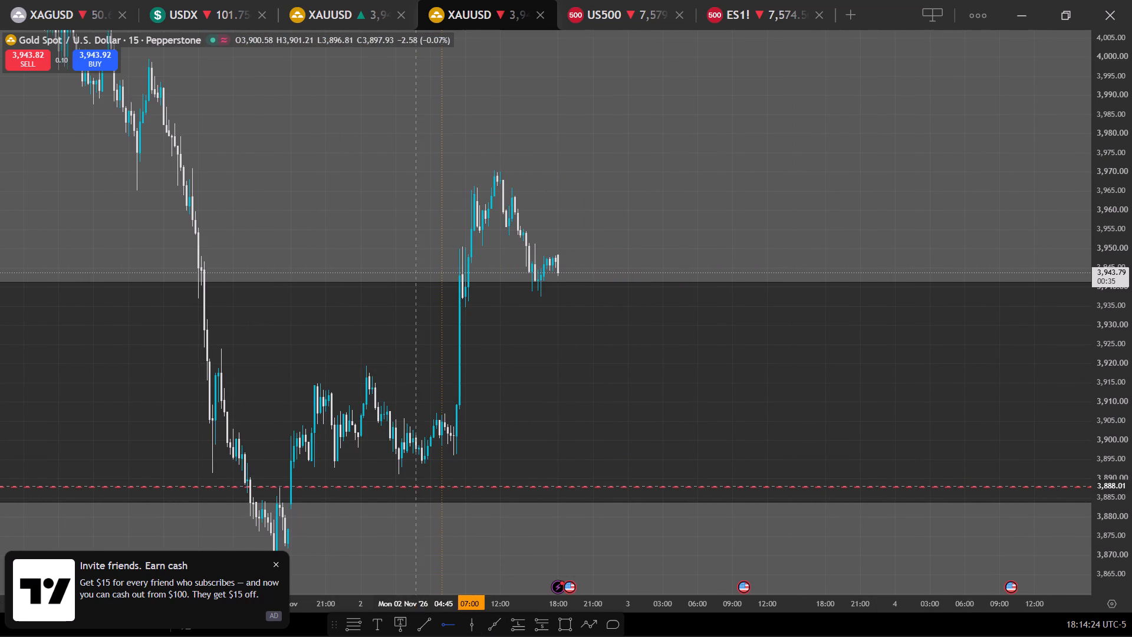
{"action": "left_click", "coordinate": [379, 475]}
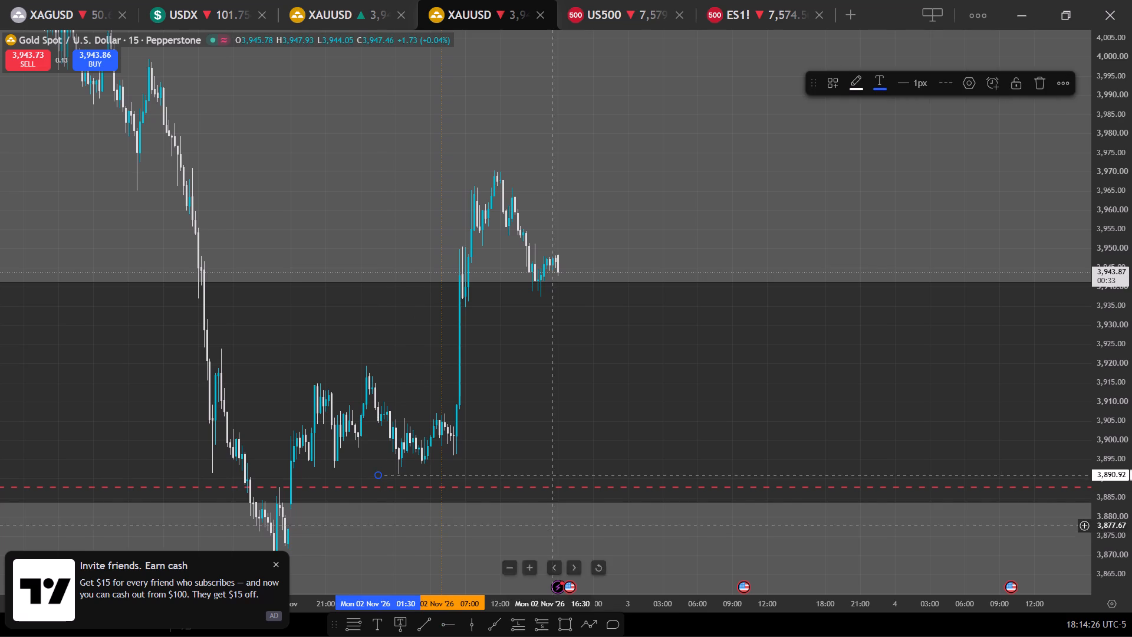
{"action": "left_click", "coordinate": [657, 415]}
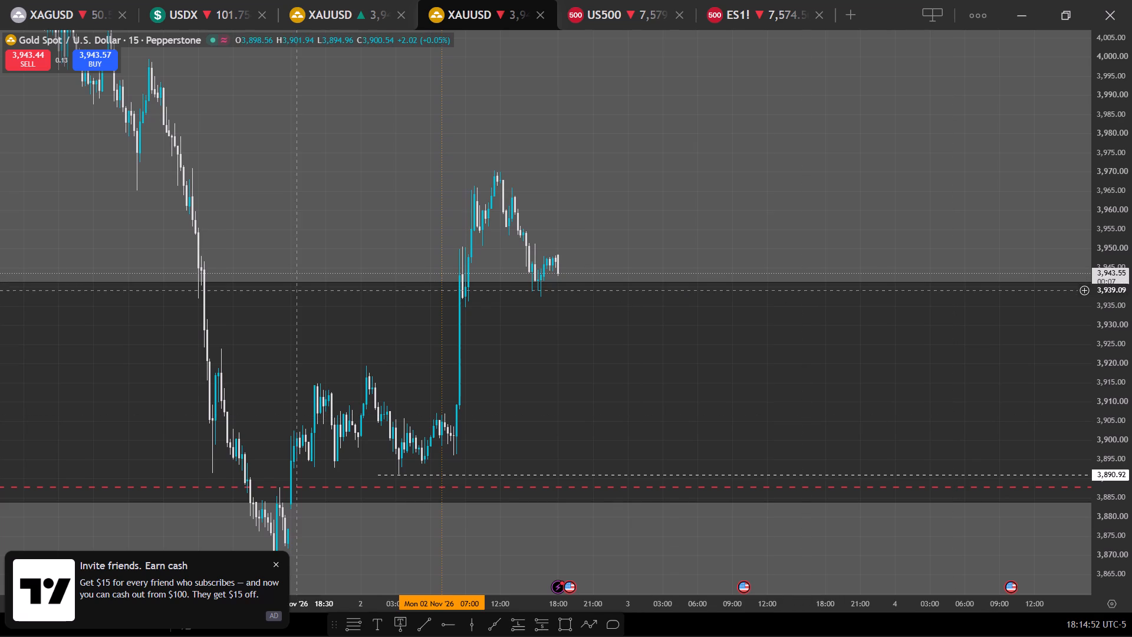
Examine the wider 15-minute structure from the late-October highs down to the LTL low and the new ray.
{"action": "scroll", "coordinate": [1127, 74], "scroll_direction": "down", "scroll_amount": 4}
{"action": "scroll", "coordinate": [1116, 133], "scroll_direction": "up", "scroll_amount": 1}
{"action": "scroll", "coordinate": [1116, 133], "scroll_direction": "down", "scroll_amount": 10}
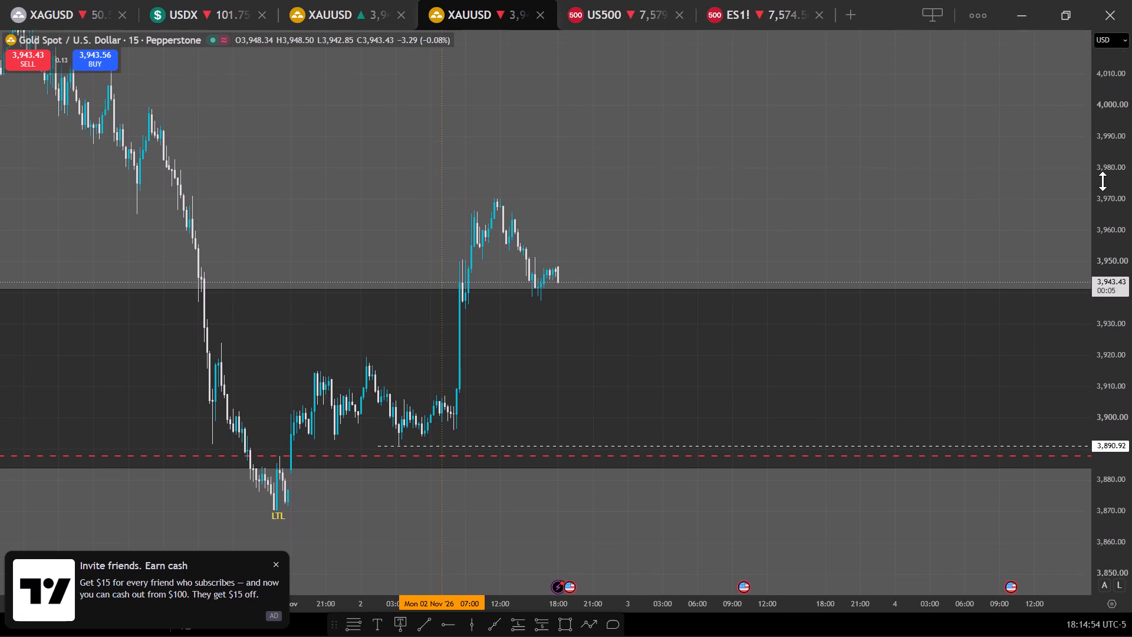
{"action": "scroll", "coordinate": [1101, 185], "scroll_direction": "down", "scroll_amount": 6}
{"action": "scroll", "coordinate": [523, 372], "scroll_direction": "down", "scroll_amount": 4}
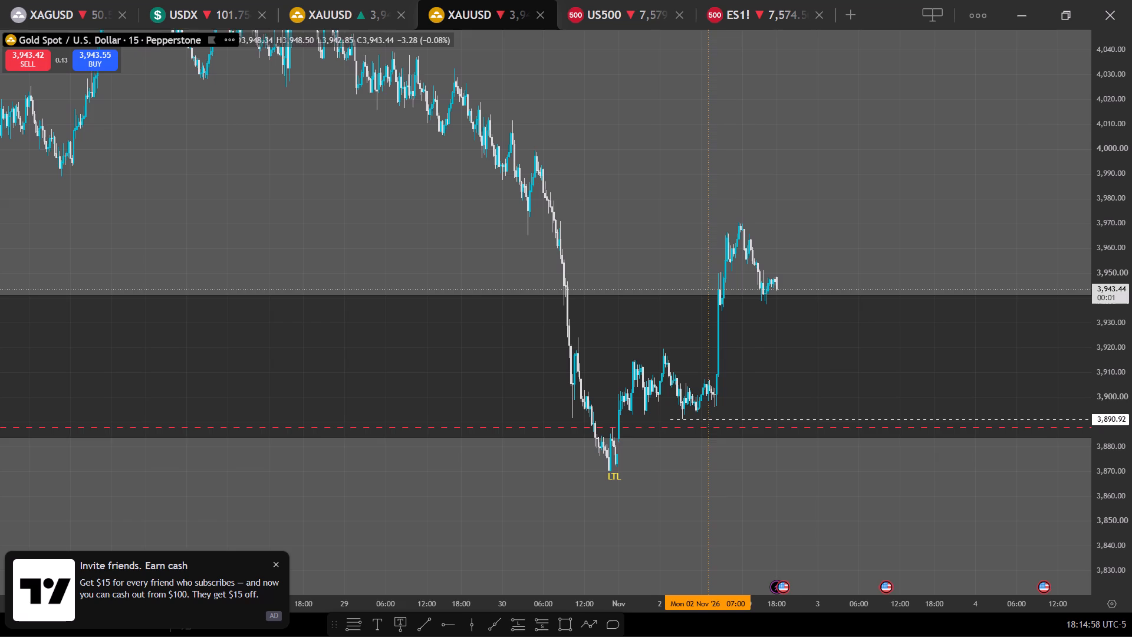
{"action": "left_click_drag", "start_coordinate": [840, 351], "coordinate": [904, 558]}
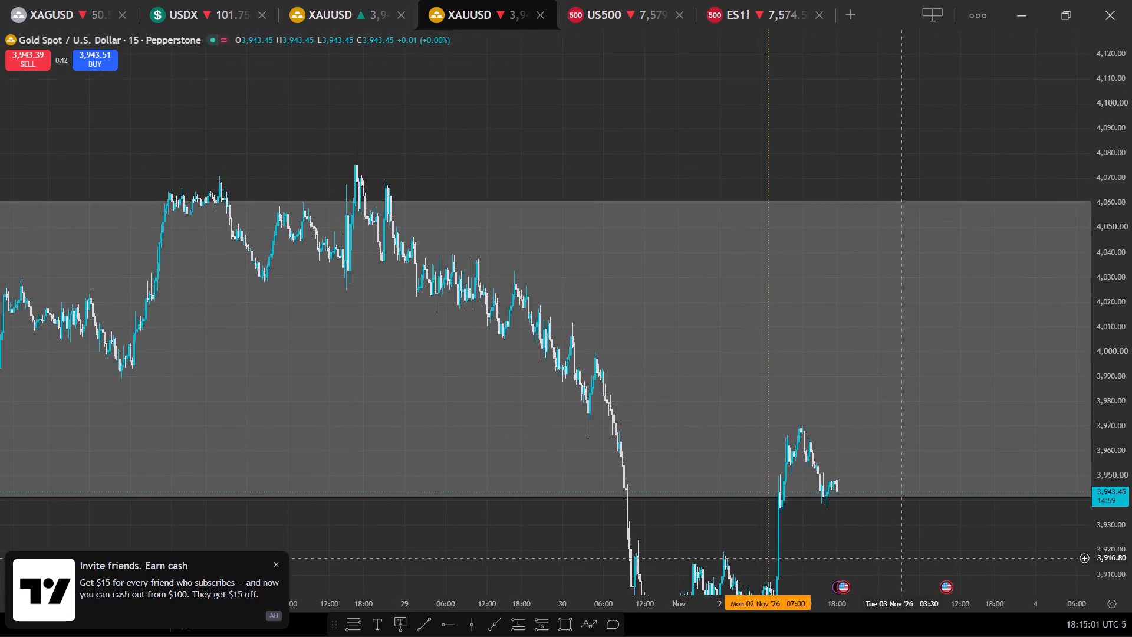
{"action": "left_click_drag", "start_coordinate": [904, 558], "coordinate": [874, 446]}
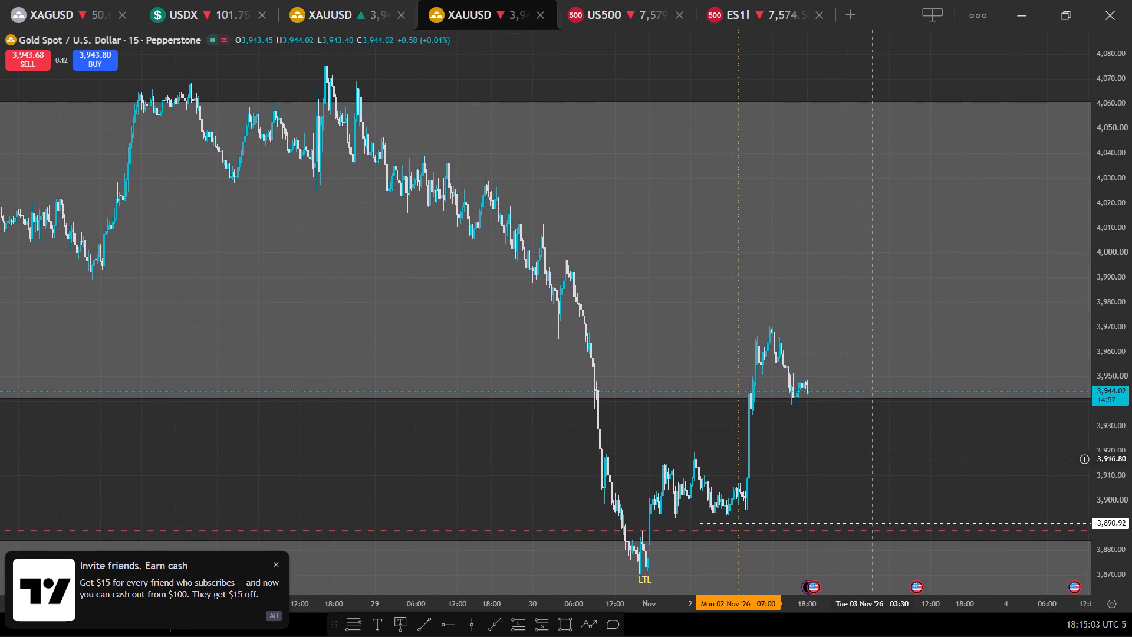
{"action": "left_click_drag", "start_coordinate": [874, 446], "coordinate": [877, 446]}
{"action": "scroll", "coordinate": [628, 357], "scroll_direction": "down", "scroll_amount": 1}
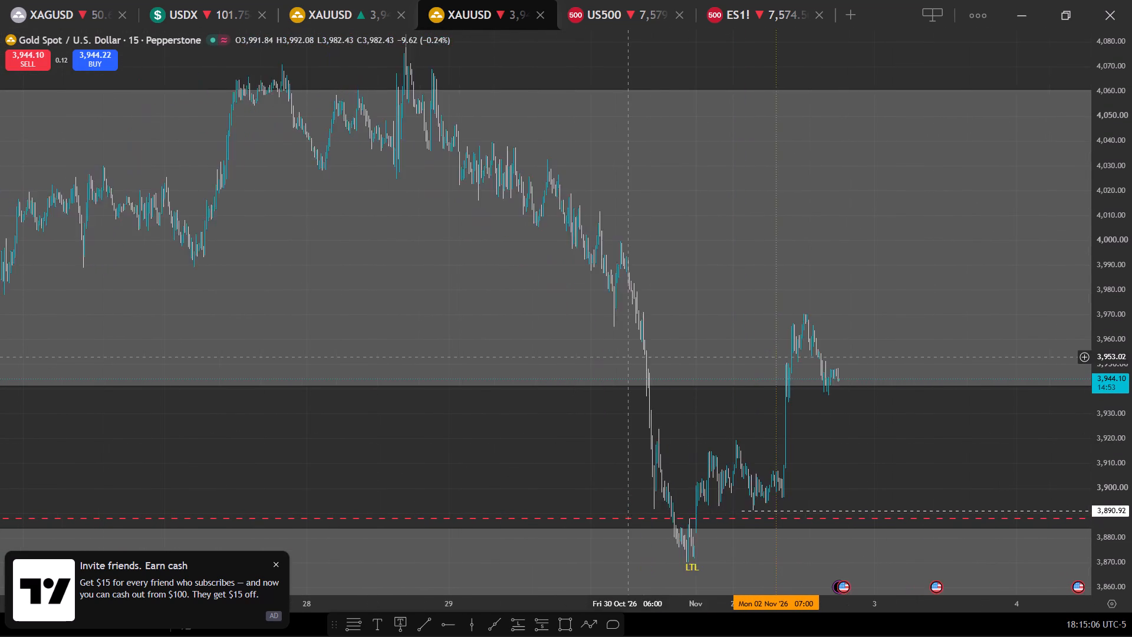
{"action": "scroll", "coordinate": [628, 356], "scroll_direction": "up", "scroll_amount": 4}
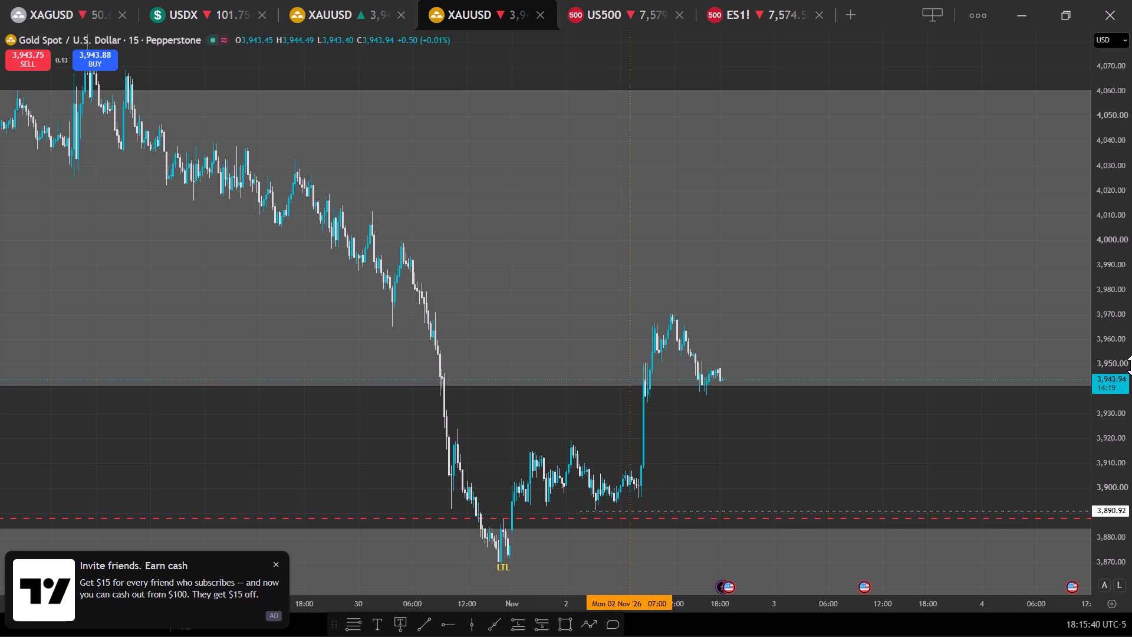
Examine the 2 November rally and pullback up close, and compare them with the 30 October decline.
{"action": "scroll", "coordinate": [1131, 367], "scroll_direction": "up", "scroll_amount": 10}
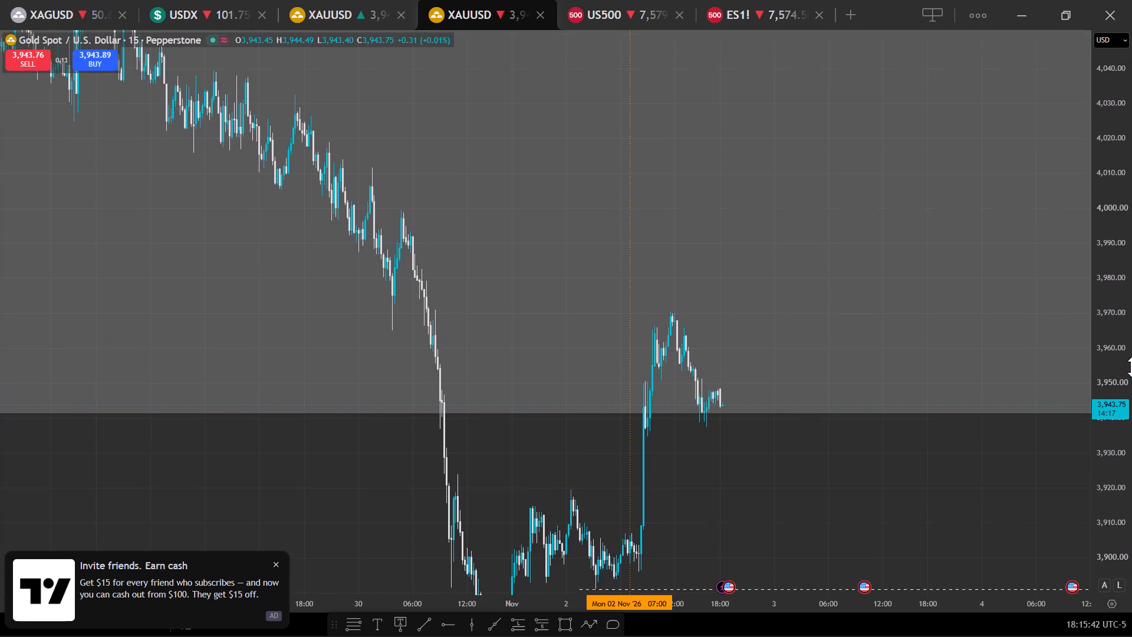
{"action": "scroll", "coordinate": [1131, 367], "scroll_direction": "up", "scroll_amount": 1}
{"action": "scroll", "coordinate": [726, 508], "scroll_direction": "up", "scroll_amount": 4}
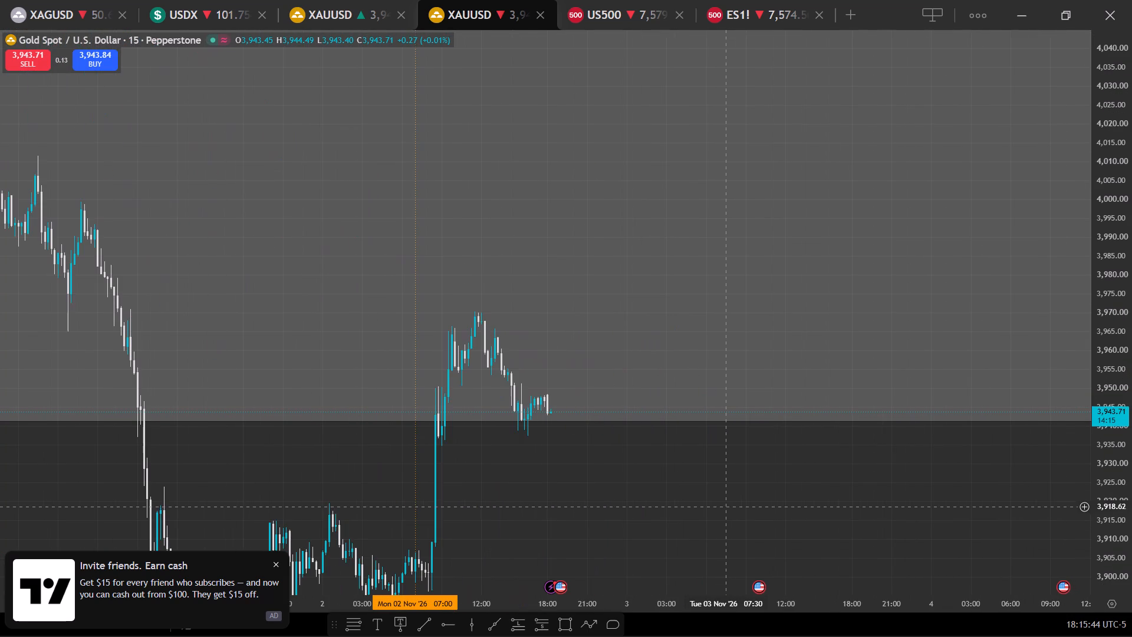
{"action": "scroll", "coordinate": [691, 473], "scroll_direction": "up", "scroll_amount": 1}
{"action": "scroll", "coordinate": [691, 473], "scroll_direction": "down", "scroll_amount": 1}
{"action": "scroll", "coordinate": [691, 473], "scroll_direction": "up", "scroll_amount": 1}
{"action": "scroll", "coordinate": [691, 473], "scroll_direction": "down", "scroll_amount": 1}
{"action": "scroll", "coordinate": [691, 473], "scroll_direction": "up", "scroll_amount": 2}
{"action": "scroll", "coordinate": [691, 473], "scroll_direction": "down", "scroll_amount": 2}
{"action": "scroll", "coordinate": [691, 473], "scroll_direction": "up", "scroll_amount": 1}
{"action": "scroll", "coordinate": [691, 473], "scroll_direction": "down", "scroll_amount": 1}
{"action": "scroll", "coordinate": [677, 480], "scroll_direction": "up", "scroll_amount": 2}
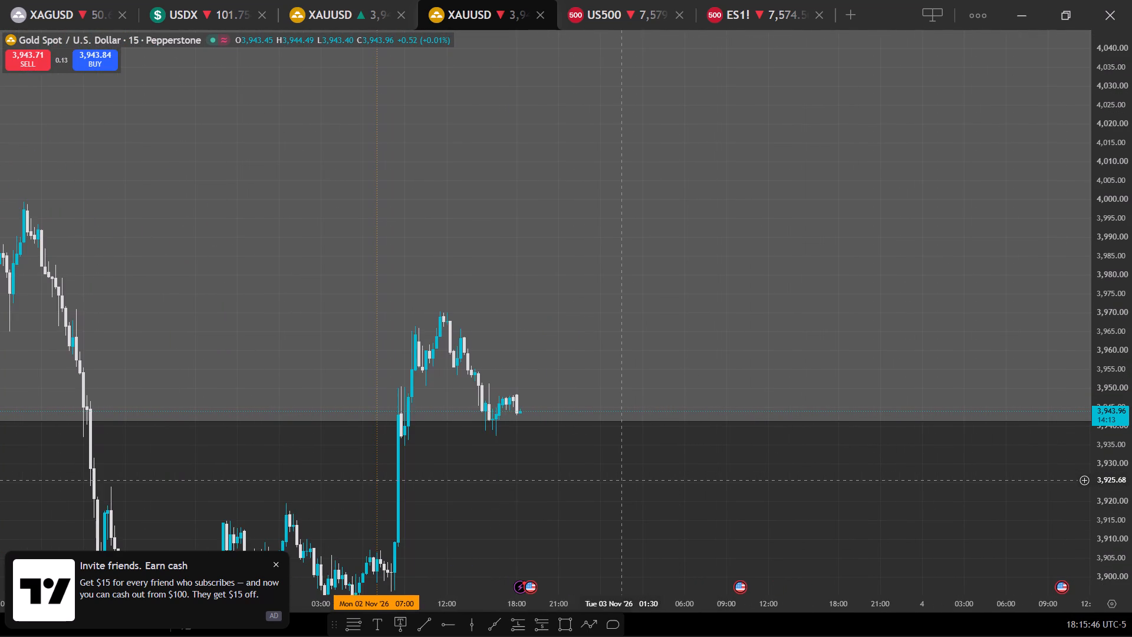
{"action": "left_click_drag", "start_coordinate": [608, 480], "coordinate": [1002, 473]}
{"action": "left_click_drag", "start_coordinate": [614, 478], "coordinate": [809, 464]}
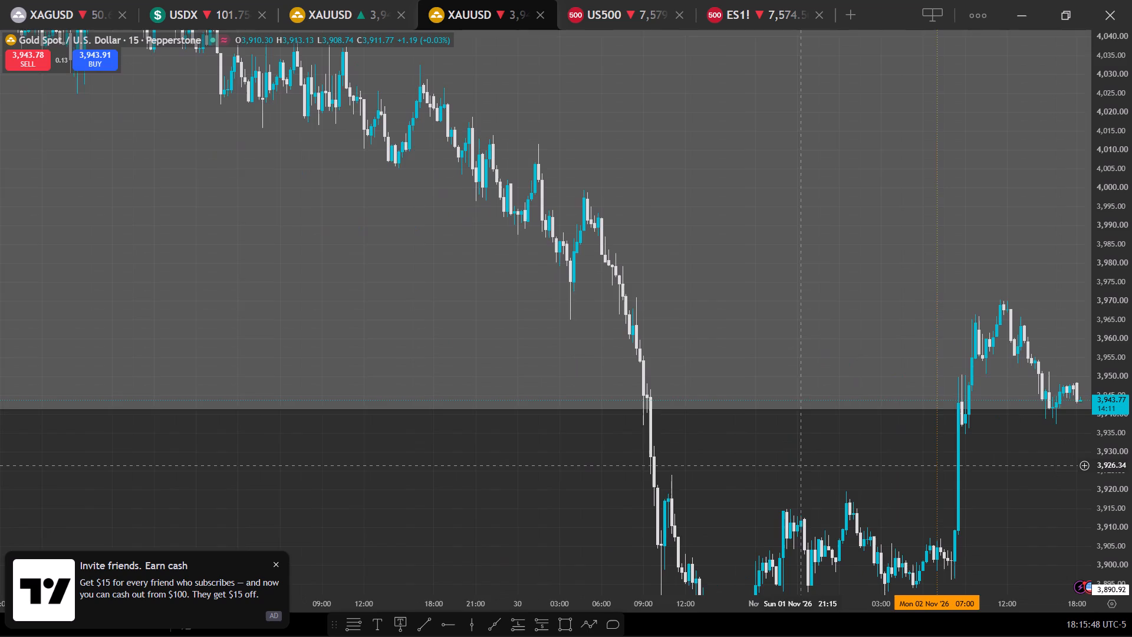
{"action": "left_click_drag", "start_coordinate": [809, 464], "coordinate": [837, 462]}
{"action": "scroll", "coordinate": [1131, 343], "scroll_direction": "up", "scroll_amount": 5}
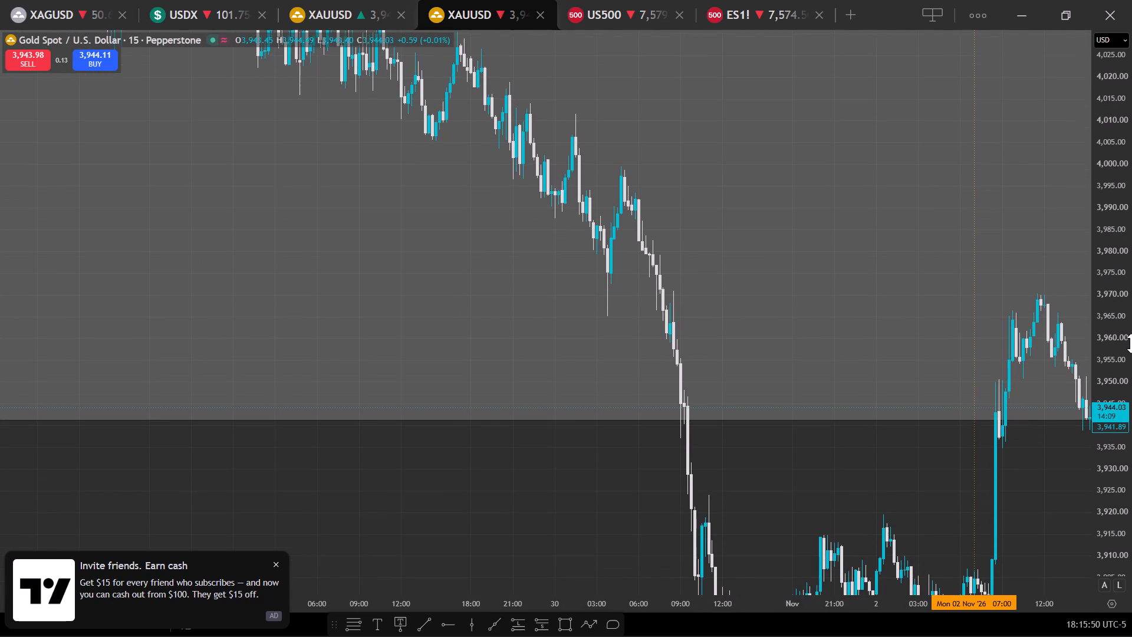
{"action": "scroll", "coordinate": [1131, 343], "scroll_direction": "up", "scroll_amount": 1}
{"action": "scroll", "coordinate": [733, 492], "scroll_direction": "down", "scroll_amount": 1}
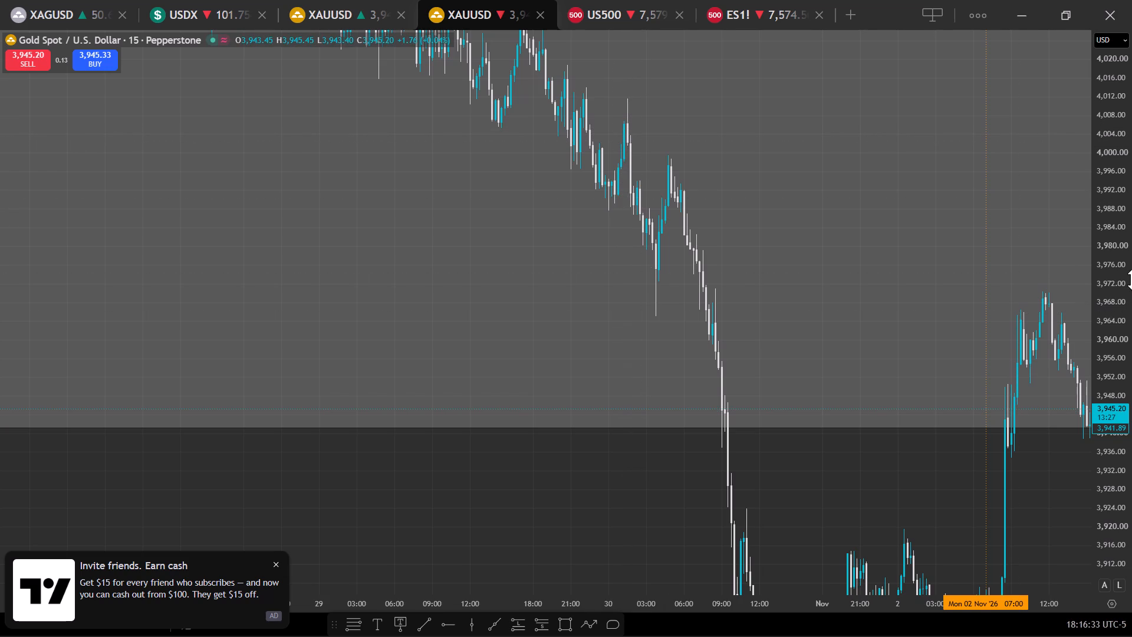
Examine the 15-minute sell-off from 29 October to the LTL low, then the 2 November swing low and rally.
{"action": "scroll", "coordinate": [1121, 244], "scroll_direction": "down", "scroll_amount": 10}
{"action": "scroll", "coordinate": [1121, 245], "scroll_direction": "up", "scroll_amount": 1}
{"action": "scroll", "coordinate": [1121, 245], "scroll_direction": "down", "scroll_amount": 4}
{"action": "scroll", "coordinate": [1121, 245], "scroll_direction": "up", "scroll_amount": 1}
{"action": "scroll", "coordinate": [1121, 245], "scroll_direction": "down", "scroll_amount": 1}
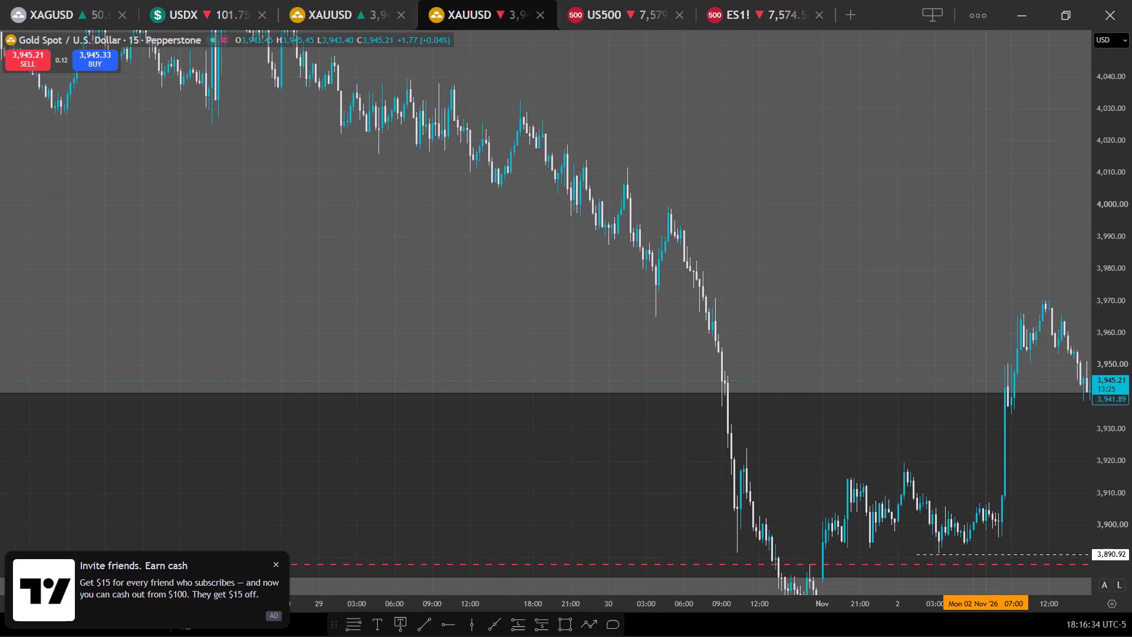
{"action": "scroll", "coordinate": [534, 409], "scroll_direction": "down", "scroll_amount": 3}
{"action": "scroll", "coordinate": [535, 409], "scroll_direction": "up", "scroll_amount": 2}
{"action": "scroll", "coordinate": [535, 408], "scroll_direction": "down", "scroll_amount": 1}
{"action": "scroll", "coordinate": [535, 408], "scroll_direction": "up", "scroll_amount": 3}
{"action": "scroll", "coordinate": [535, 408], "scroll_direction": "down", "scroll_amount": 4}
{"action": "scroll", "coordinate": [535, 408], "scroll_direction": "up", "scroll_amount": 2}
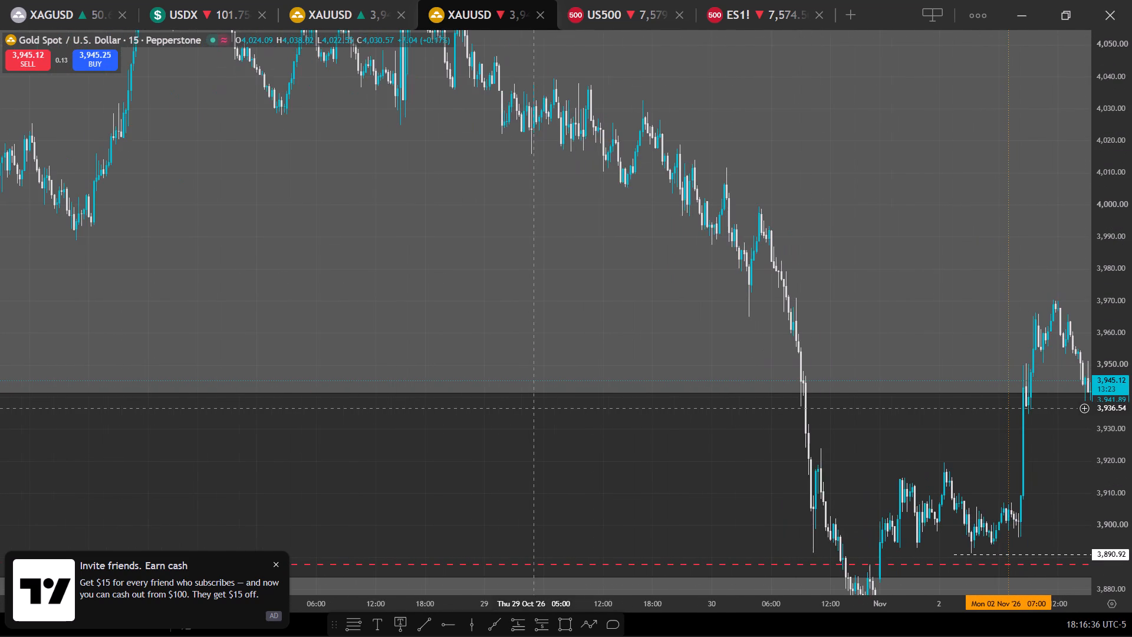
{"action": "scroll", "coordinate": [535, 408], "scroll_direction": "up", "scroll_amount": 3}
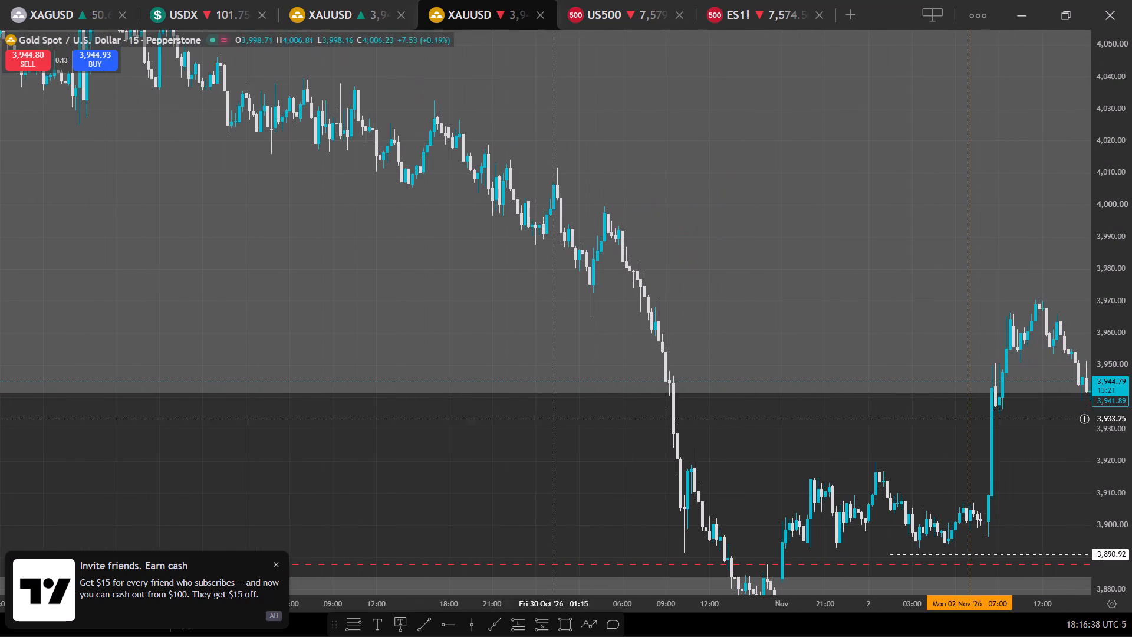
{"action": "left_click_drag", "start_coordinate": [584, 481], "coordinate": [460, 426]}
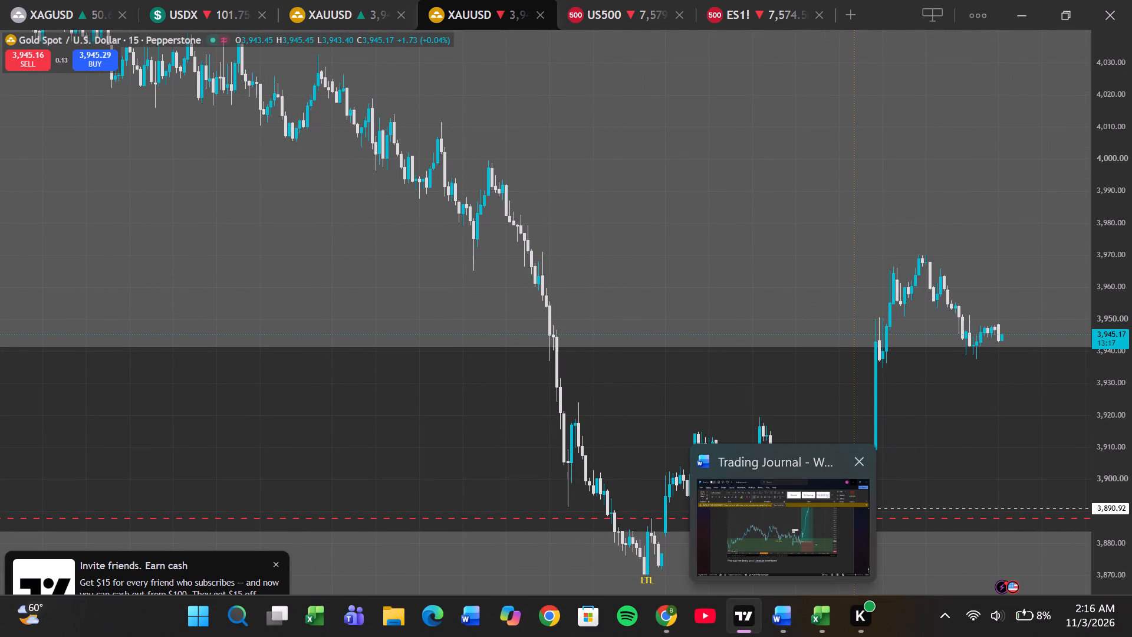
{"action": "left_click_drag", "start_coordinate": [915, 406], "coordinate": [823, 398]}
{"action": "left_click", "coordinate": [823, 398]}
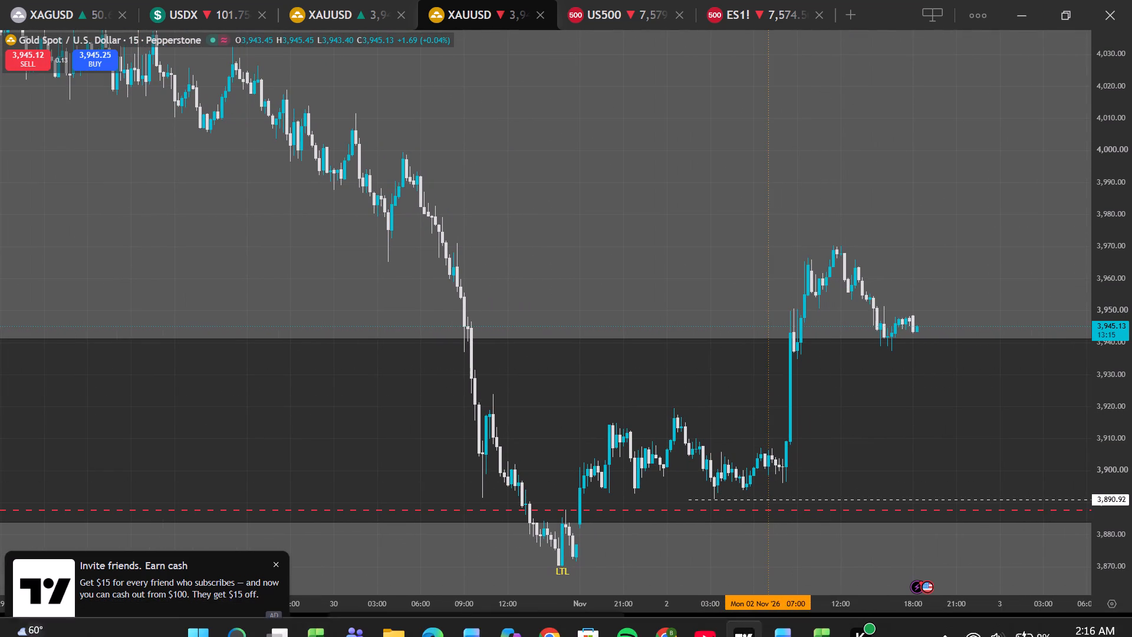
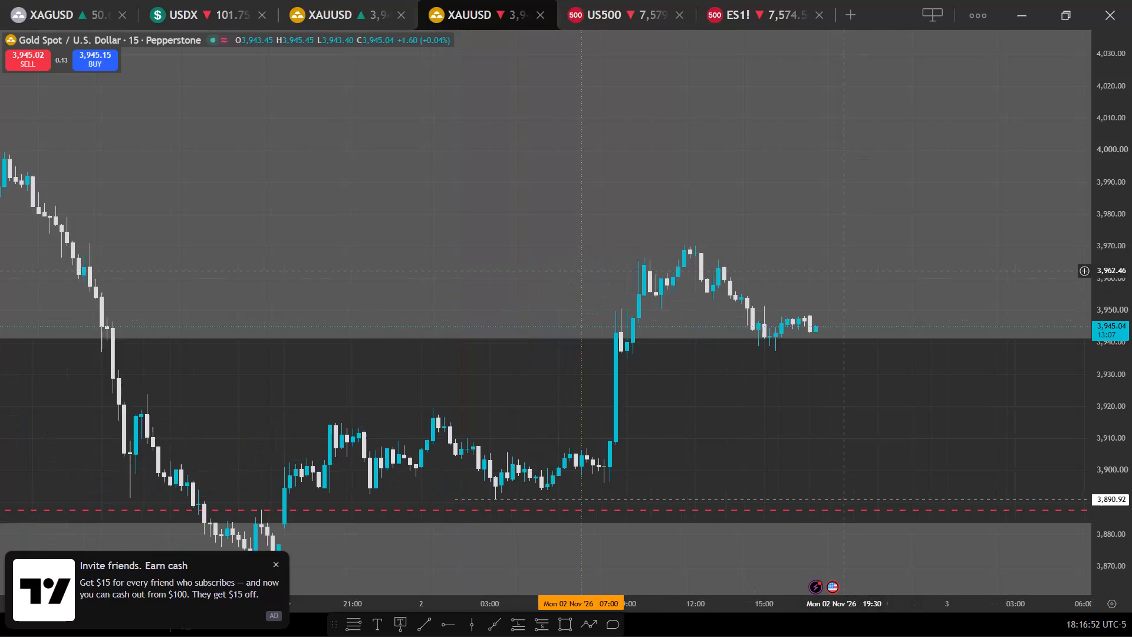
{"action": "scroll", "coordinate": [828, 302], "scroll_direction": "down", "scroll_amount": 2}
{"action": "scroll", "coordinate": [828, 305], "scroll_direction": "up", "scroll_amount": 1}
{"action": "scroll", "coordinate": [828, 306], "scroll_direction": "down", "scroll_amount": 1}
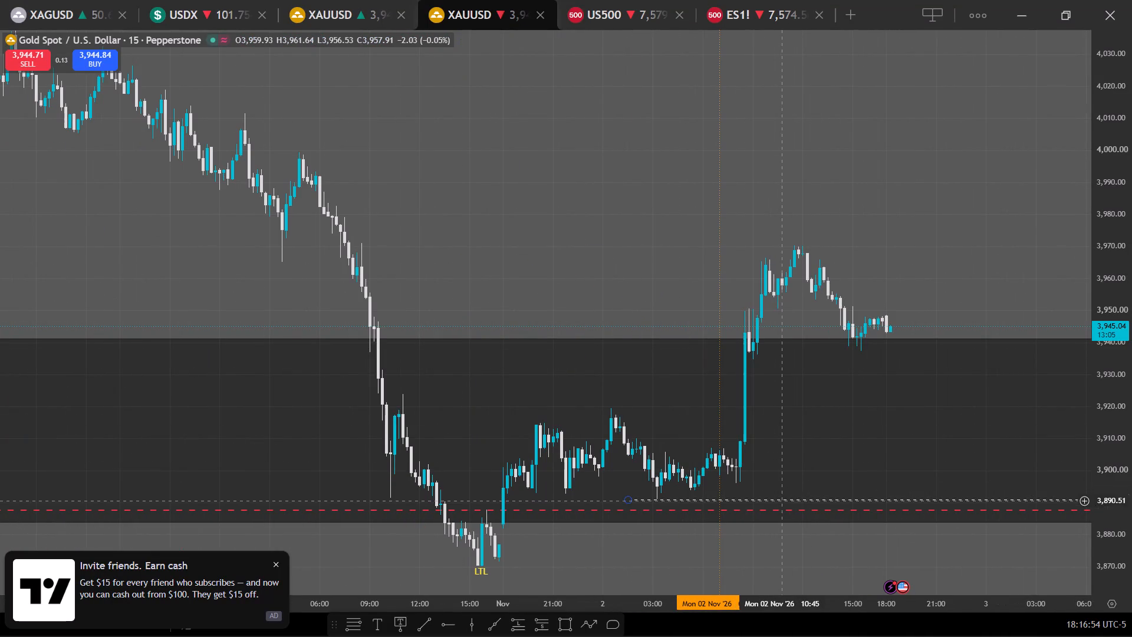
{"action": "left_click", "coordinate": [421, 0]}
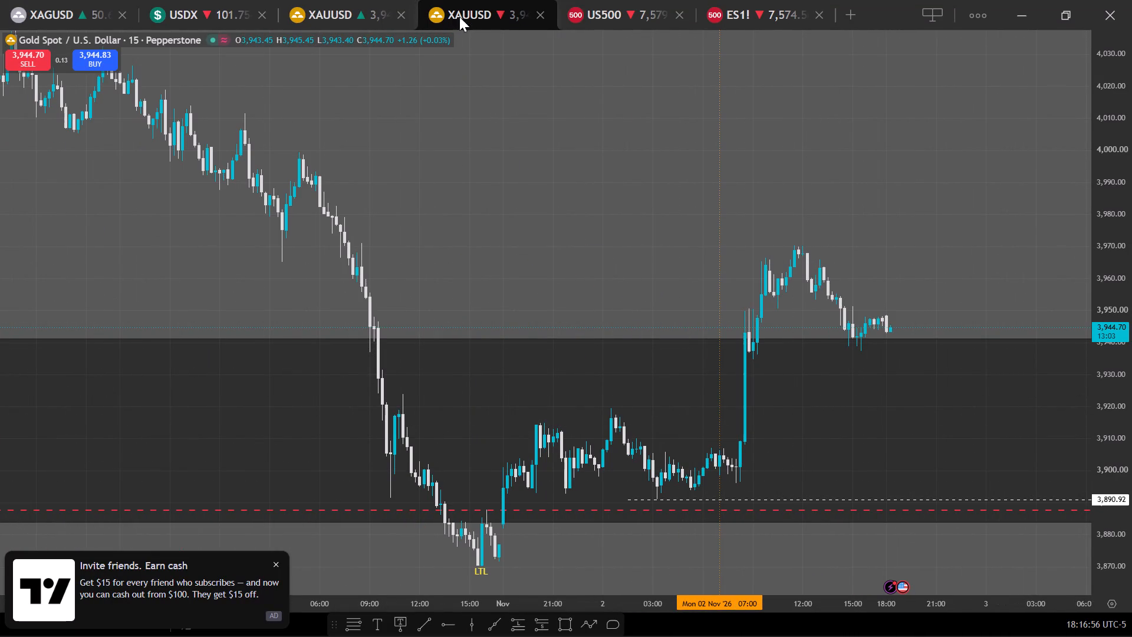